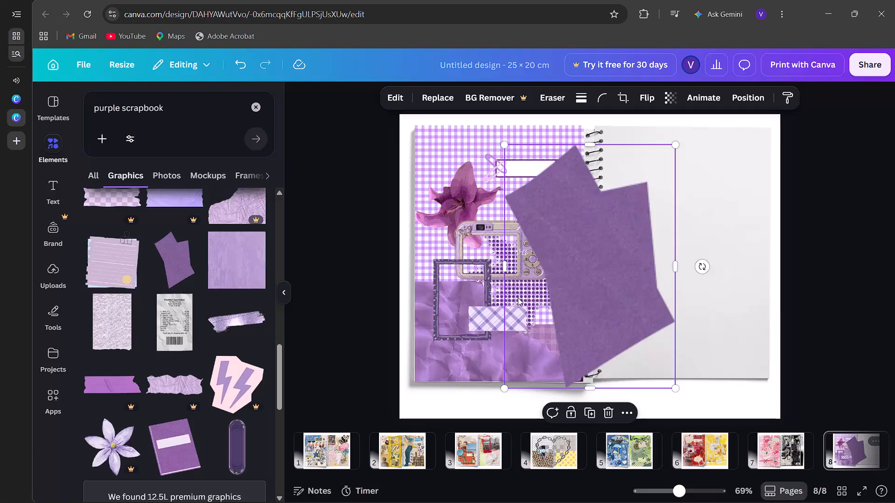
Shrink the torn purple paper to about 4.3 × 6.1 cm and place it in the left notebook page's upper-right corner.
left_click_drag(504, 387, 573, 266)
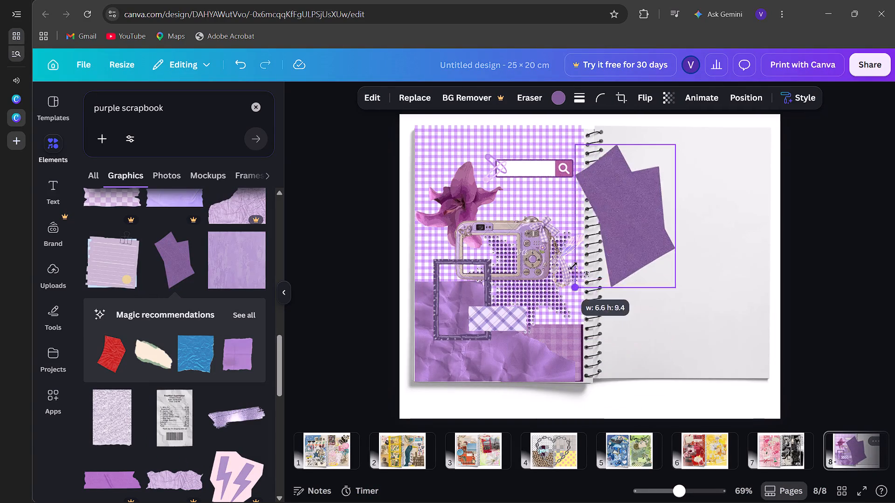
left_click_drag(573, 266, 607, 236)
left_click_drag(640, 207, 555, 188)
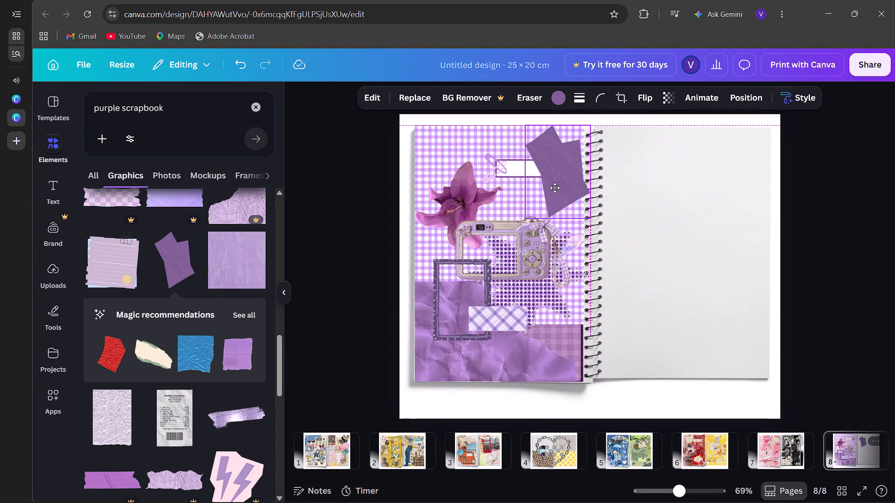
left_click_drag(555, 188, 552, 186)
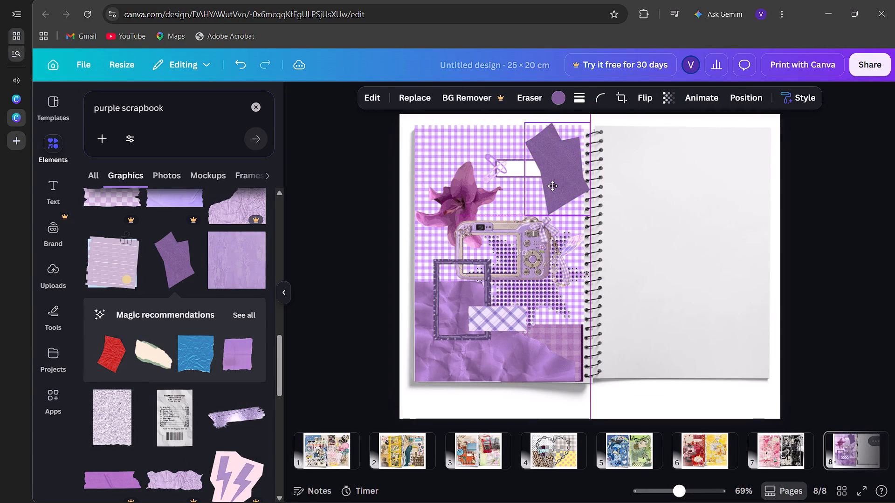
left_click_drag(552, 186, 551, 186)
Send the torn purple paper one layer backward, behind the search bar graphic.
left_click(735, 95)
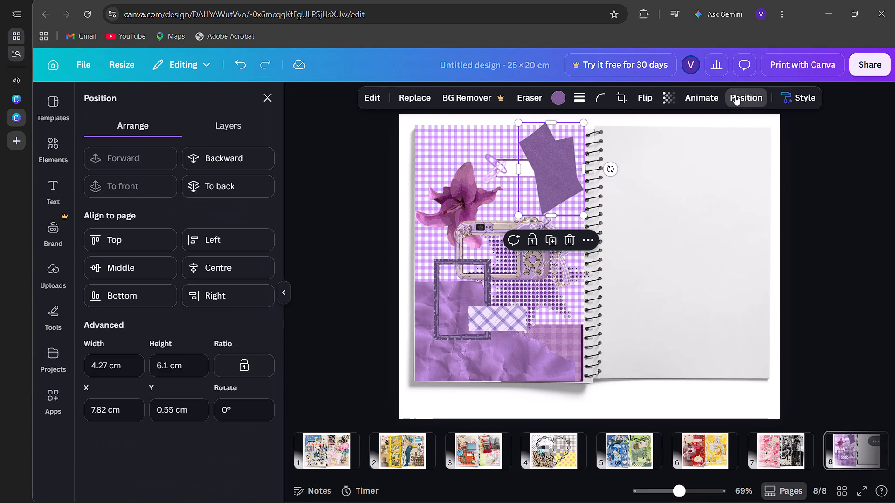
left_click(237, 162)
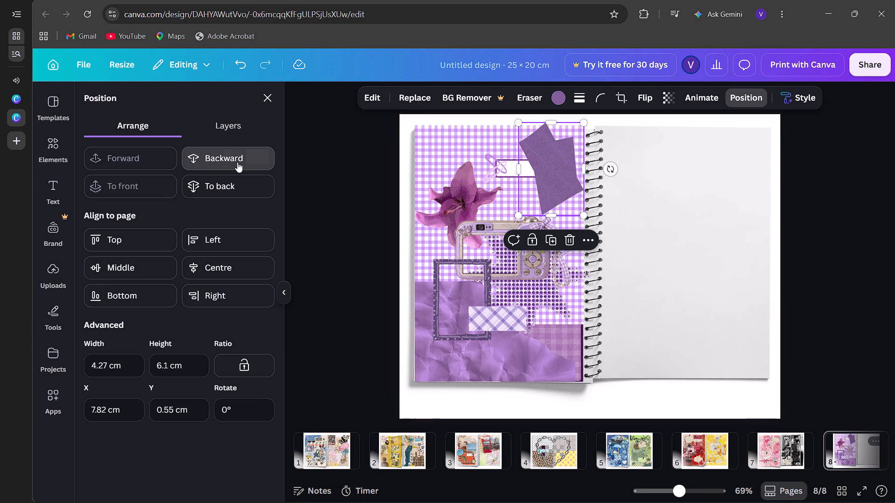
left_click(271, 100)
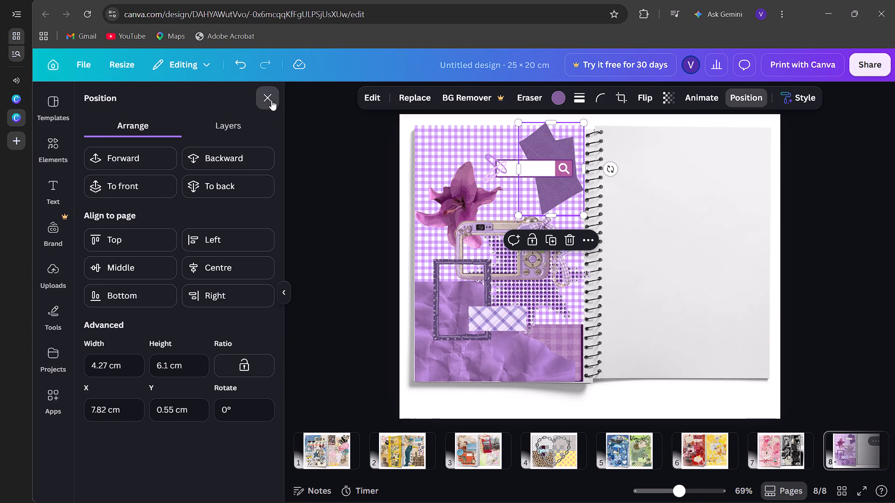
Add the dark purple gingham square from the purple scrapbook graphics, about 4.9 cm wide, near the top of the left notebook page.
scroll(210, 329, "down", 3)
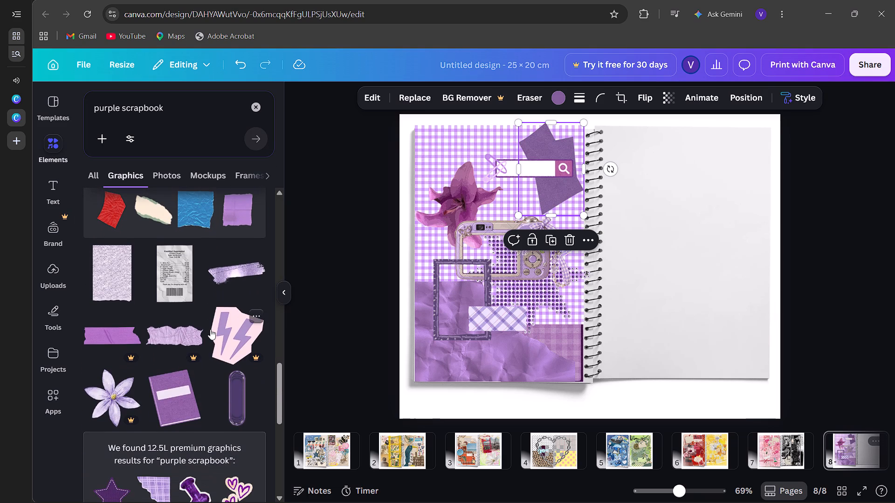
scroll(210, 329, "down", 2)
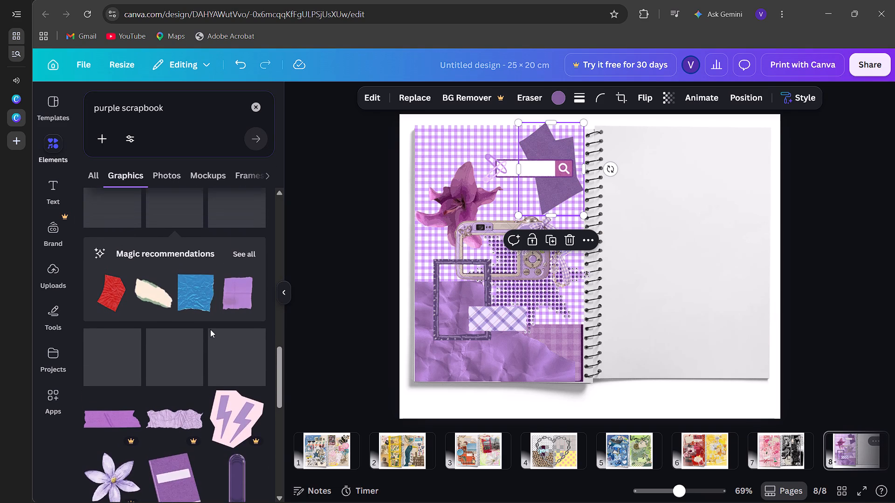
scroll(210, 329, "down", 3)
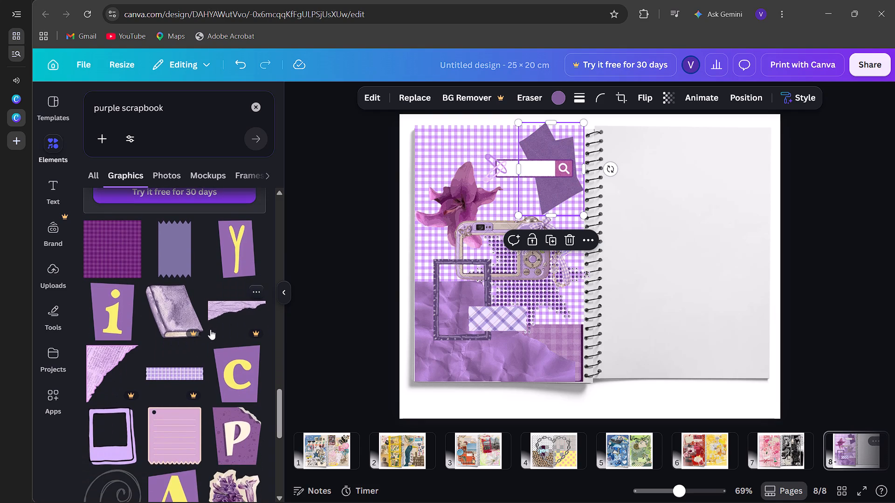
scroll(210, 329, "down", 2)
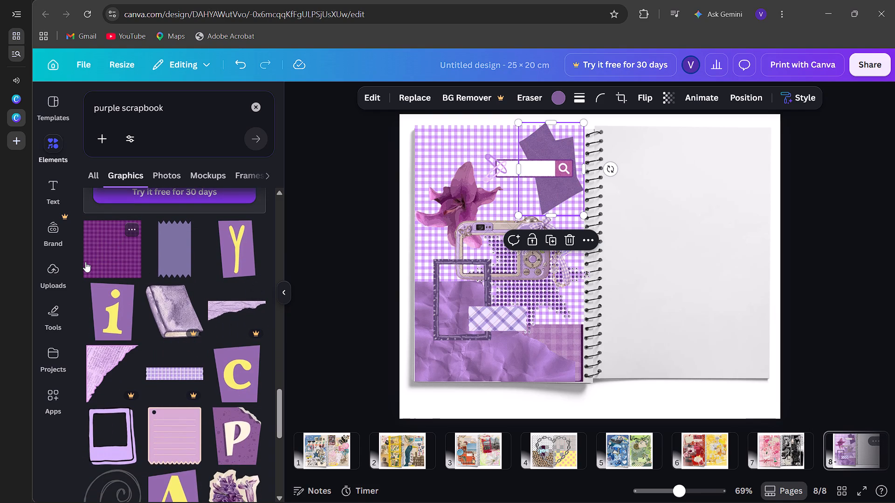
left_click(85, 262)
left_click_drag(467, 390, 613, 198)
left_click_drag(679, 171, 676, 171)
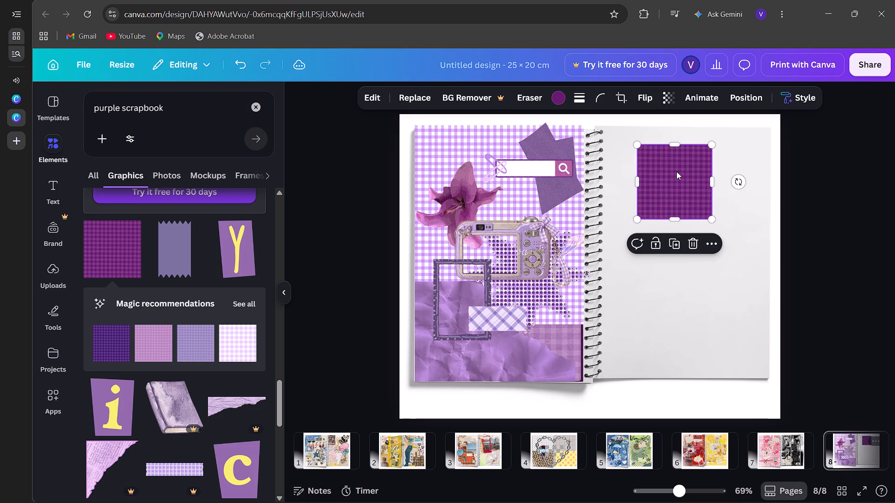
left_click_drag(676, 171, 502, 162)
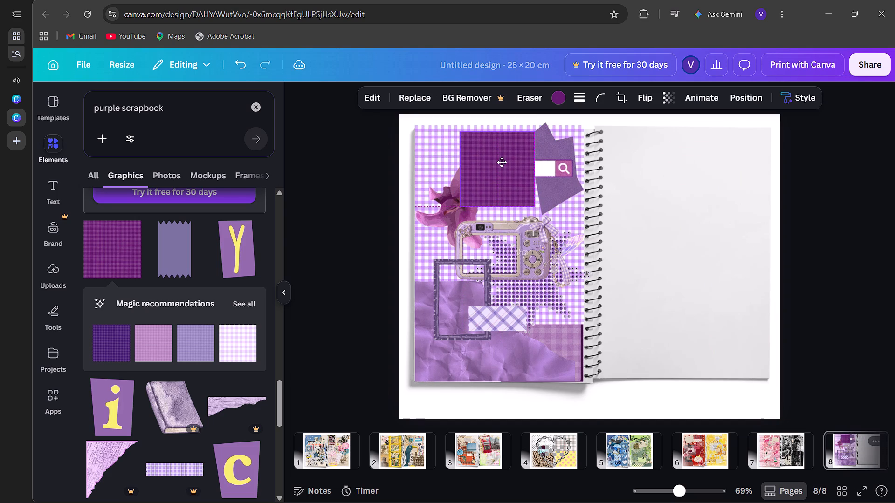
left_click_drag(502, 162, 482, 160)
Send the gingham square to the back, then bring it forward two layers, behind the lily and safety pin.
left_click(746, 102)
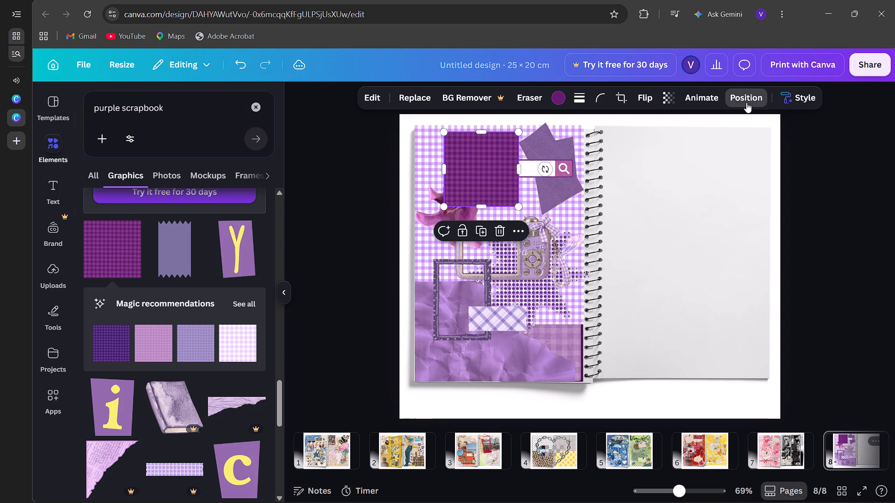
left_click(224, 184)
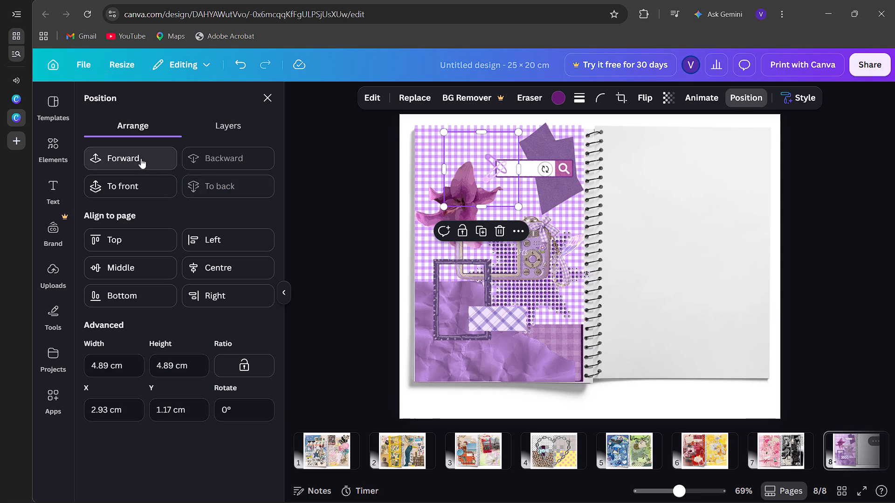
left_click(141, 158)
left_click(141, 158)
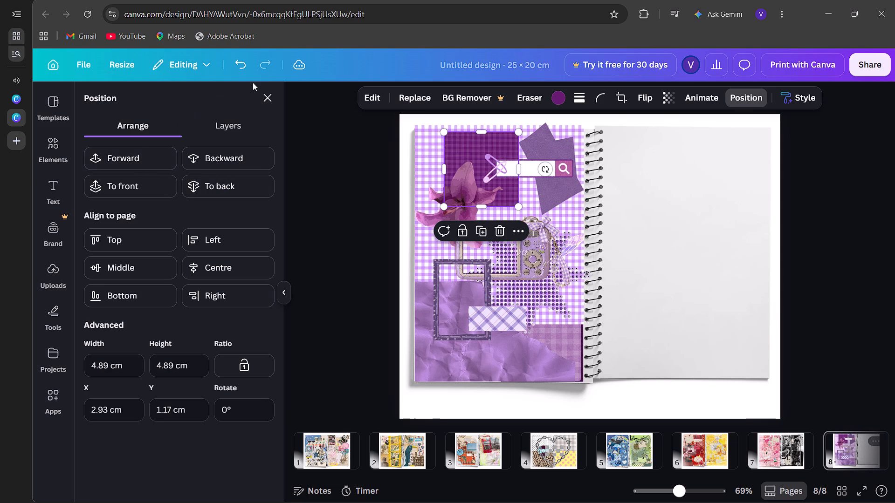
left_click(268, 99)
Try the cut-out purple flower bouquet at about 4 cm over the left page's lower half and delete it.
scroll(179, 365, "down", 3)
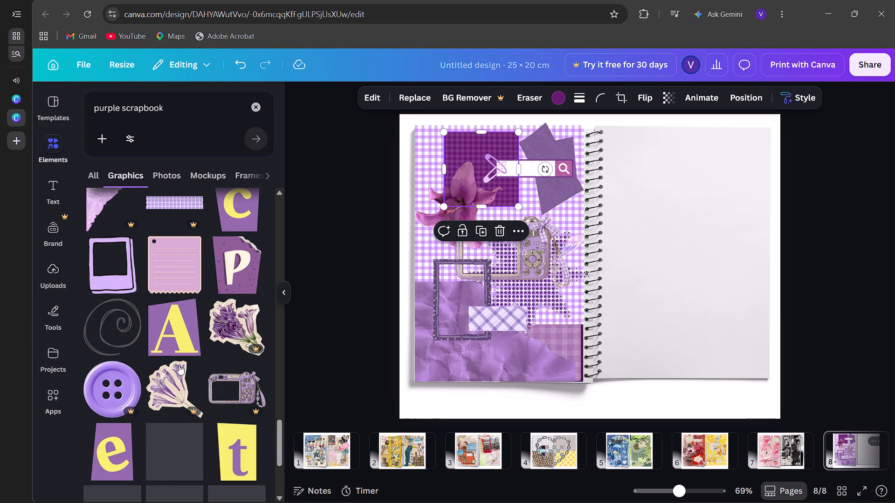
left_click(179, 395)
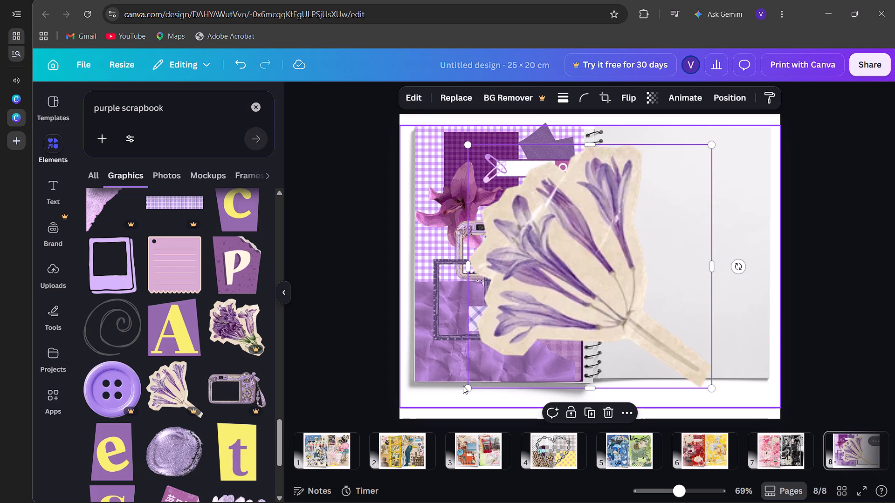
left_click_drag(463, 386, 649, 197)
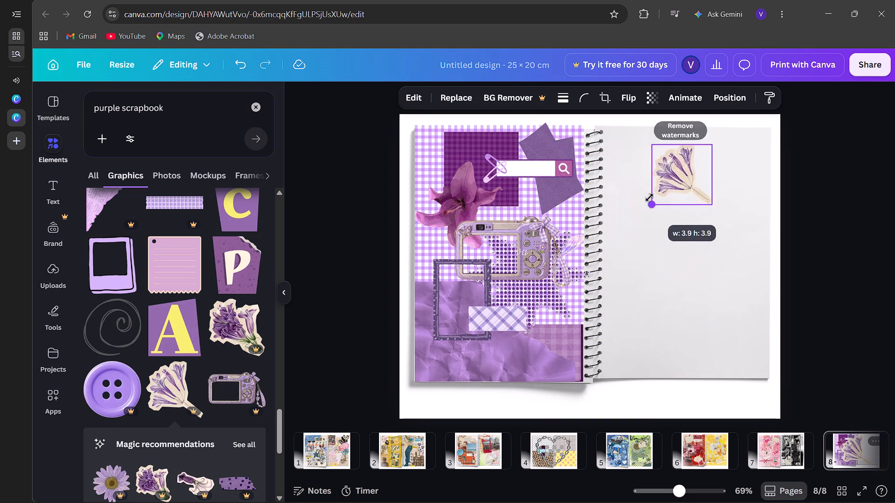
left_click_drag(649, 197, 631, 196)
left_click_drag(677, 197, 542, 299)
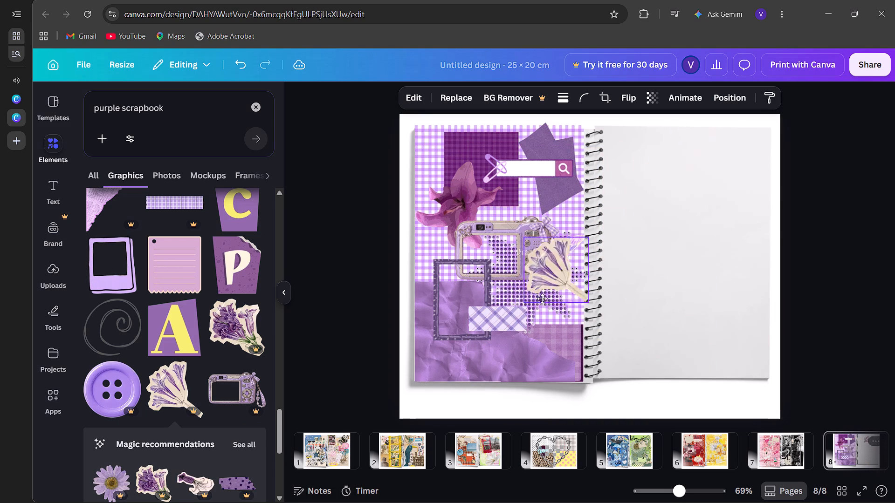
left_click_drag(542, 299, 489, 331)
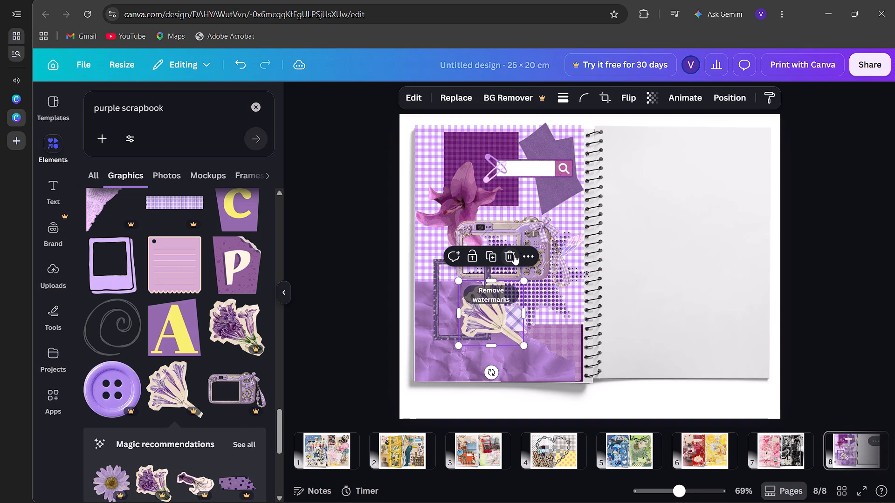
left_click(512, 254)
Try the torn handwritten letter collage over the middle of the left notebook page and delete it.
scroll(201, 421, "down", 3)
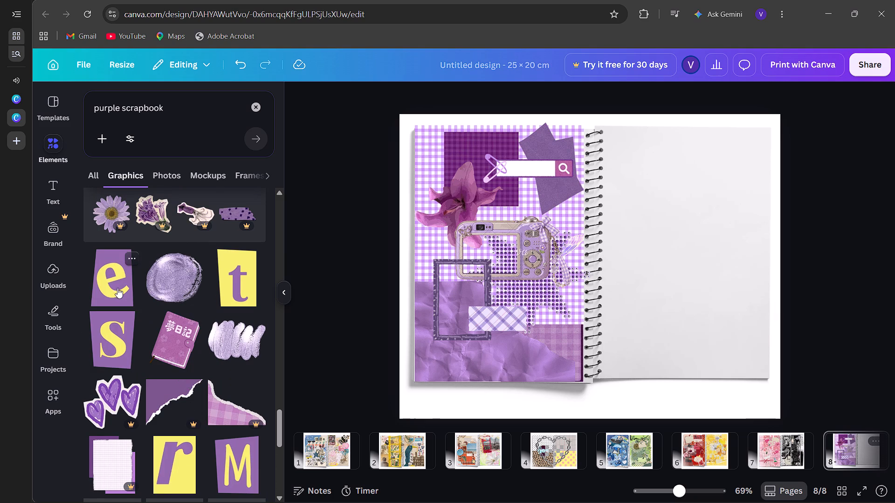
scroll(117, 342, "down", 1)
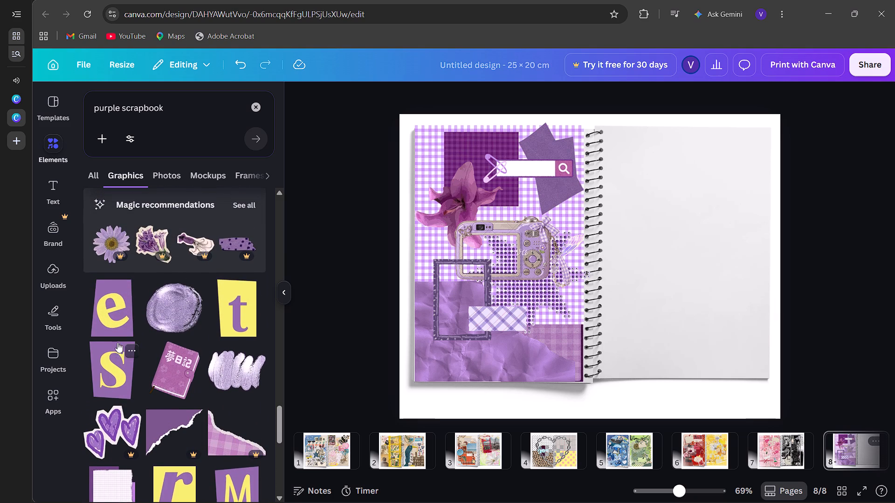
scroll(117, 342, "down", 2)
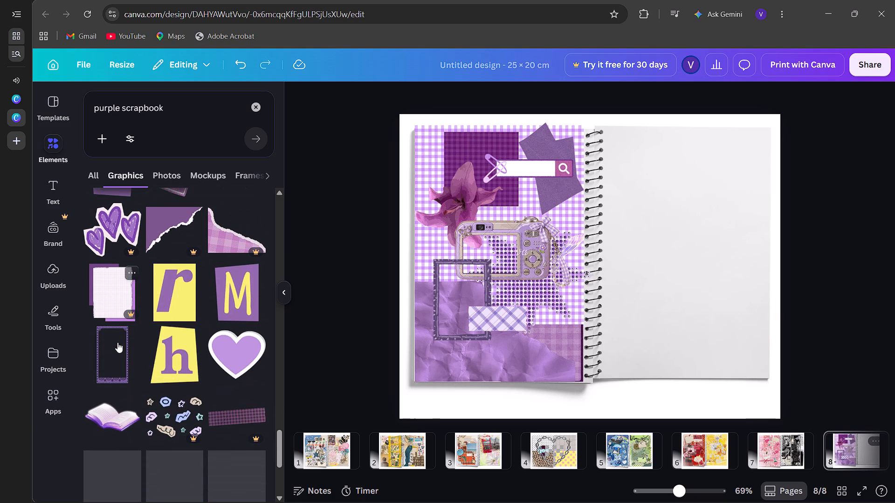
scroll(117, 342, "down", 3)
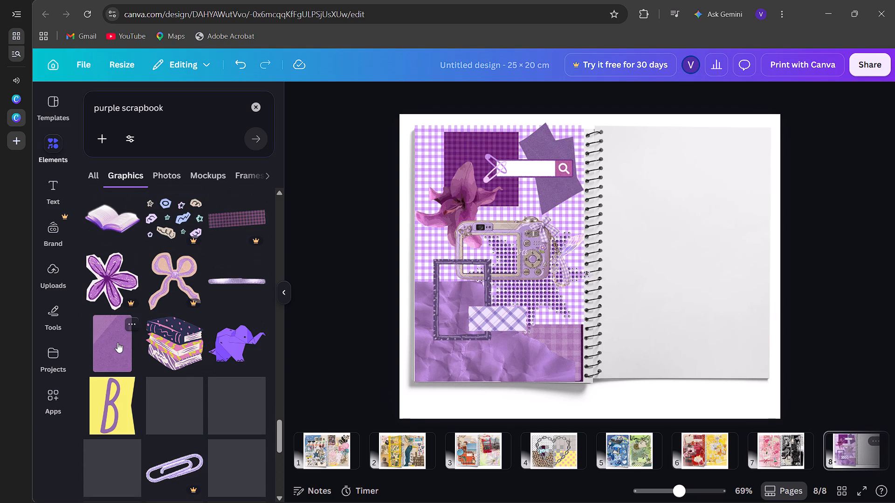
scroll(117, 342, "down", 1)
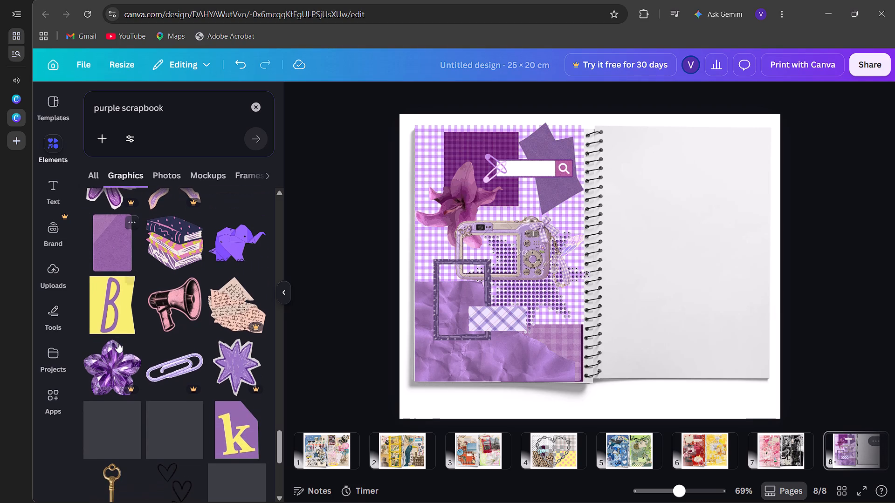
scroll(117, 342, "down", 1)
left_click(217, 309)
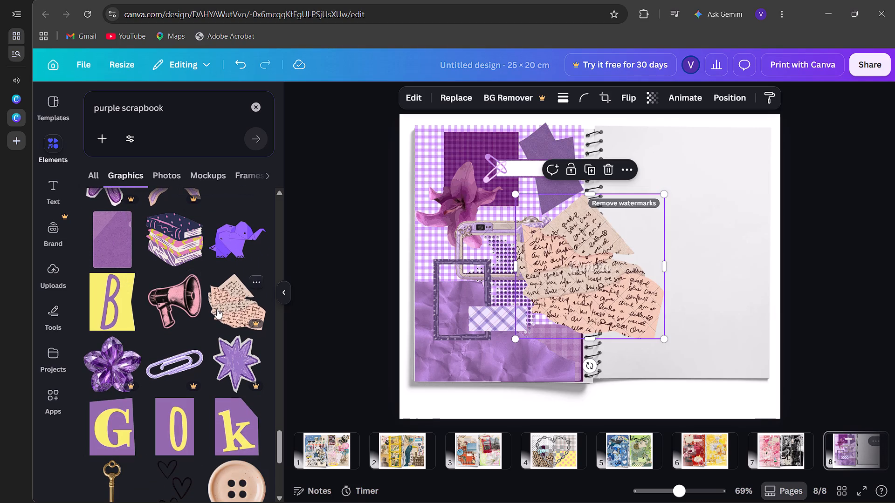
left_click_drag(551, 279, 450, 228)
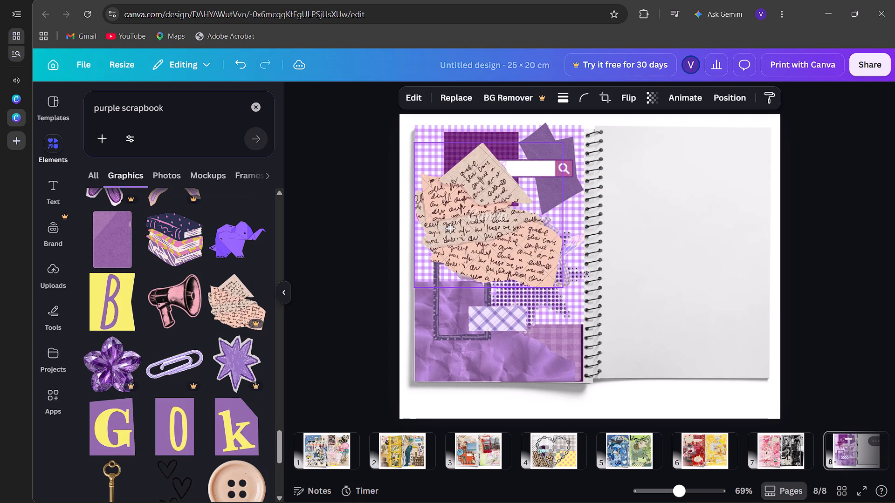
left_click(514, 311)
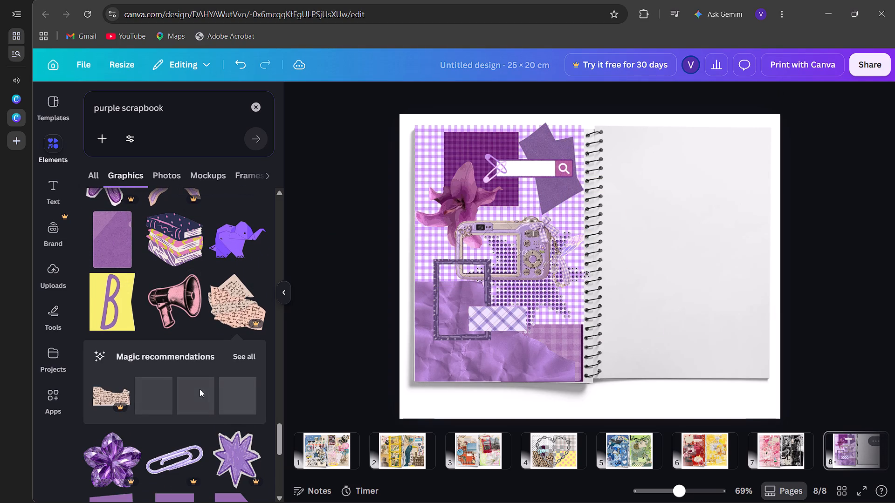
Add the beige four-hole button graphic to the page, deleting the extra copy.
scroll(200, 389, "down", 4)
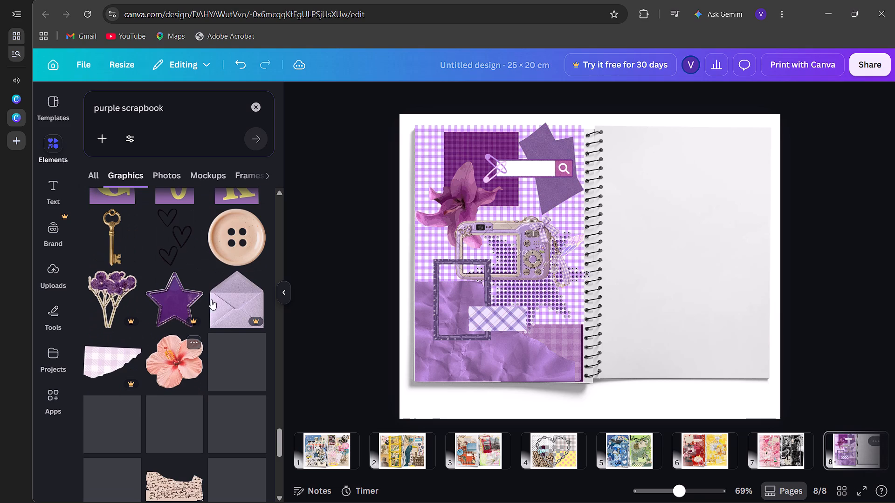
left_click(244, 243)
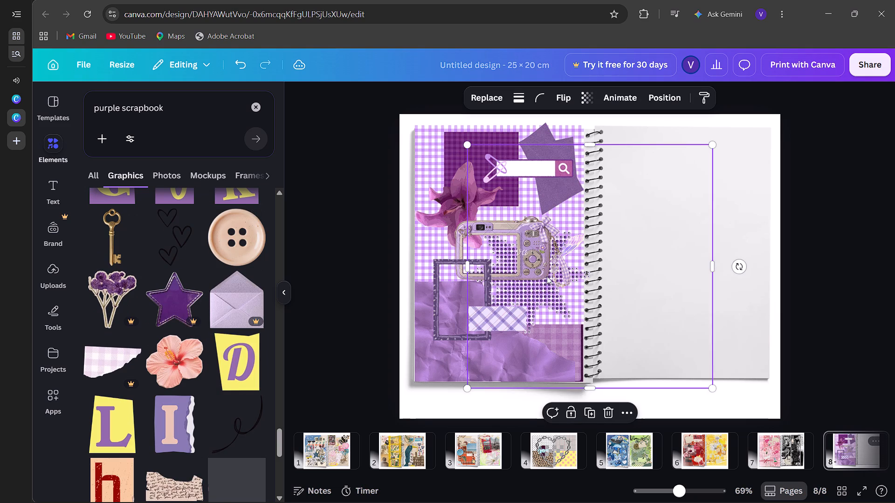
left_click(241, 246)
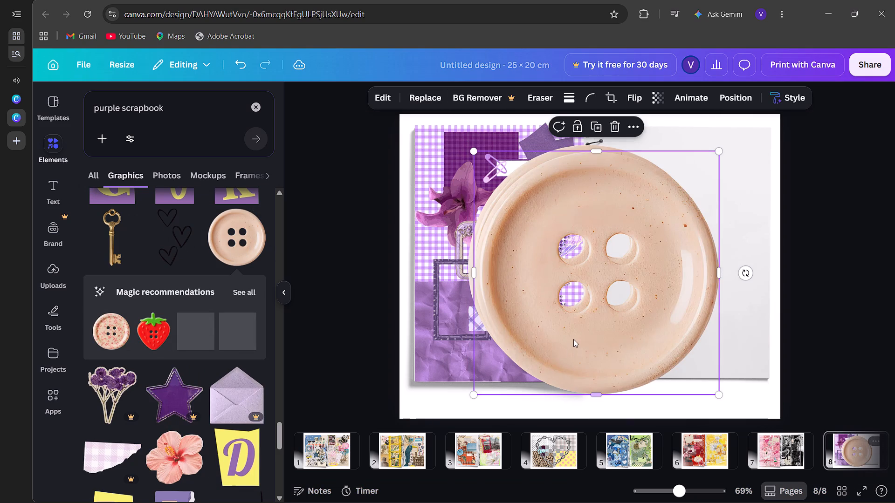
key("BackSpace")
left_click(553, 328)
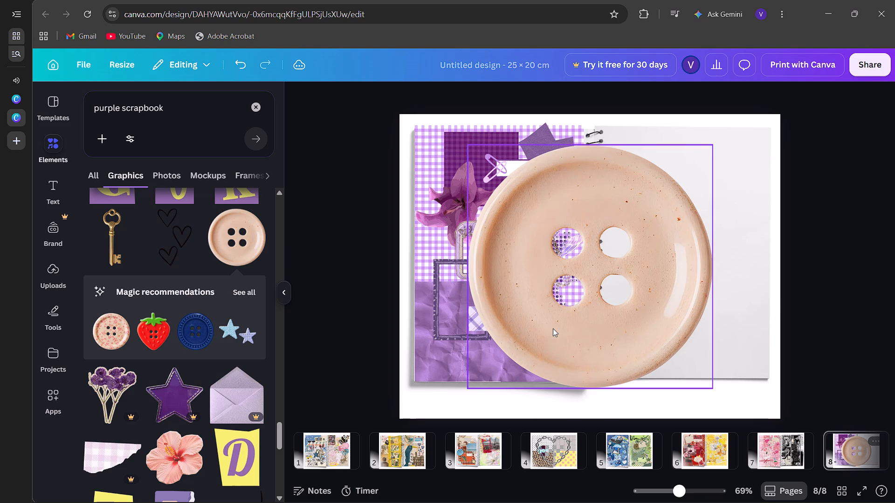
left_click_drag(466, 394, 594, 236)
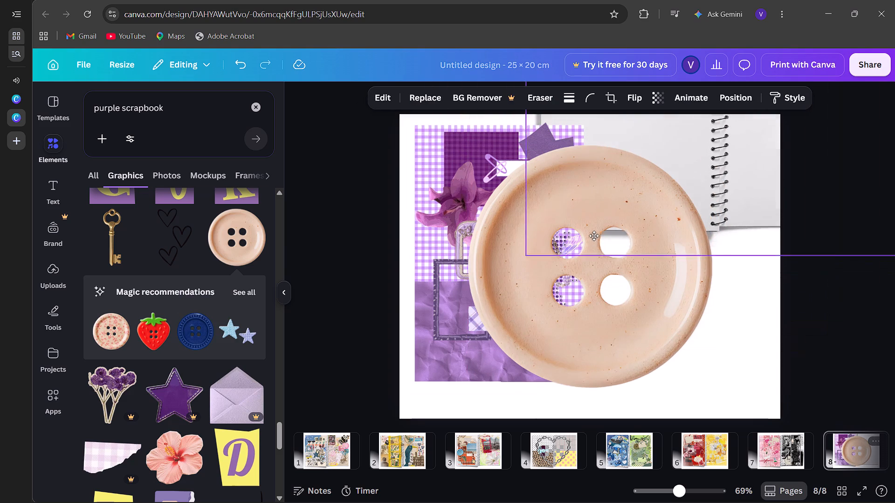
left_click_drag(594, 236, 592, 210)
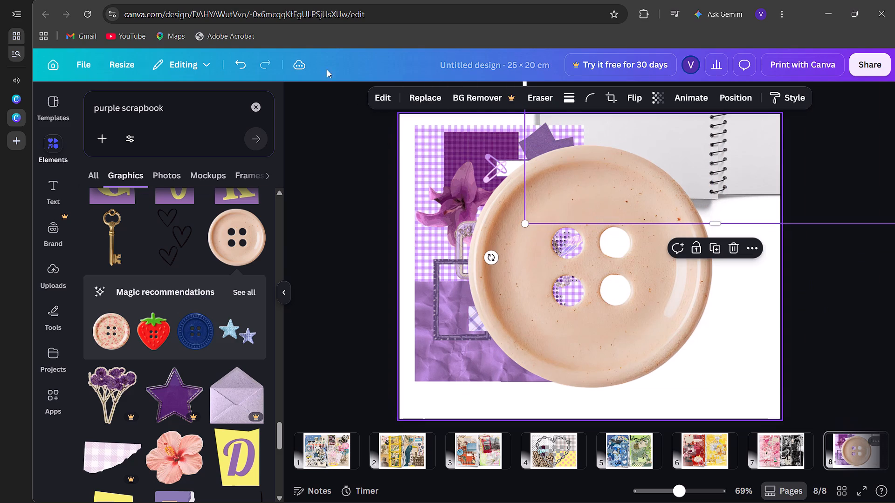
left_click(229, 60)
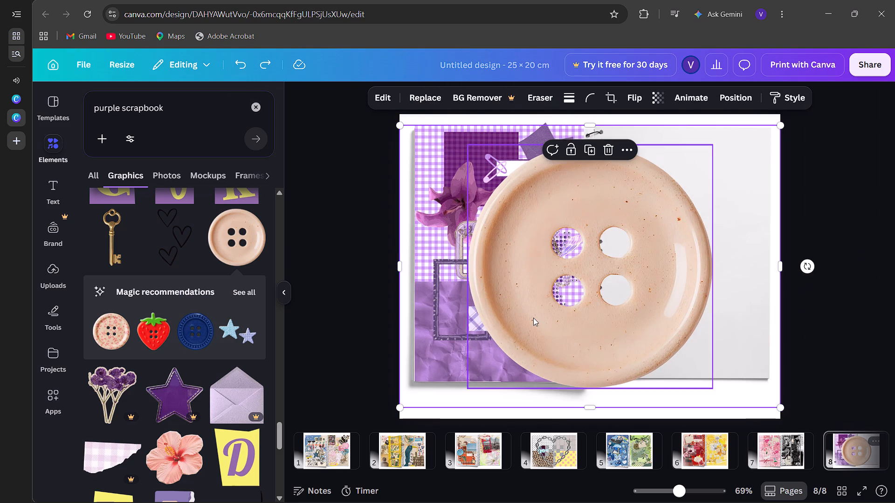
Shrink the beige button to sticker size and place it over the stitched frame on the left notebook page.
left_click(533, 318)
left_click_drag(471, 386, 645, 173)
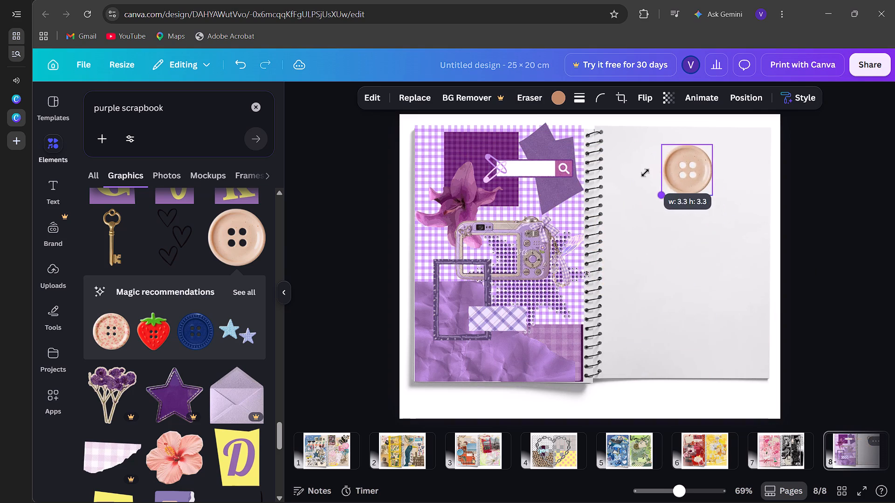
left_click_drag(645, 173, 641, 177)
left_click_drag(681, 170, 443, 295)
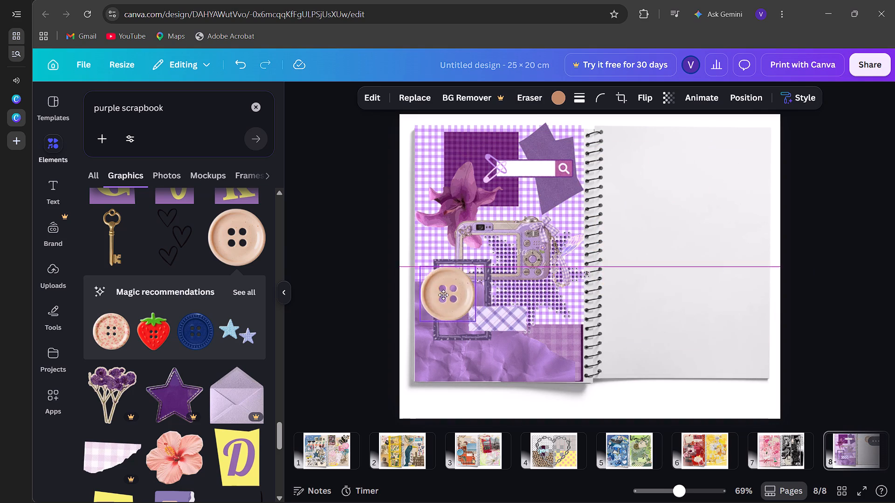
left_click_drag(443, 295, 471, 313)
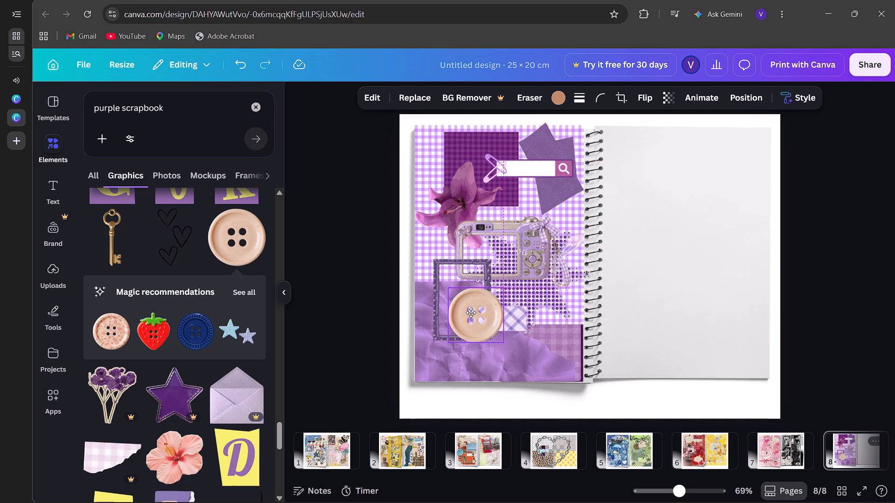
left_click_drag(471, 313, 470, 312)
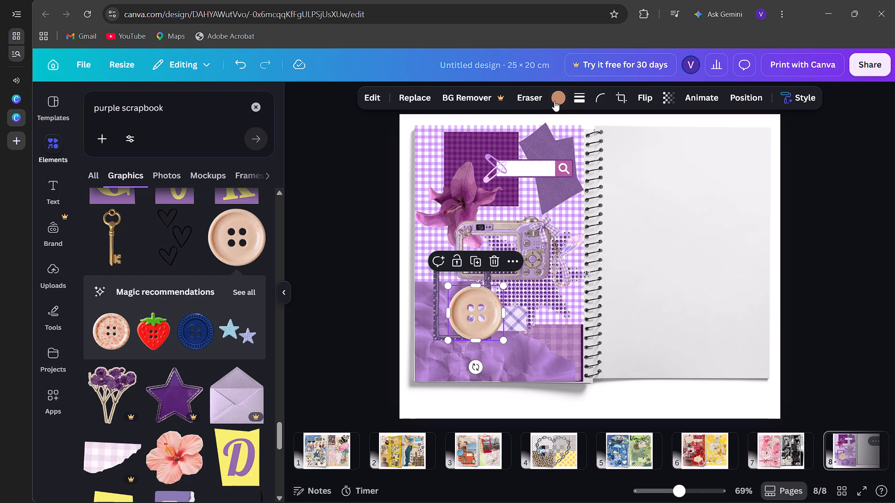
Recolour the button with the darkest purple from the photo colours, after trying purple #724797.
left_click(555, 100)
left_click(258, 187)
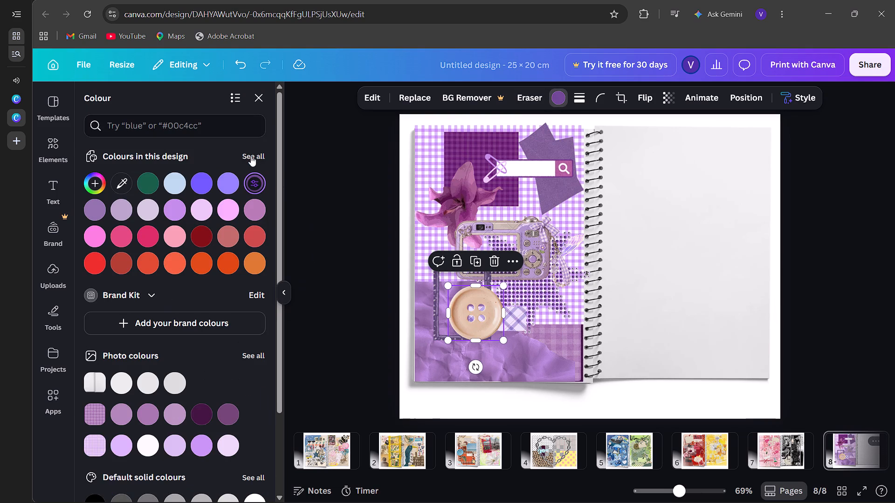
left_click(204, 410)
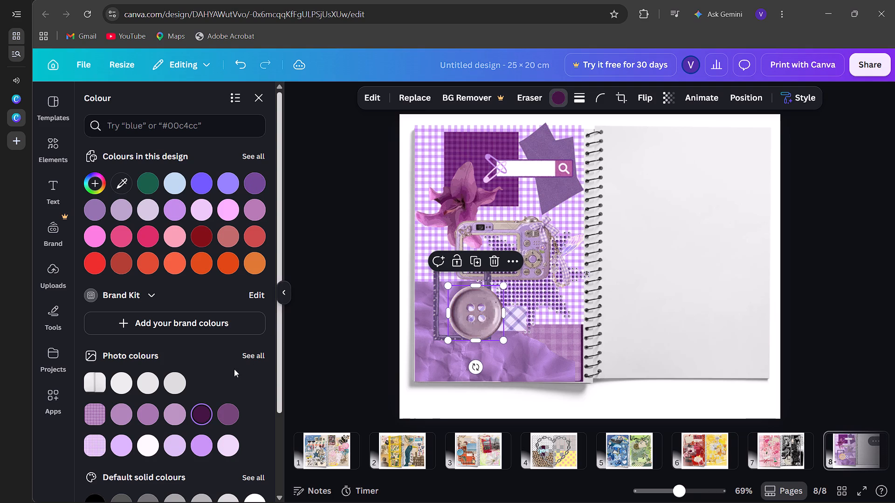
left_click(196, 421)
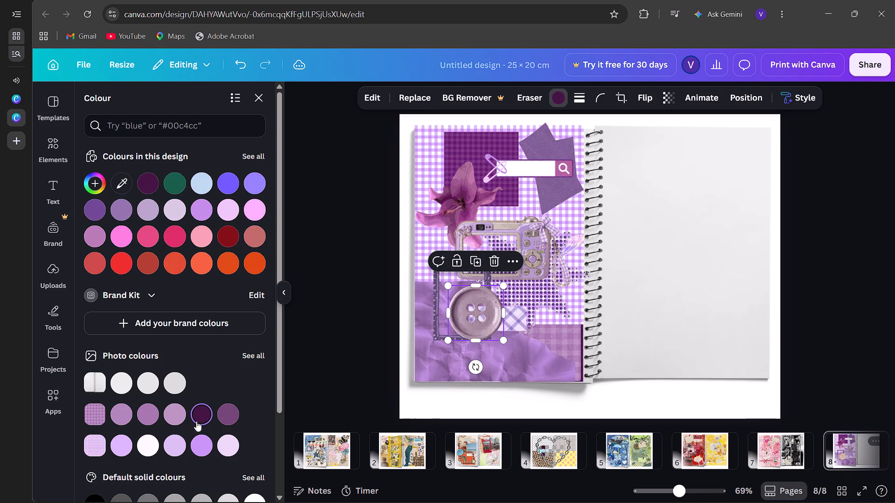
left_click(259, 105)
Move the recoloured button to the end of the plaid strip, beside the spiral binding on the left notebook page.
left_click_drag(471, 310, 468, 291)
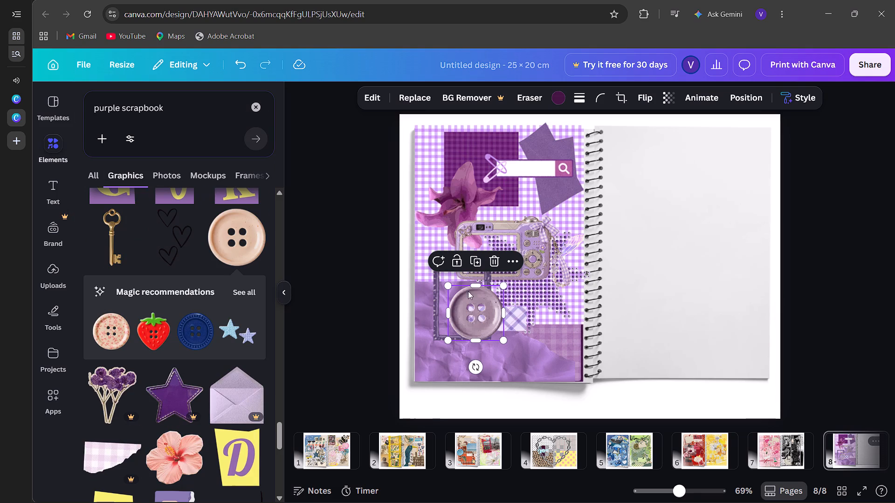
left_click_drag(468, 291, 489, 163)
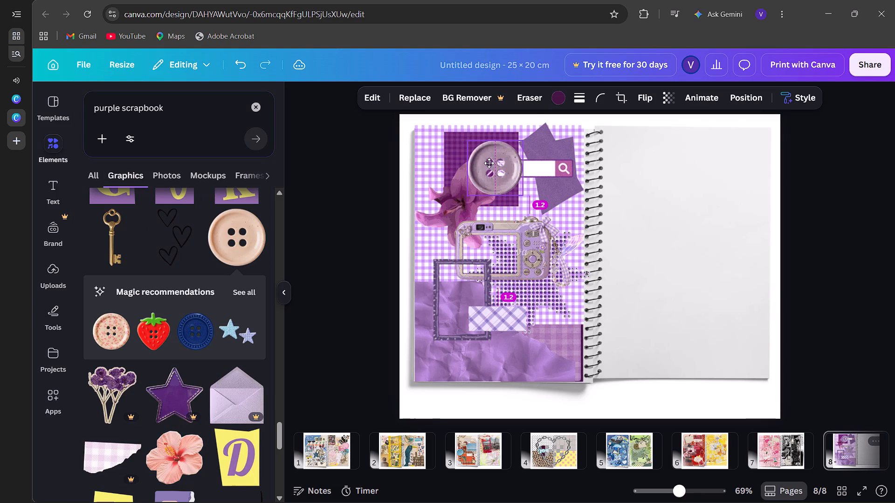
left_click_drag(489, 163, 559, 162)
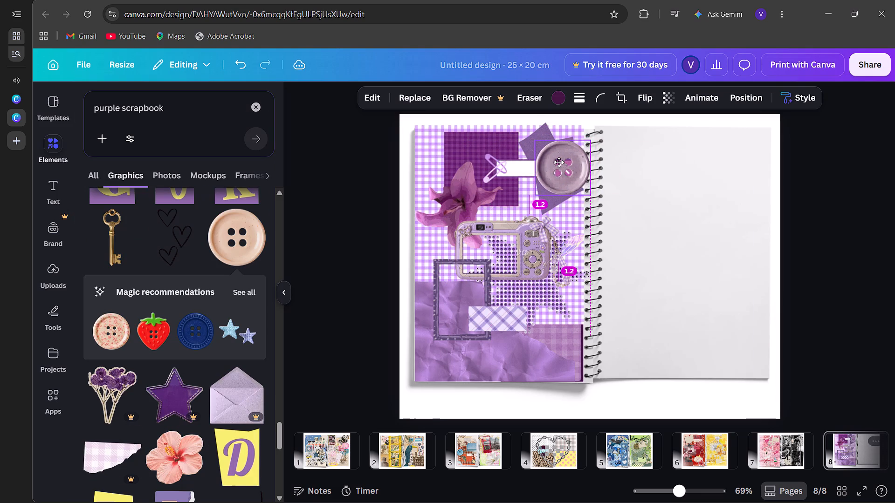
left_click_drag(559, 162, 514, 313)
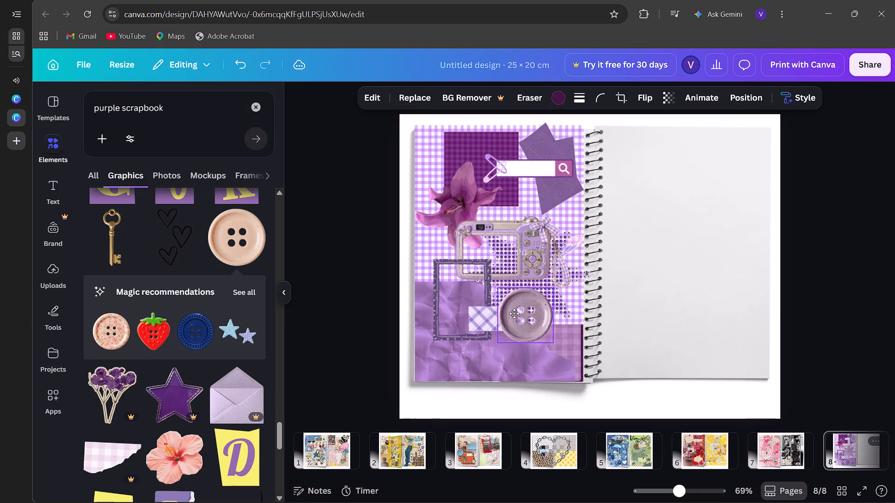
left_click_drag(514, 313, 549, 319)
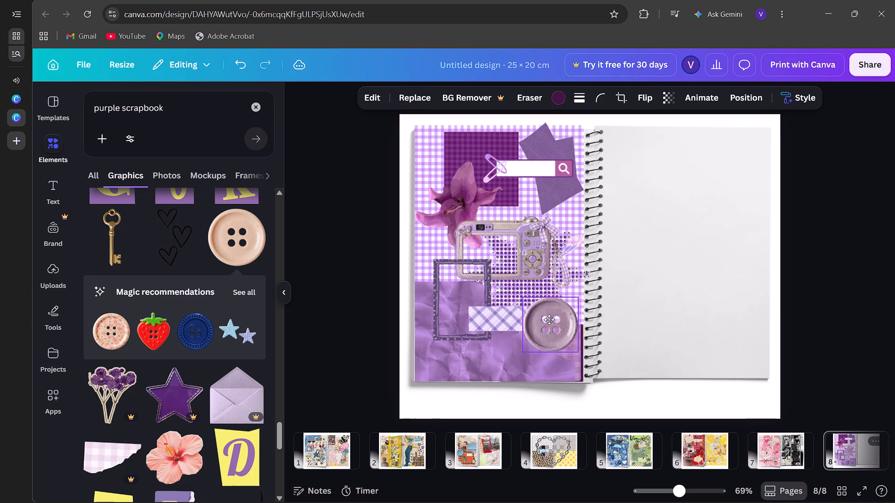
left_click_drag(549, 319, 548, 319)
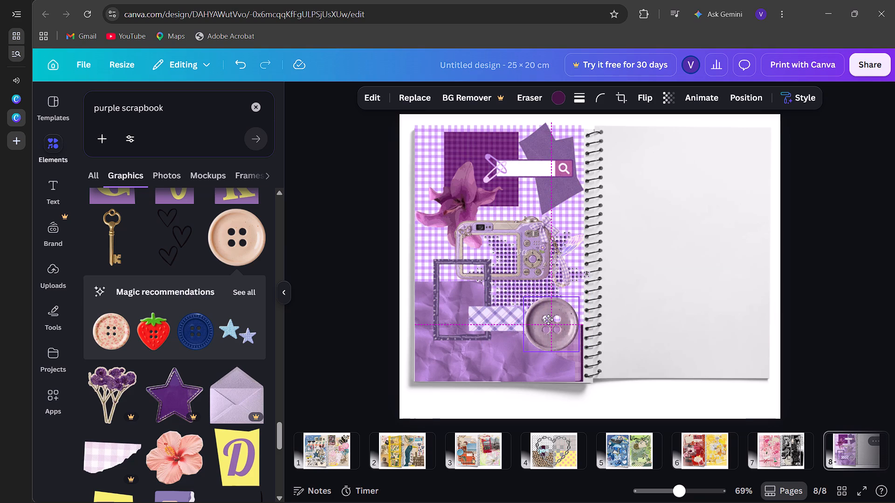
left_click_drag(548, 319, 552, 318)
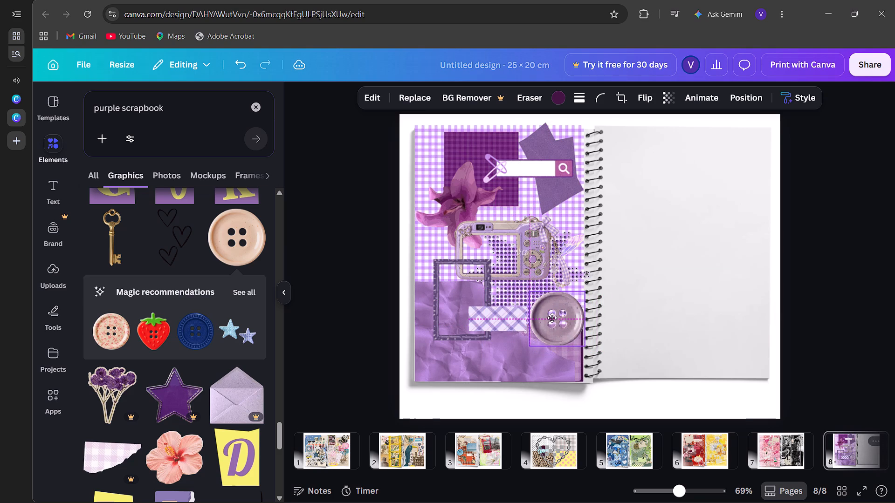
left_click_drag(552, 318, 552, 319)
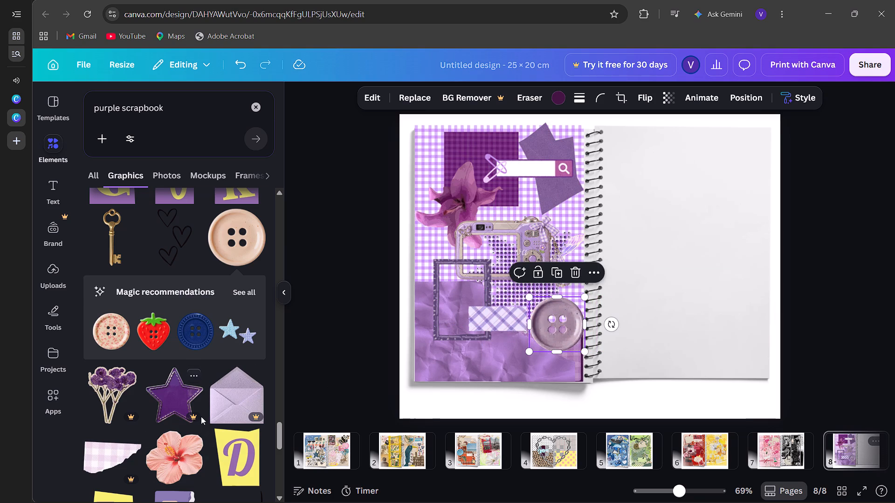
Add the purple stitched star graphic, shrink it to sticker size and place it overlapping the plaid strip and the button.
left_click(183, 408)
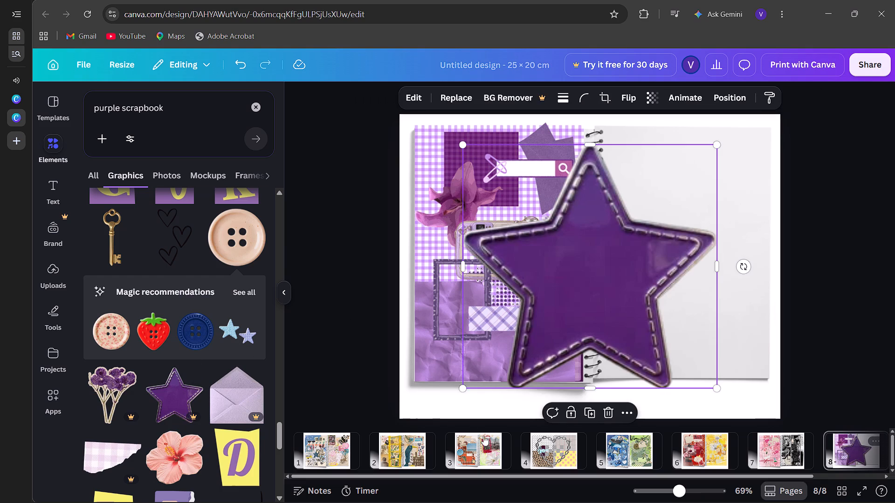
left_click_drag(462, 383, 614, 241)
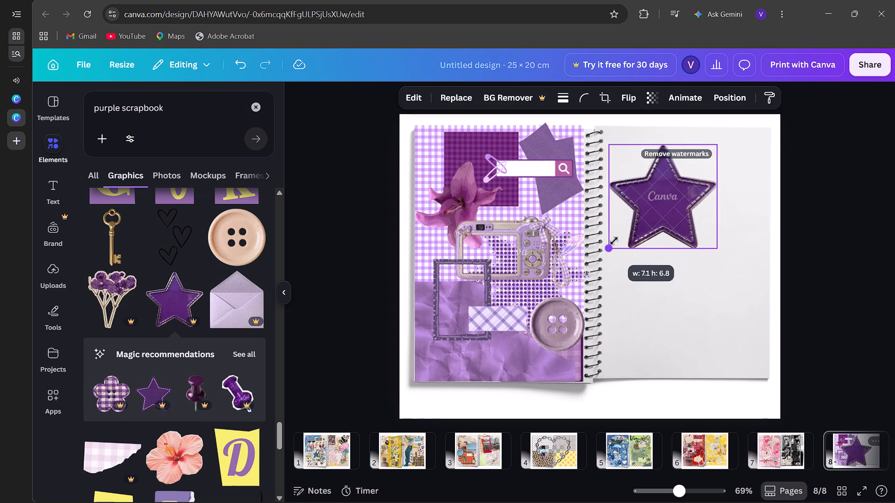
left_click_drag(614, 241, 662, 179)
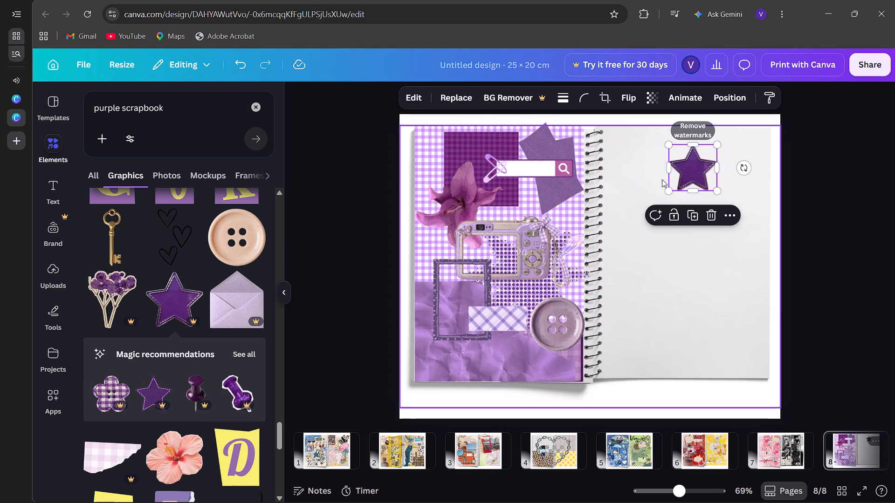
left_click_drag(691, 167, 458, 259)
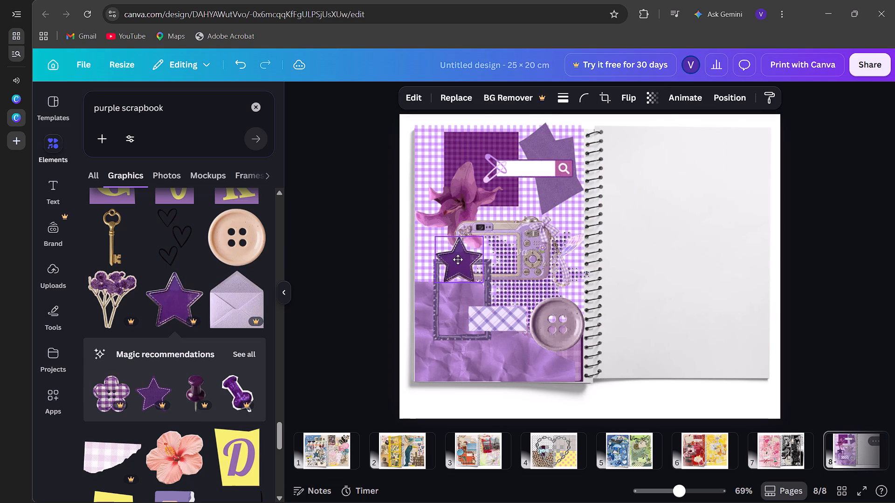
left_click_drag(458, 259, 529, 315)
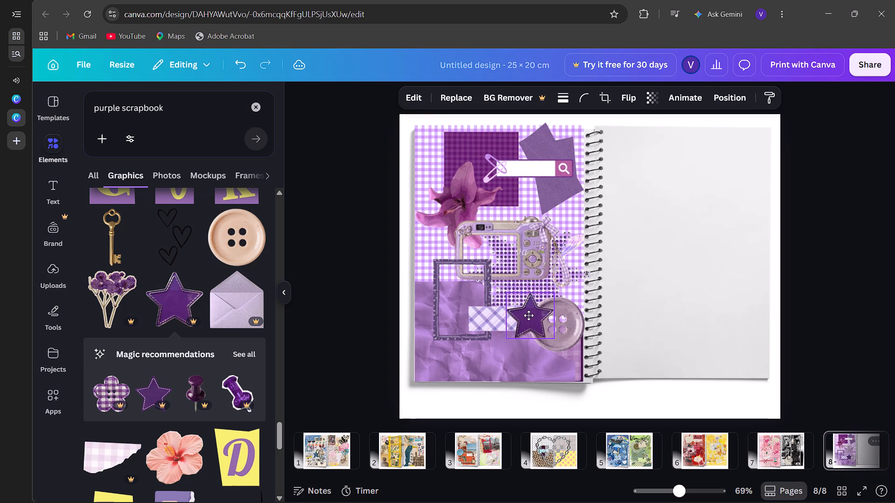
left_click_drag(529, 315, 529, 319)
Add the purple gingham flower button graphic, shrink it to under 4 cm and place it in the left notebook page's top-left corner.
scroll(203, 361, "down", 1)
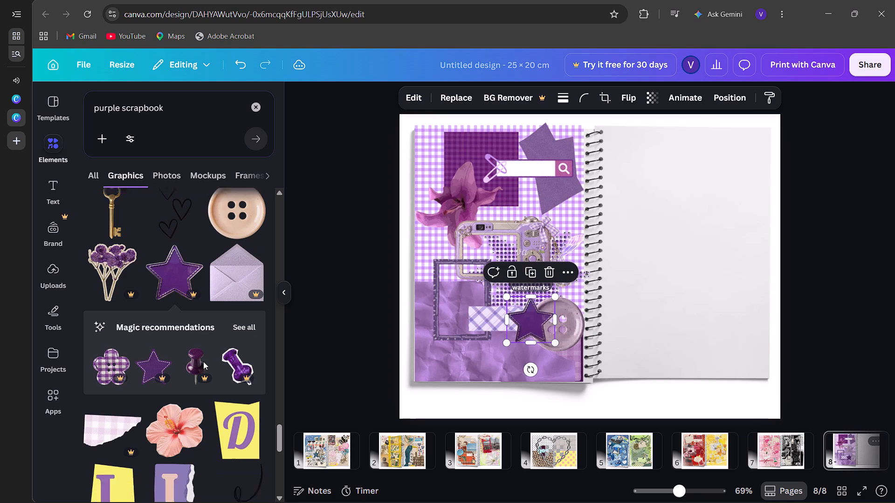
scroll(203, 361, "down", 3)
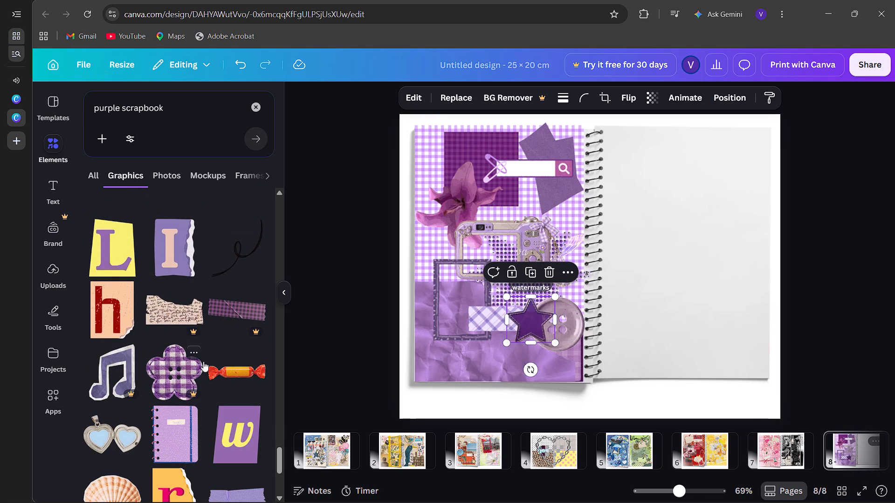
scroll(203, 361, "down", 1)
left_click(159, 267)
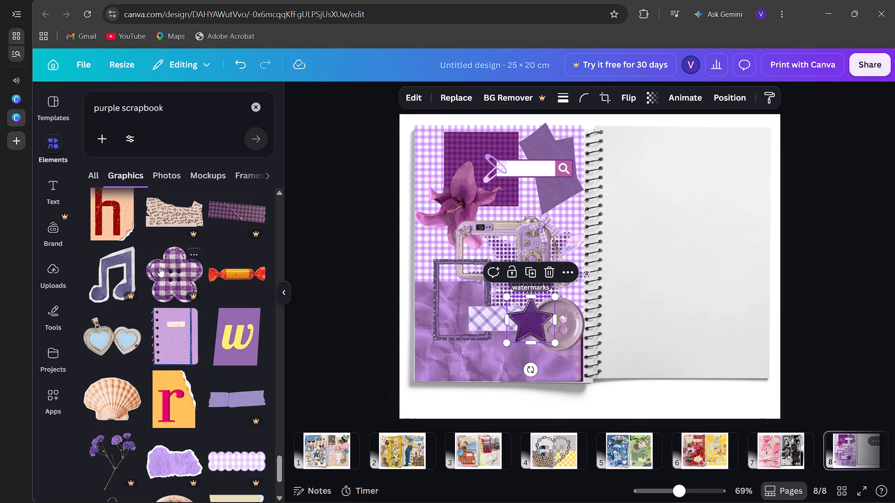
left_click_drag(465, 391, 538, 264)
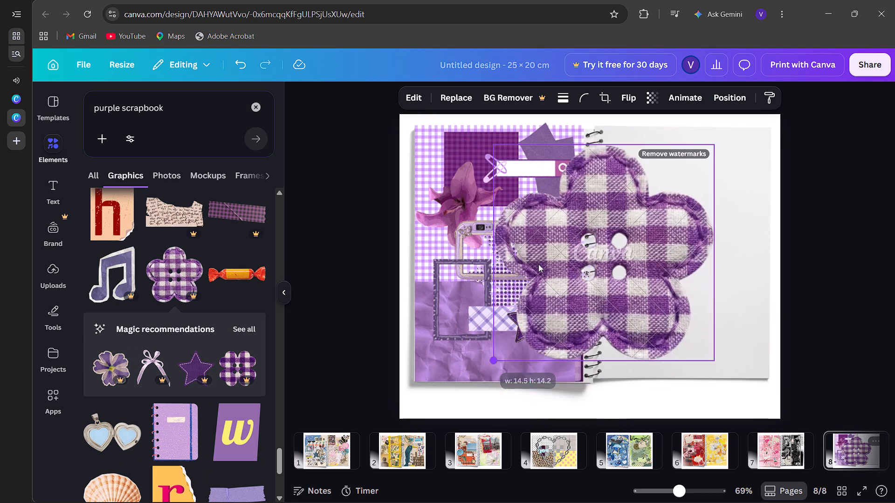
left_click_drag(538, 264, 660, 213)
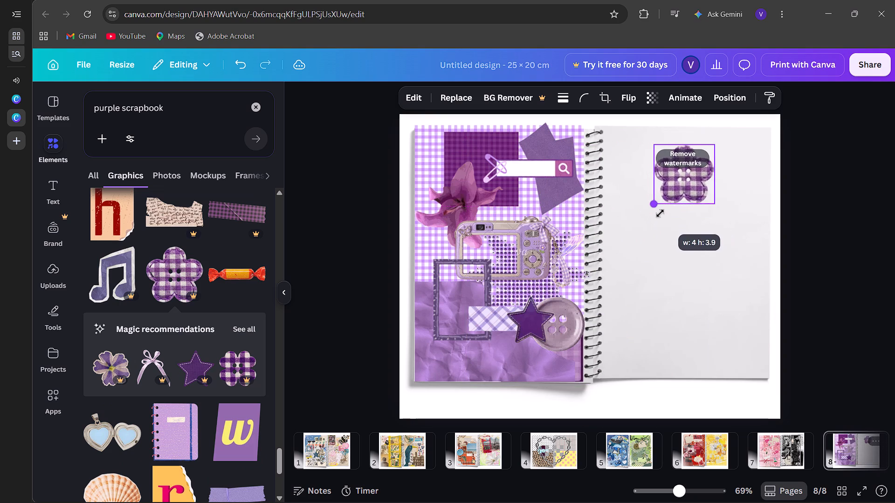
left_click_drag(660, 213, 678, 212)
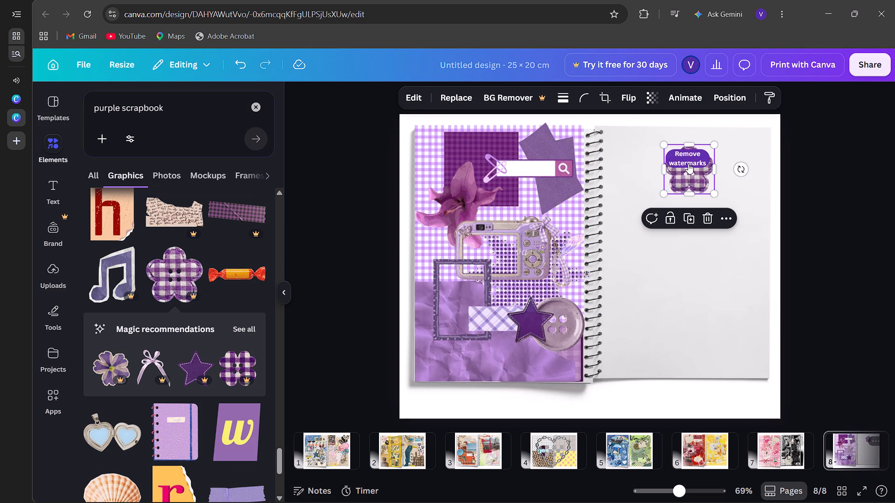
left_click_drag(688, 163, 686, 179)
left_click_drag(686, 179, 685, 179)
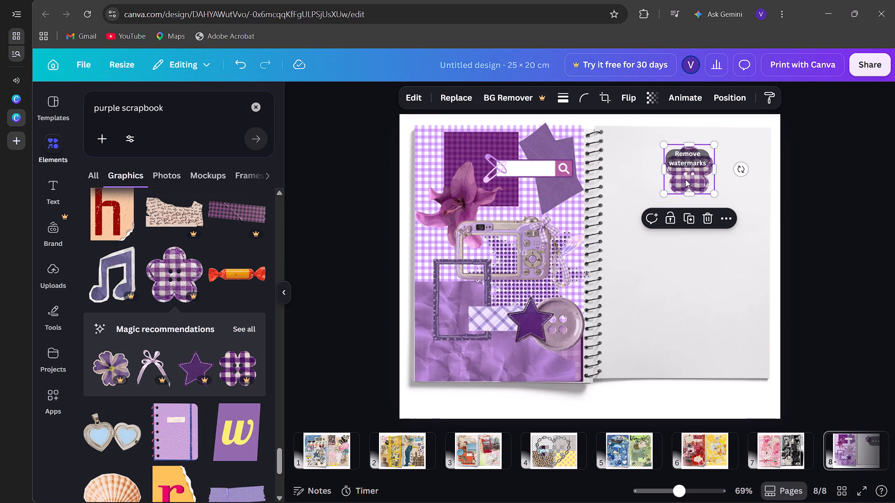
left_click_drag(685, 179, 439, 161)
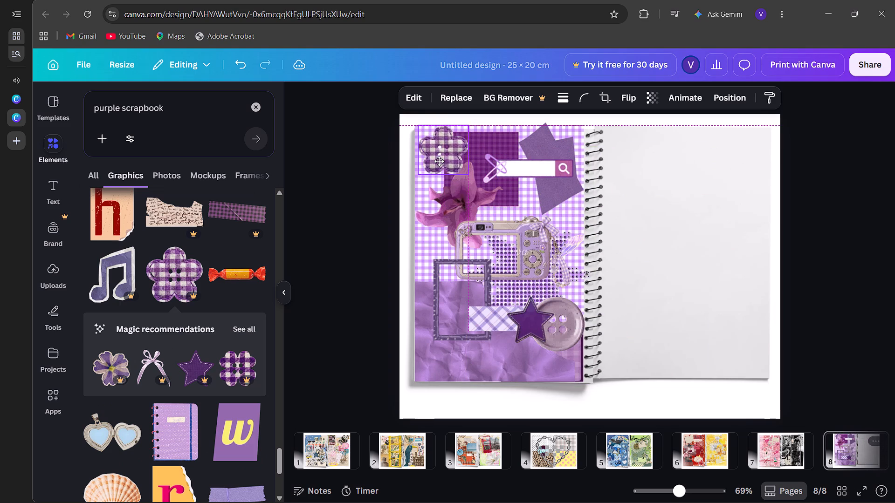
left_click_drag(439, 161, 454, 231)
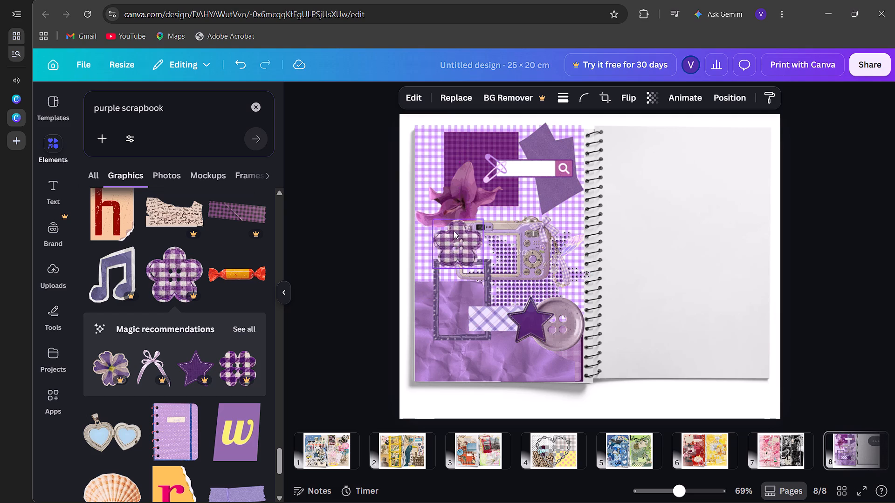
left_click_drag(454, 231, 438, 161)
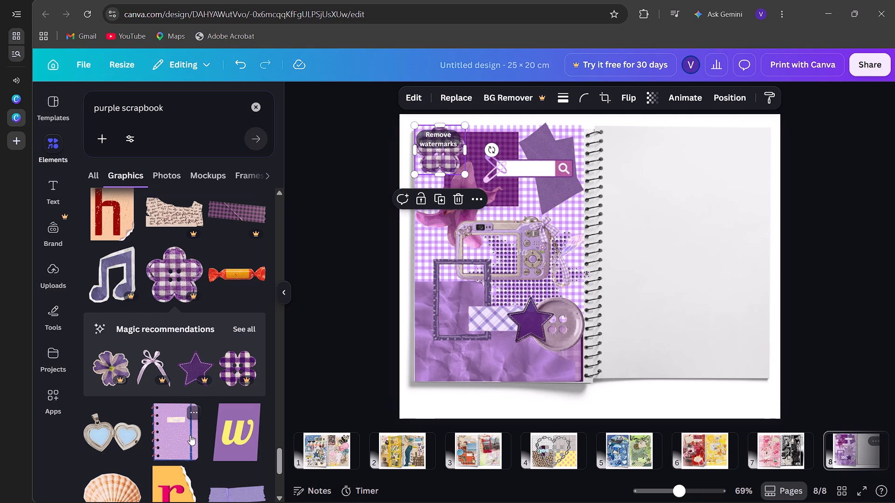
Add the dark purple dried flower sprig graphic and place it across the left notebook page, at about X 0.6 cm, Y 1.5 cm.
scroll(190, 435, "down", 3)
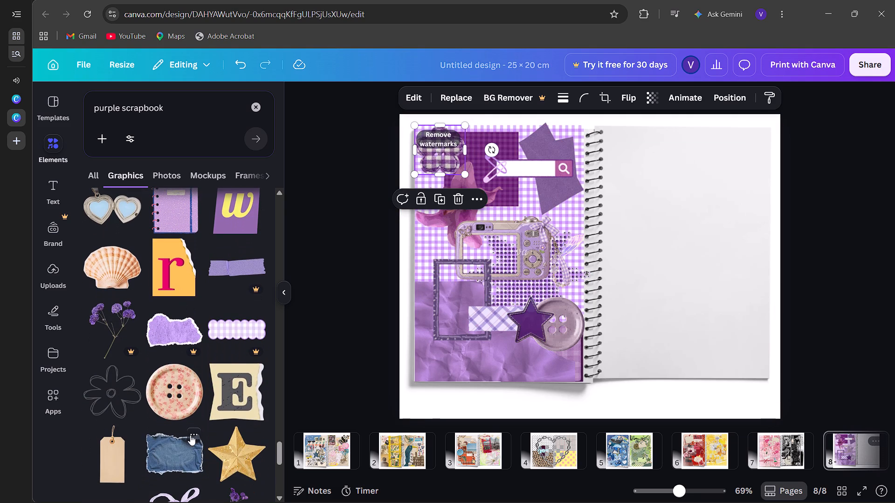
scroll(190, 435, "down", 2)
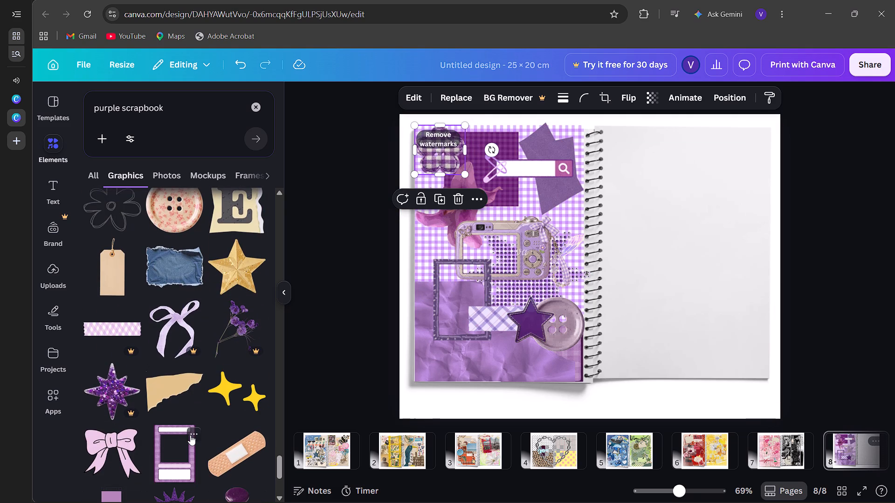
left_click(222, 345)
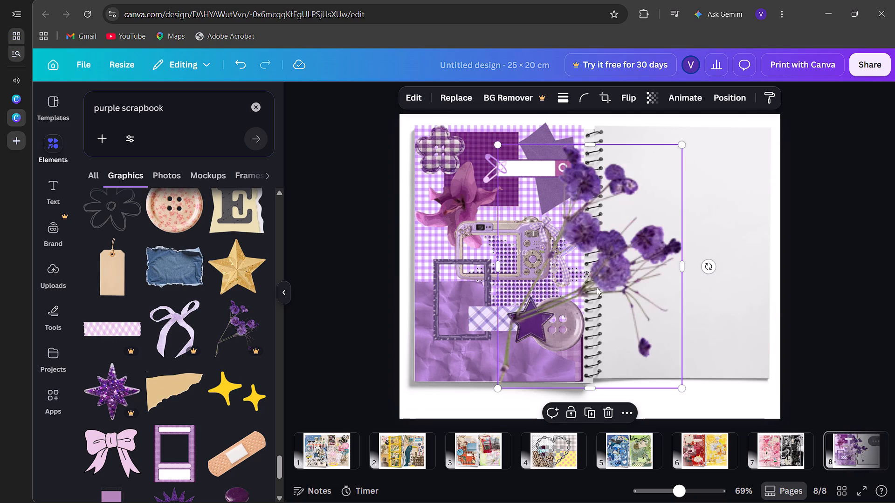
left_click_drag(611, 268, 529, 263)
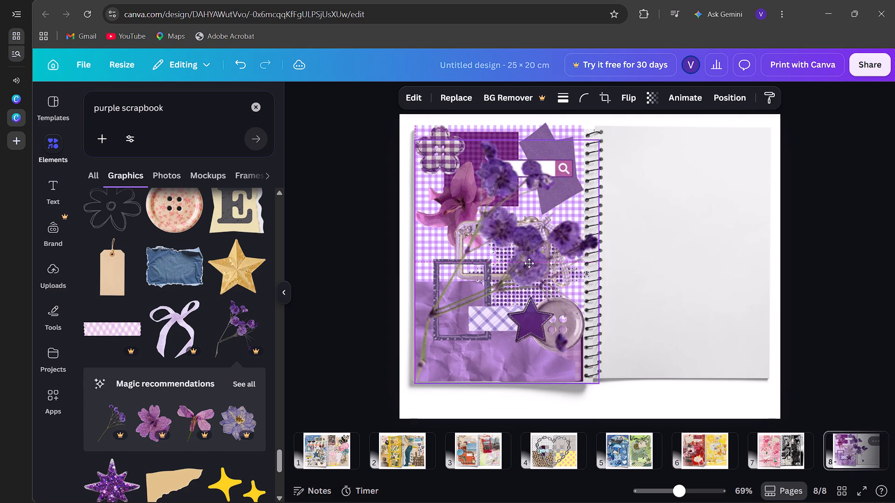
left_click_drag(529, 263, 528, 265)
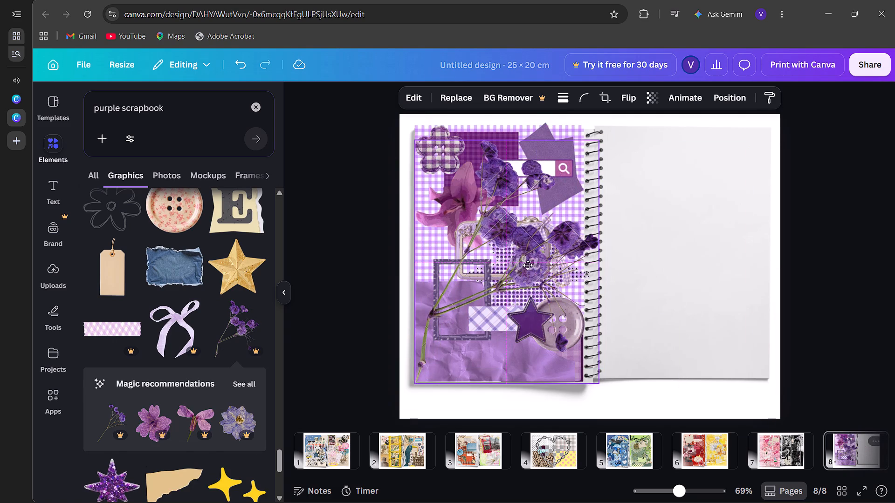
left_click_drag(528, 265, 544, 249)
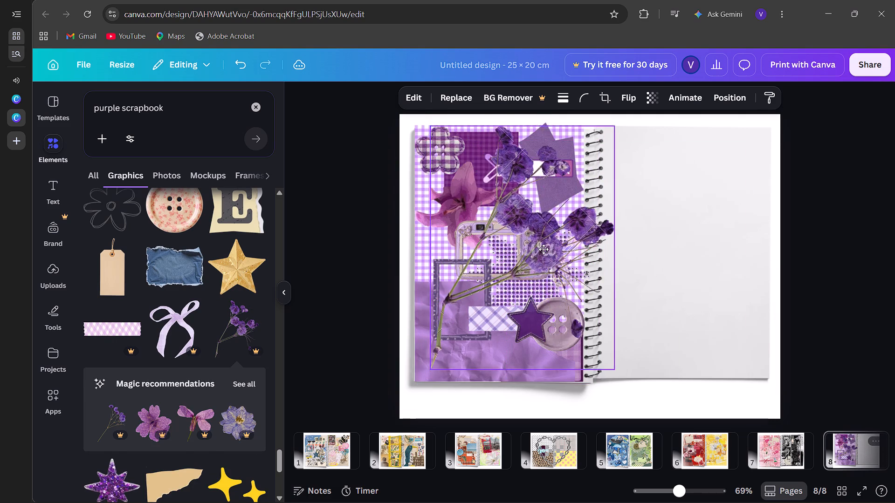
left_click_drag(544, 249, 522, 258)
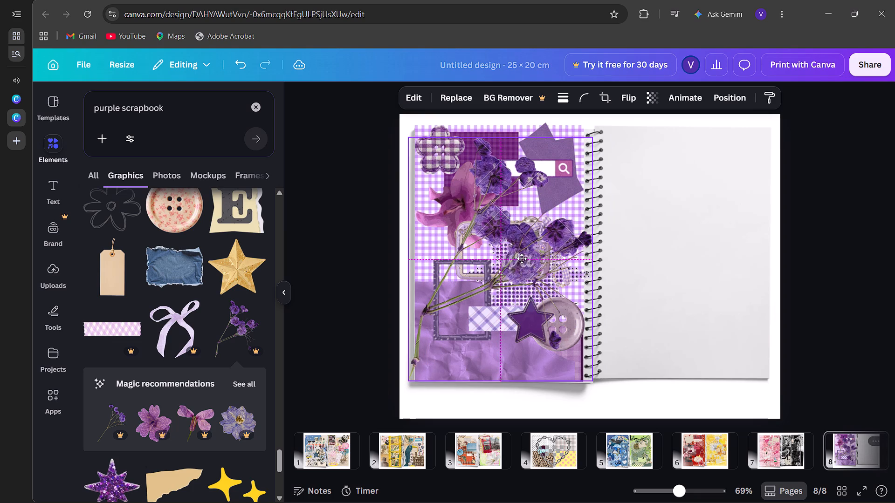
left_click_drag(522, 258, 523, 259)
Rearrange the flower sprig's layer order so it sits above the gingham background but behind the camera, torn papers and crumpled paper.
left_click(725, 92)
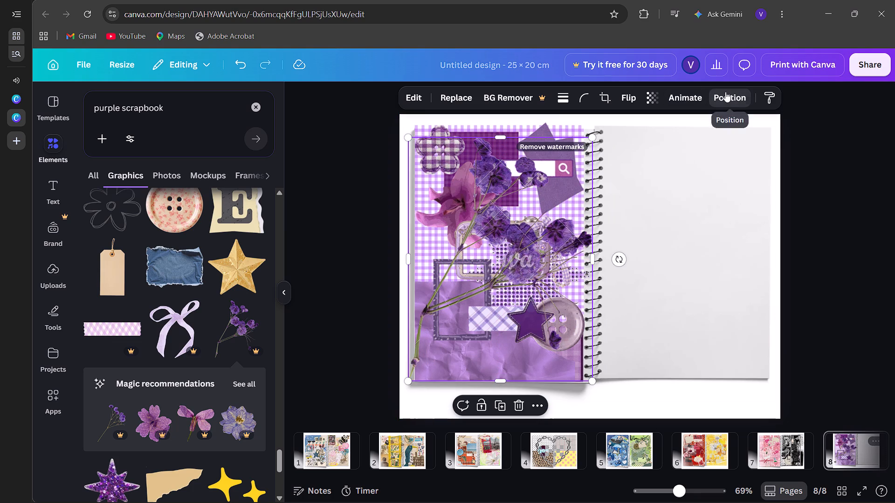
double_click(214, 173)
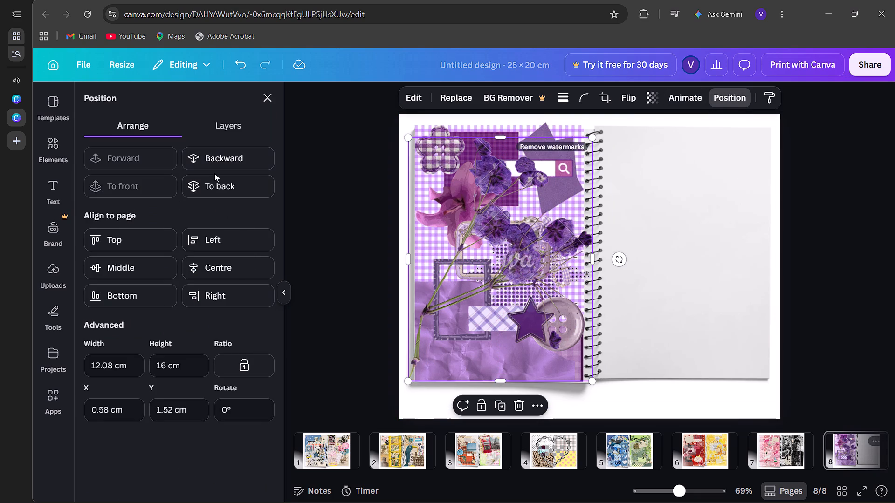
left_click(212, 179)
left_click(161, 161)
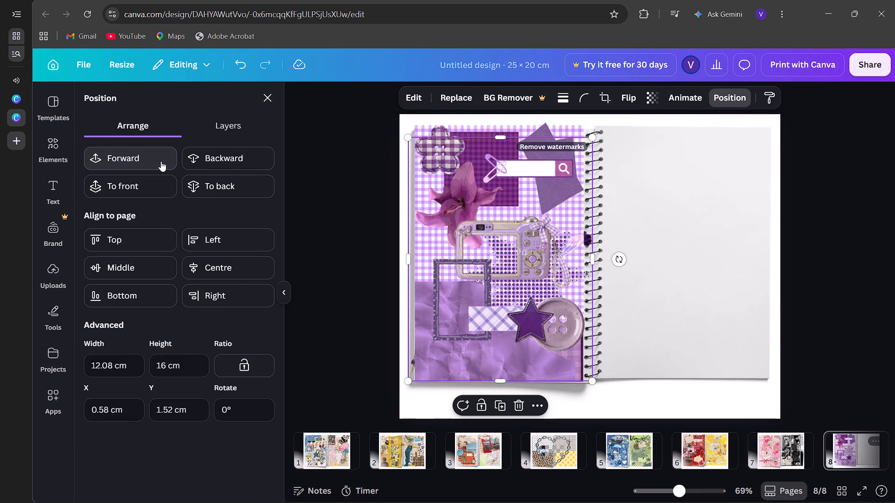
left_click(161, 161)
left_click(161, 161)
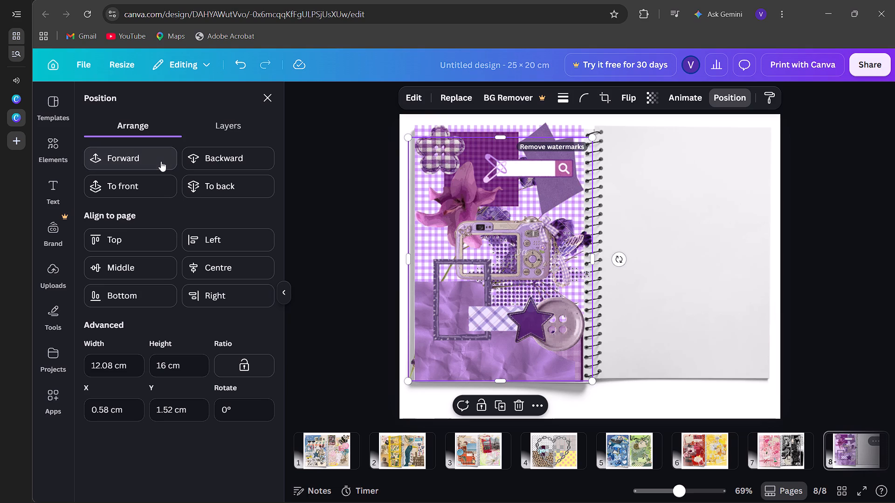
left_click(269, 88)
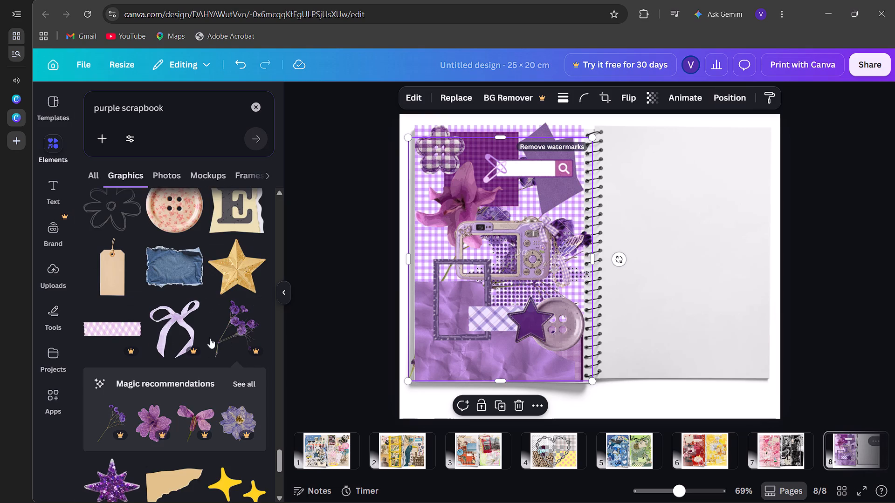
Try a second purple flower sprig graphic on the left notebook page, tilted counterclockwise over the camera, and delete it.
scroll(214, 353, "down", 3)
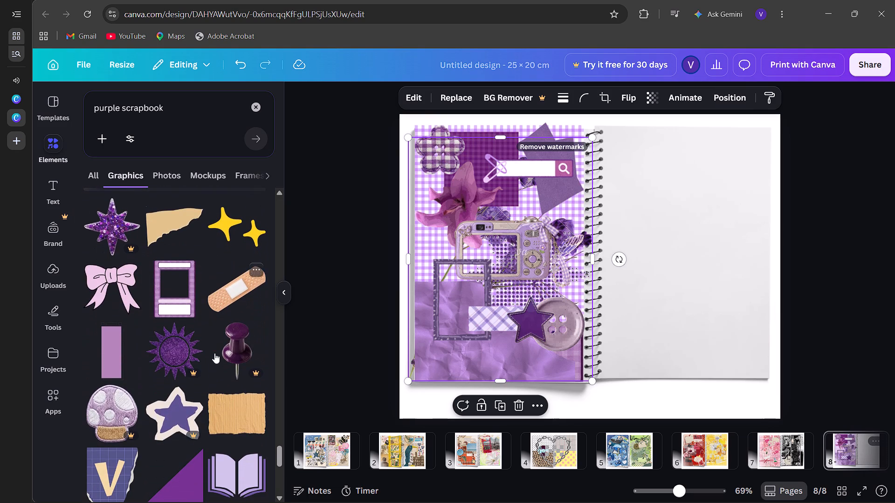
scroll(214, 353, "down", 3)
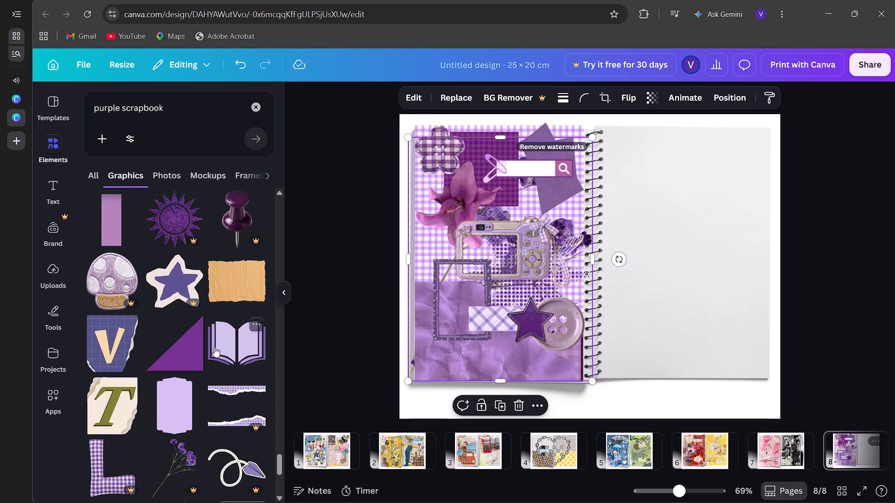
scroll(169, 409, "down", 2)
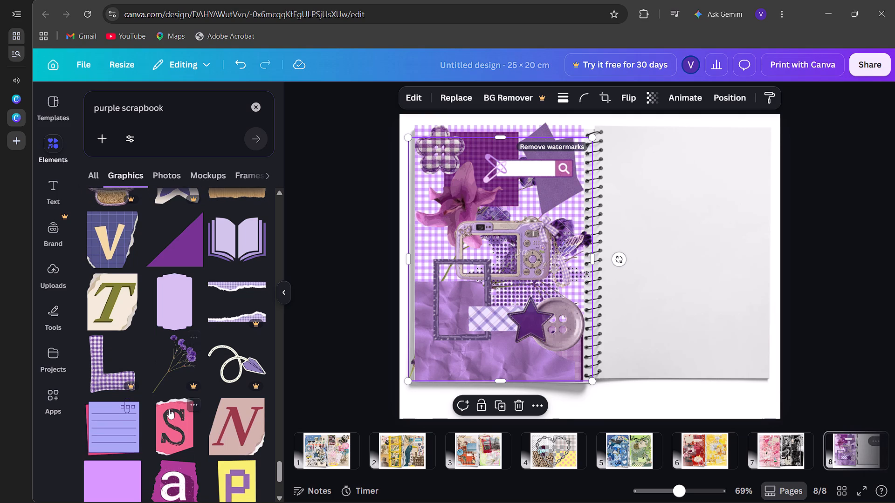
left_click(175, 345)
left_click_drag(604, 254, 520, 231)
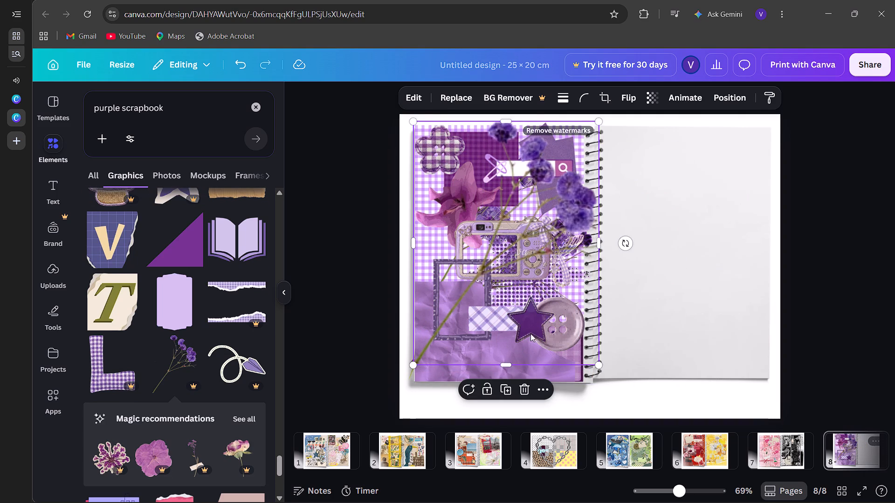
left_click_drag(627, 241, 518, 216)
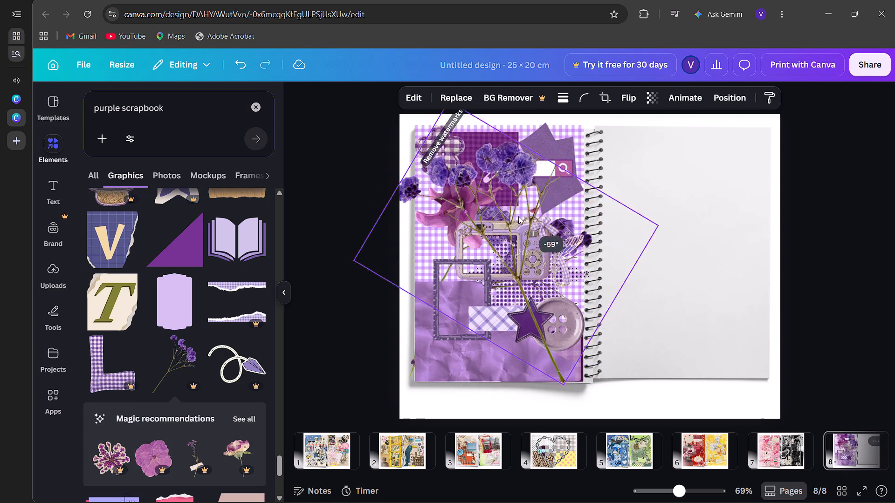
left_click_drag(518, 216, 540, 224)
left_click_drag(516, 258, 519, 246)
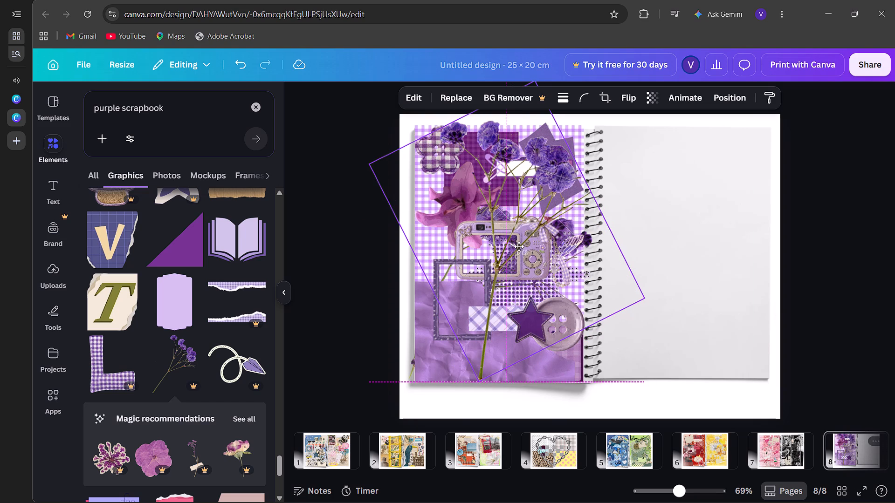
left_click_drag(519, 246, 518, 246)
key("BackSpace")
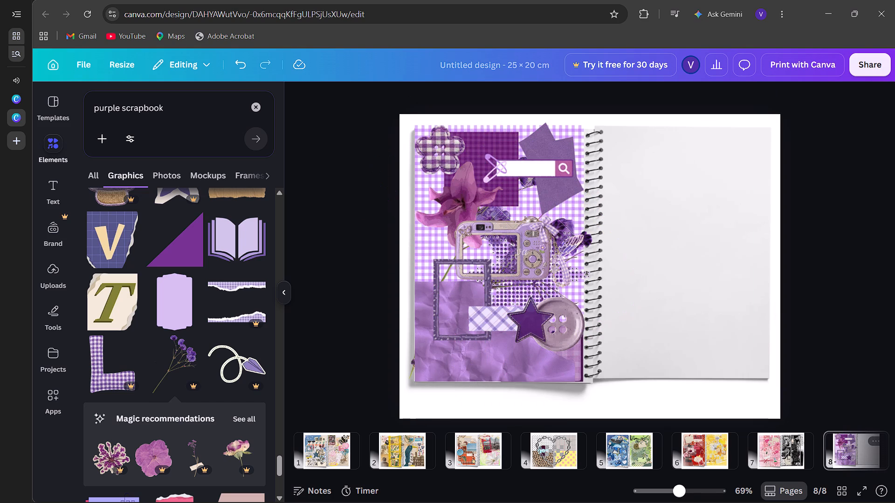
Add the purple halftone lips graphic, shrink it to sticker size and place it over the dotted frame's outer edge on the left page.
scroll(192, 455, "down", 3)
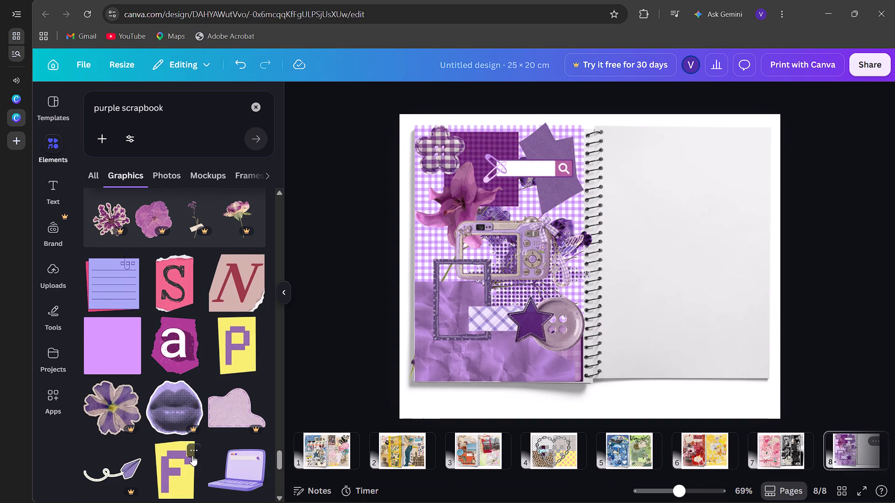
left_click(190, 417)
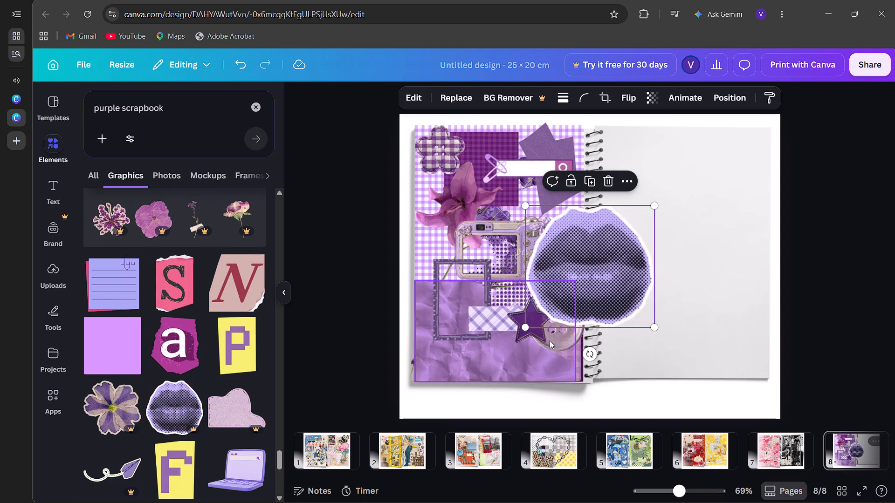
left_click_drag(524, 328, 614, 236)
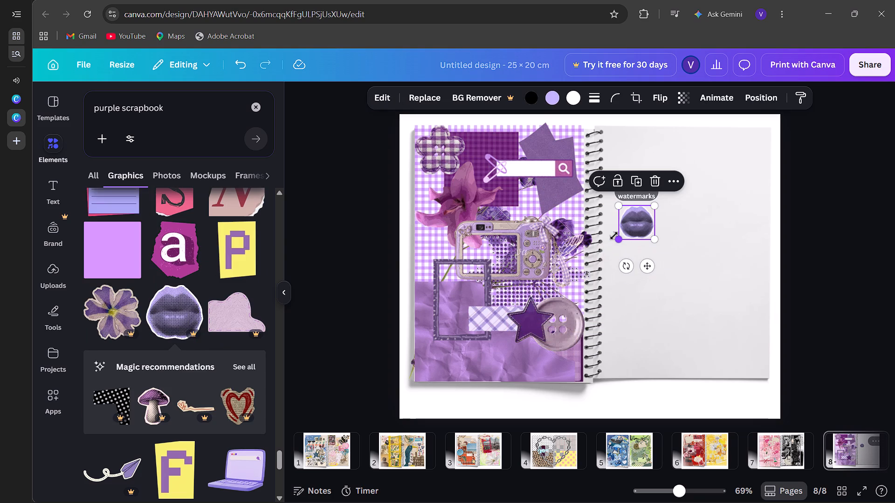
left_click_drag(639, 219, 476, 298)
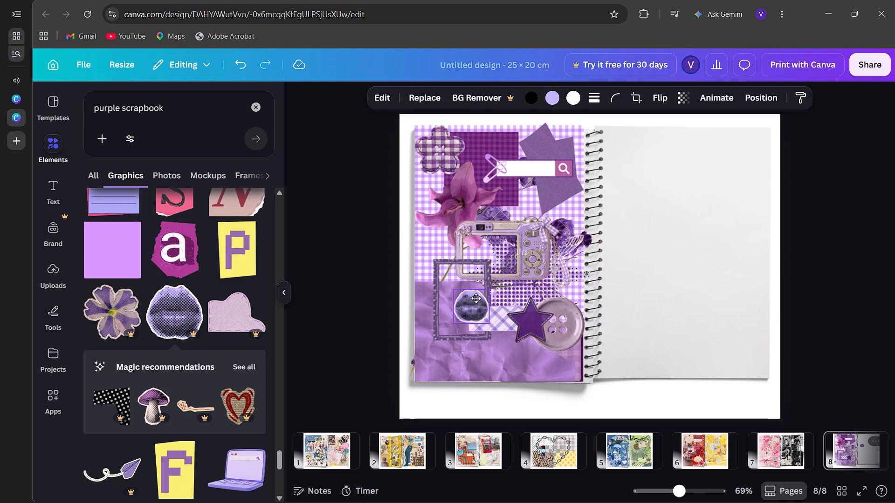
left_click_drag(476, 298, 441, 317)
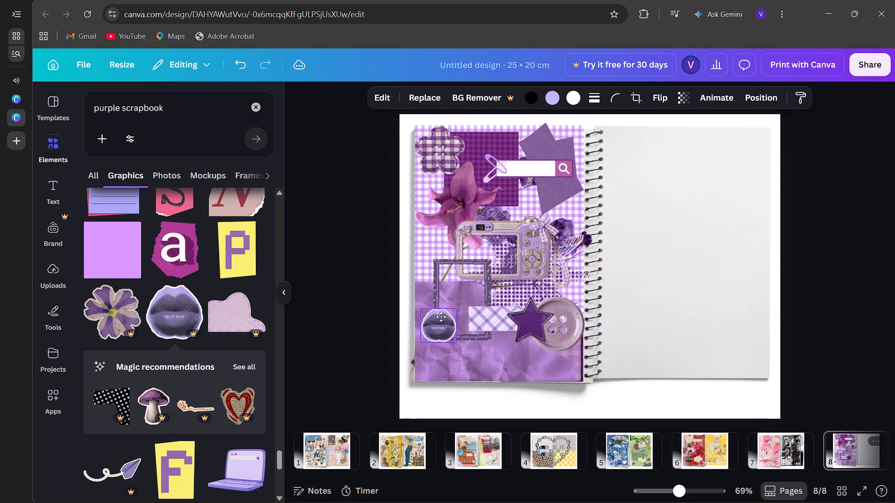
left_click_drag(441, 317, 439, 293)
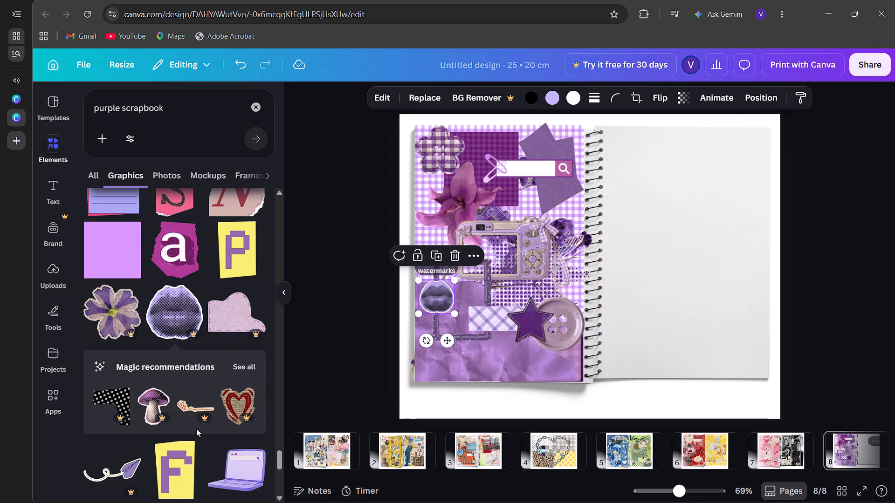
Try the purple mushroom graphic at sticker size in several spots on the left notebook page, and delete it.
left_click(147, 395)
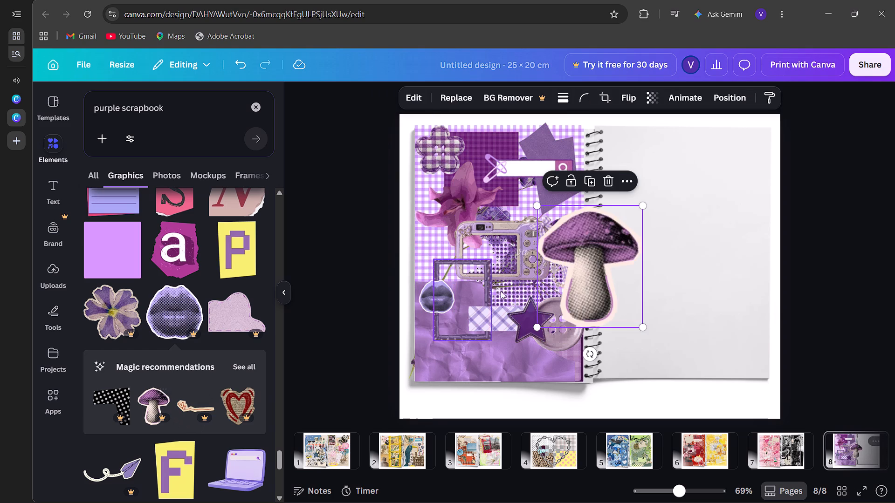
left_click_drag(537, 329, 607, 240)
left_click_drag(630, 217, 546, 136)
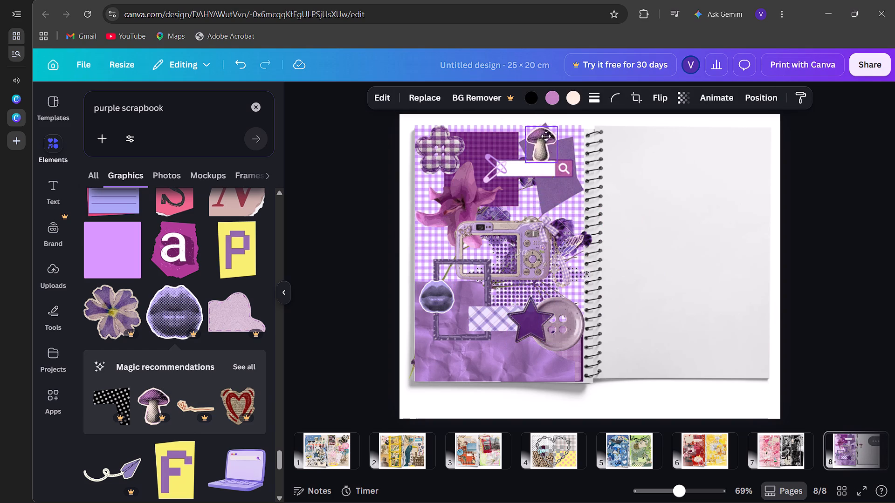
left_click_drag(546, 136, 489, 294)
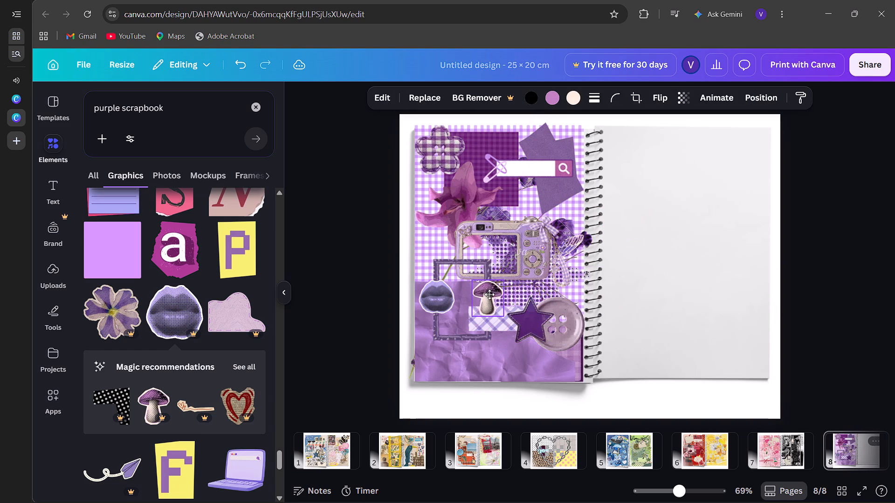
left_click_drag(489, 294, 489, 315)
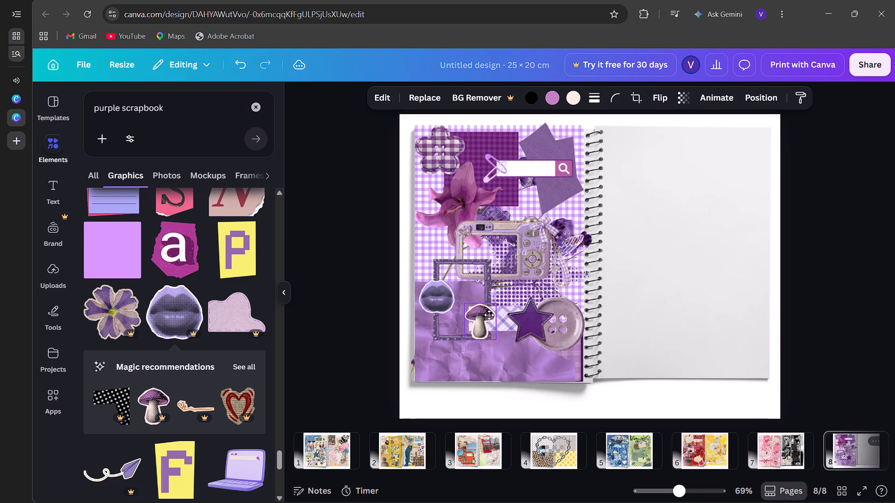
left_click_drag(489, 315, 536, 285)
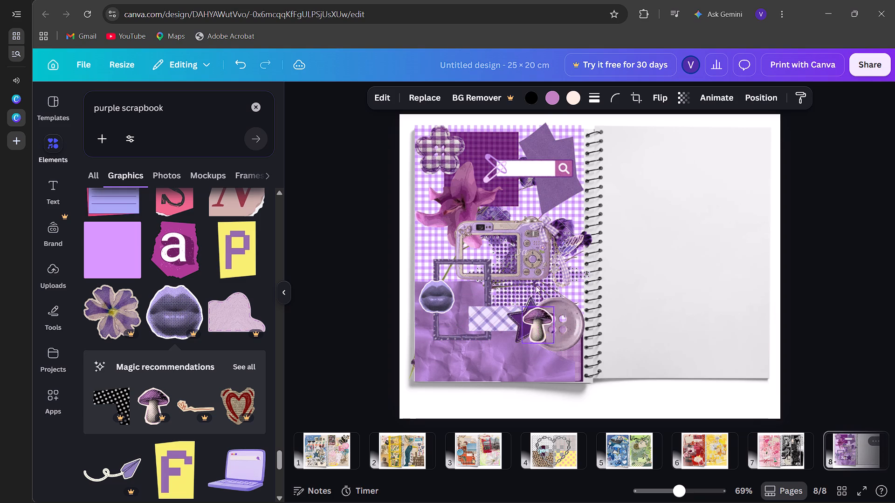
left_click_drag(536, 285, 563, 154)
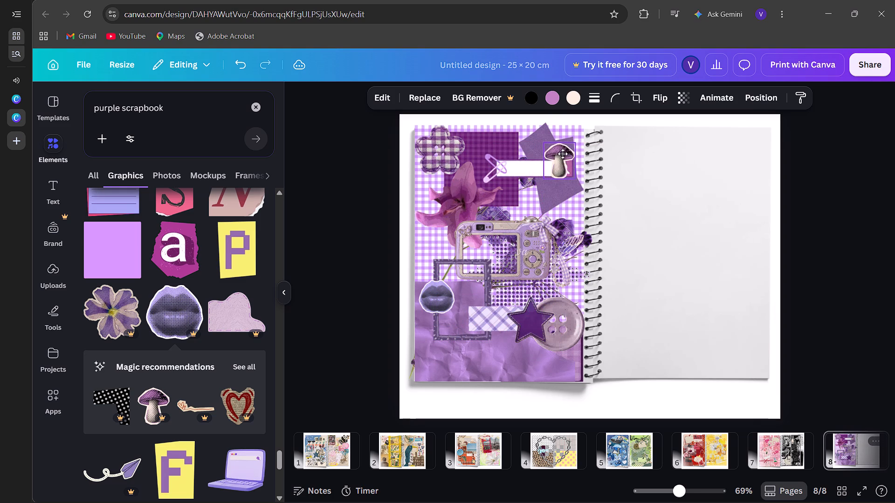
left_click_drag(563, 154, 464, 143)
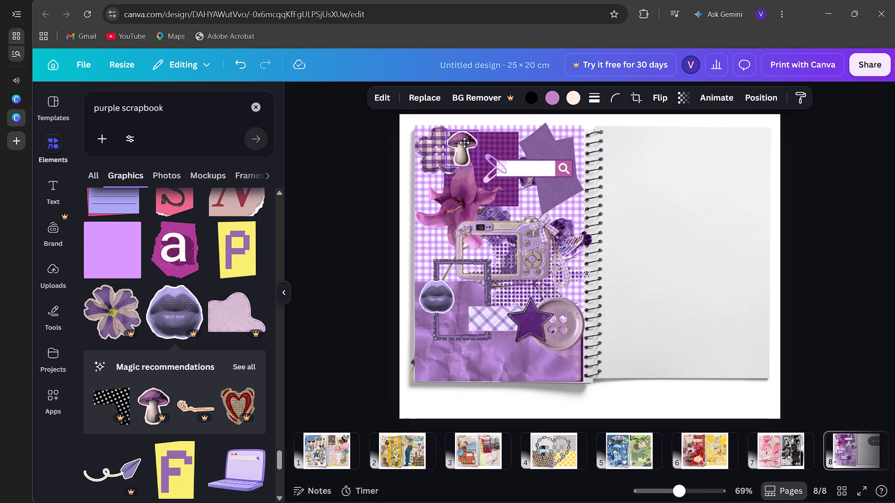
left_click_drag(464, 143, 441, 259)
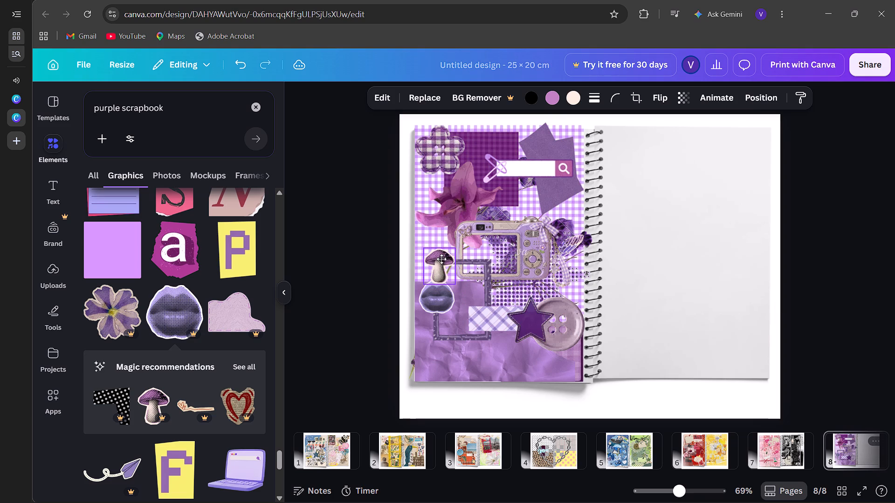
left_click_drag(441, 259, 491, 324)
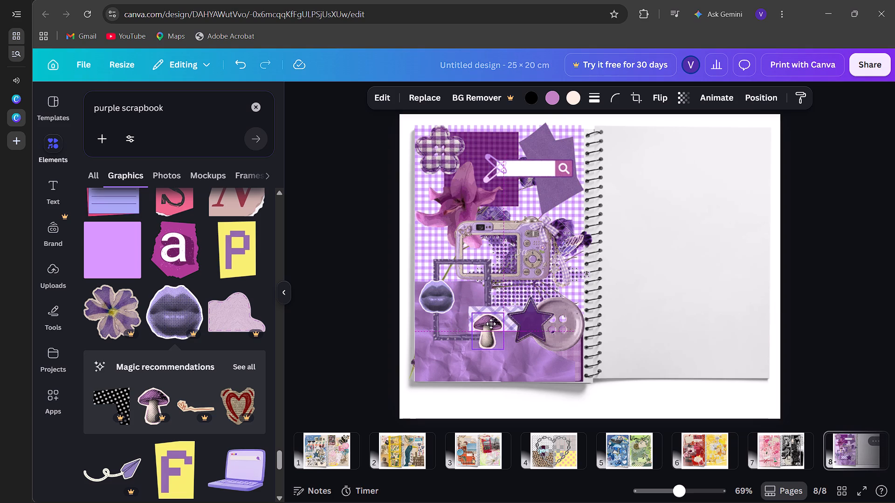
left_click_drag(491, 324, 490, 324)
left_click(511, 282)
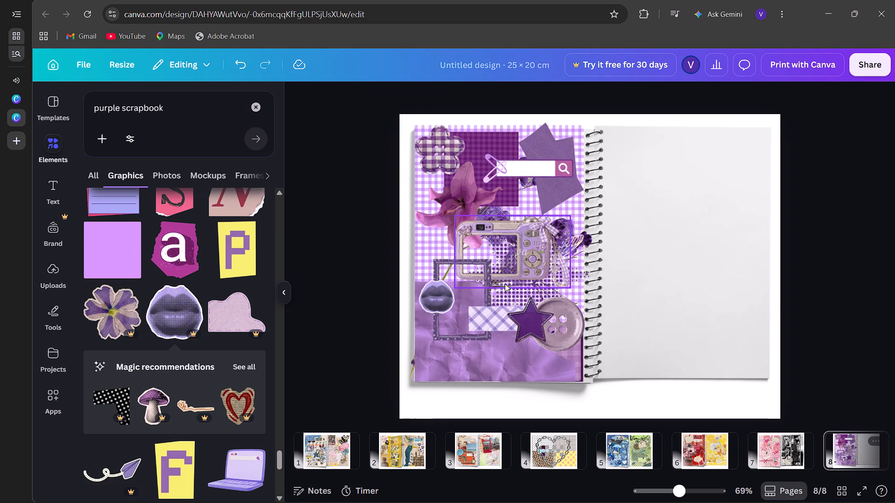
Add the purple plaid torn-paper border graphic and fit it over the left notebook page at about 11.15 × 16.97 cm.
scroll(122, 433, "down", 4)
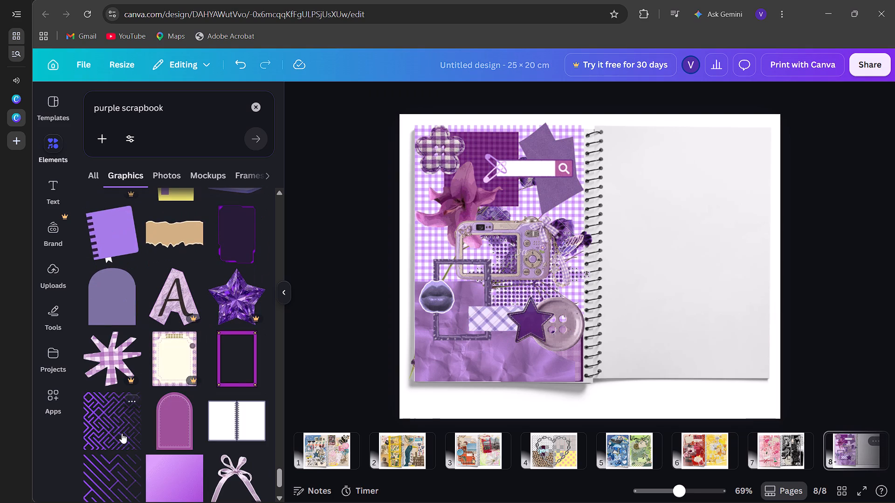
scroll(122, 433, "down", 3)
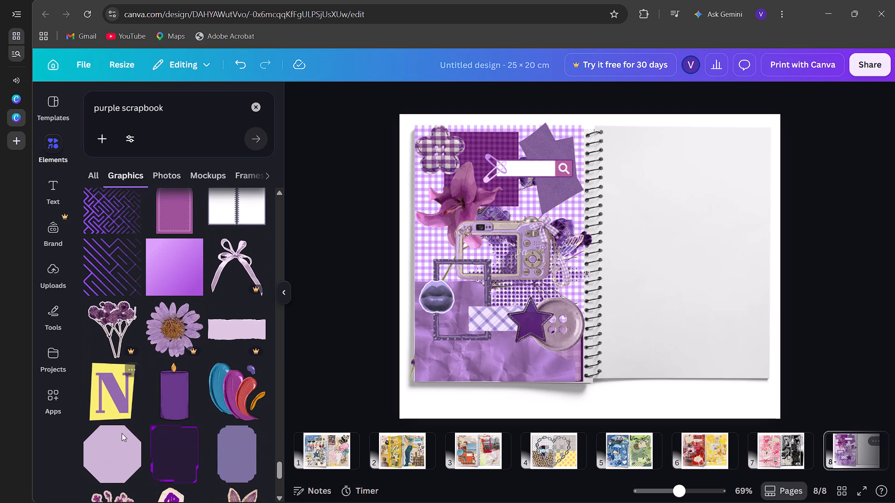
scroll(122, 433, "down", 1)
scroll(142, 375, "down", 3)
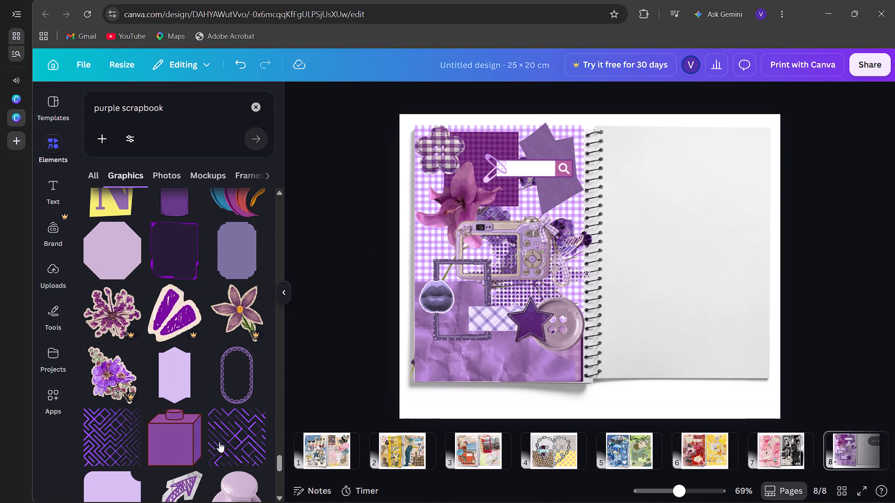
scroll(219, 442, "down", 3)
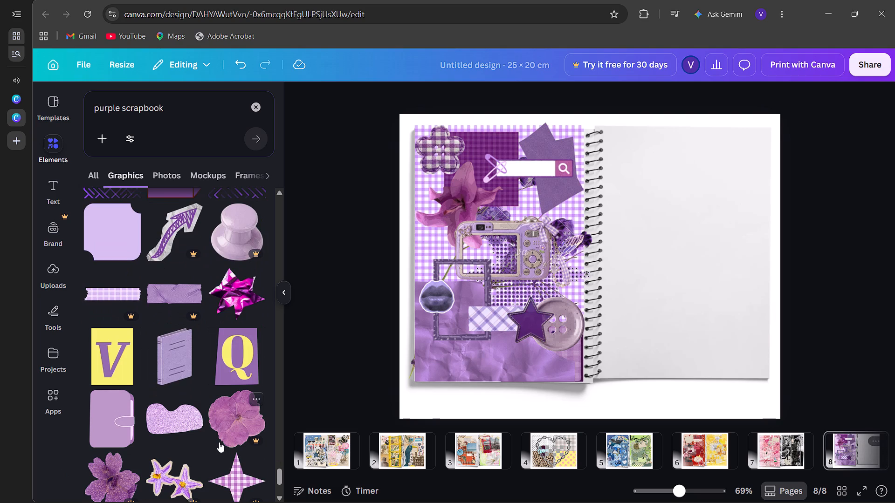
scroll(219, 442, "down", 4)
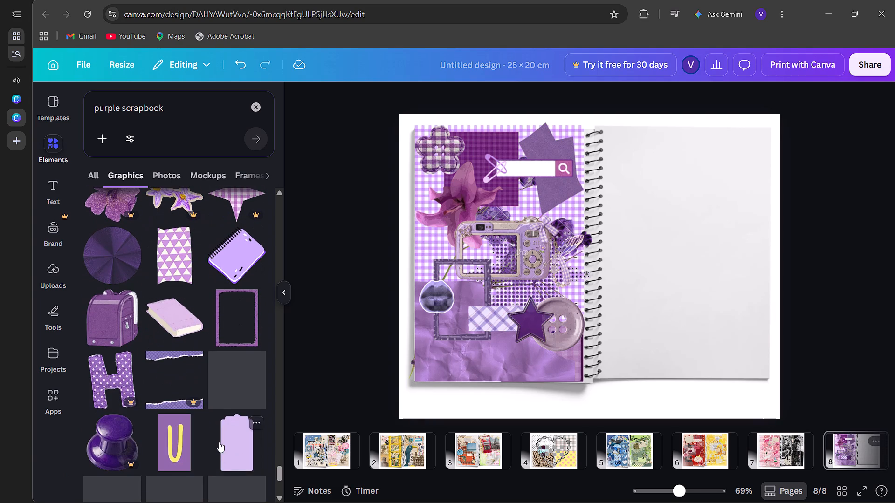
scroll(219, 442, "down", 3)
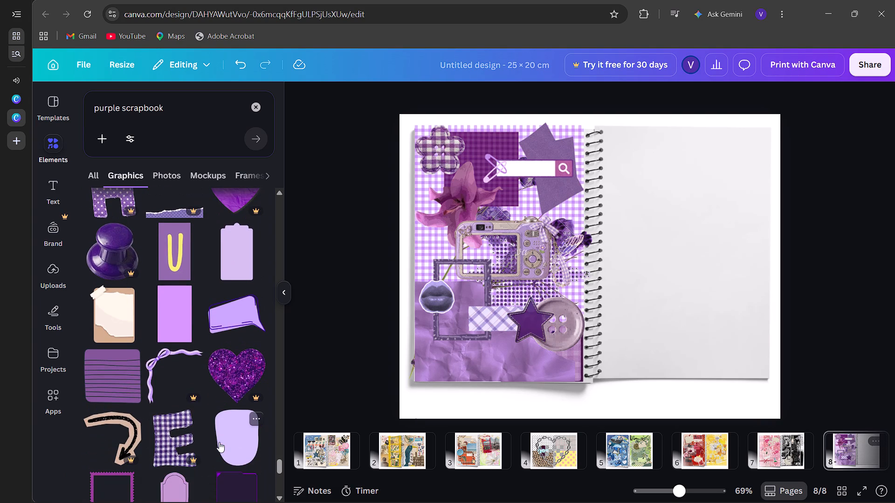
scroll(219, 442, "up", 3)
left_click(181, 378)
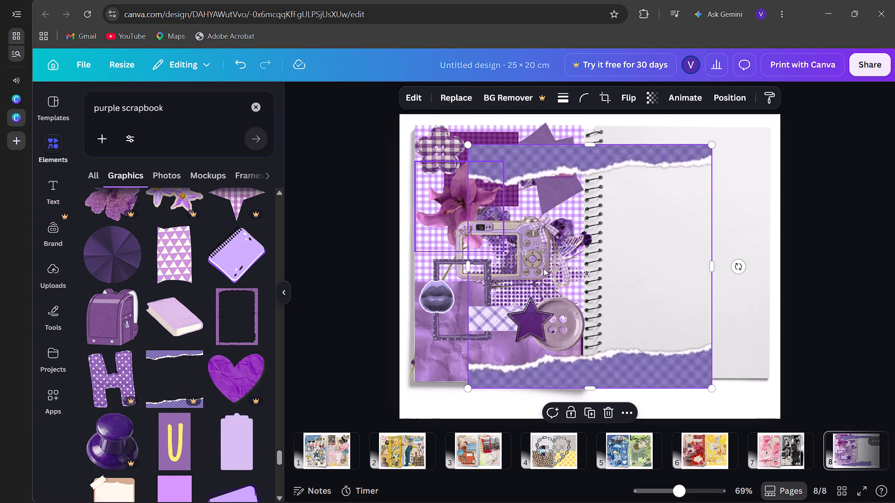
left_click_drag(627, 359, 564, 336)
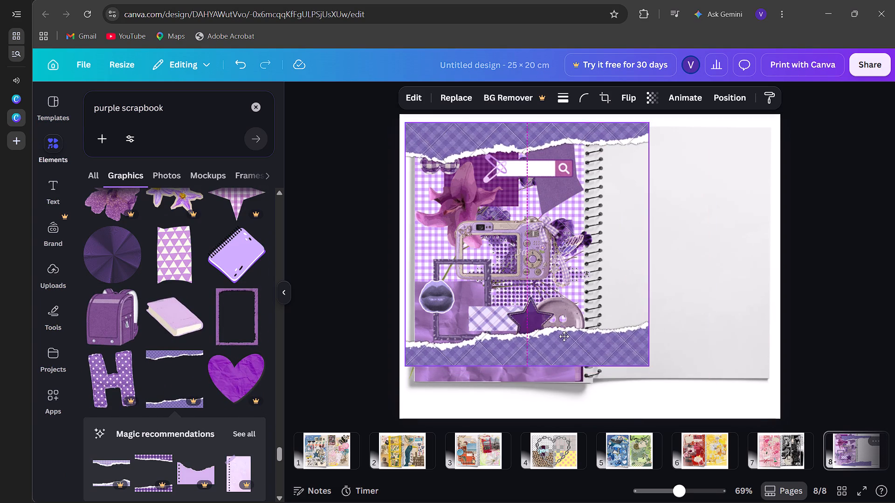
left_click_drag(564, 336, 574, 356)
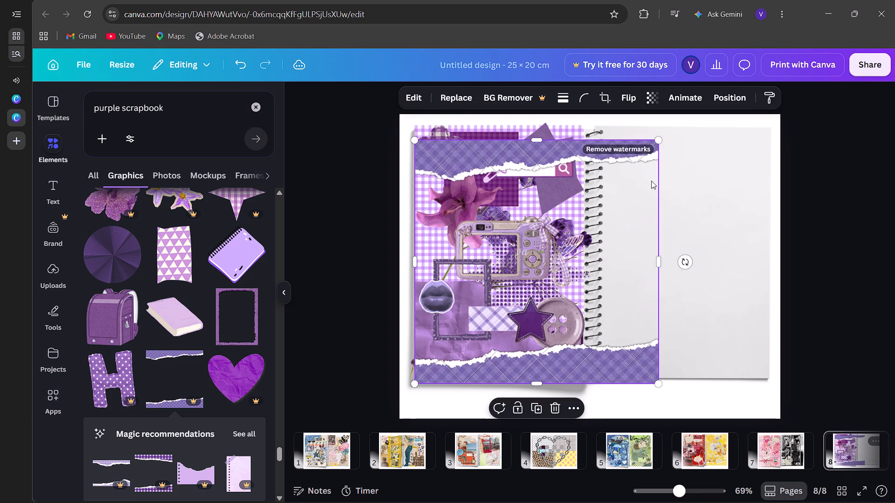
left_click_drag(661, 143, 675, 125)
left_click_drag(676, 261, 588, 263)
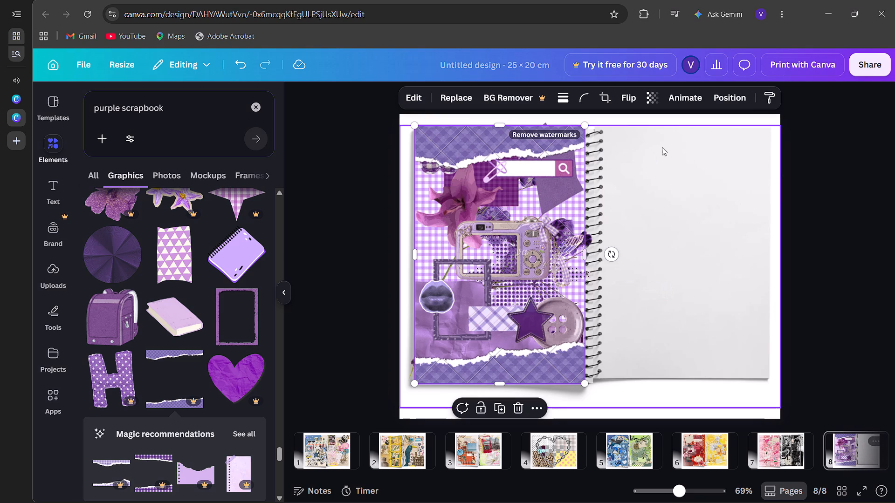
Rearrange the torn plaid border's layer order so it sits above the gingham and crumpled papers but behind the flower, search bar, camera and stickers.
left_click(723, 92)
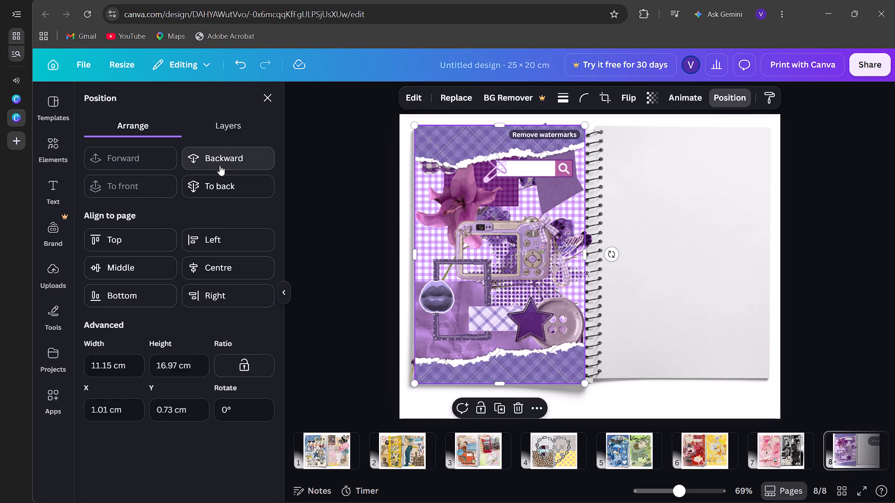
left_click(223, 184)
left_click(138, 162)
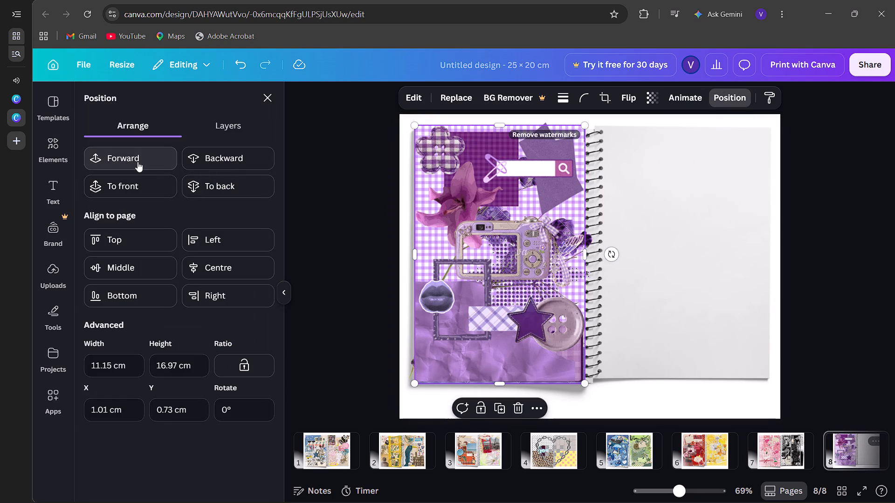
left_click(138, 162)
left_click(138, 162)
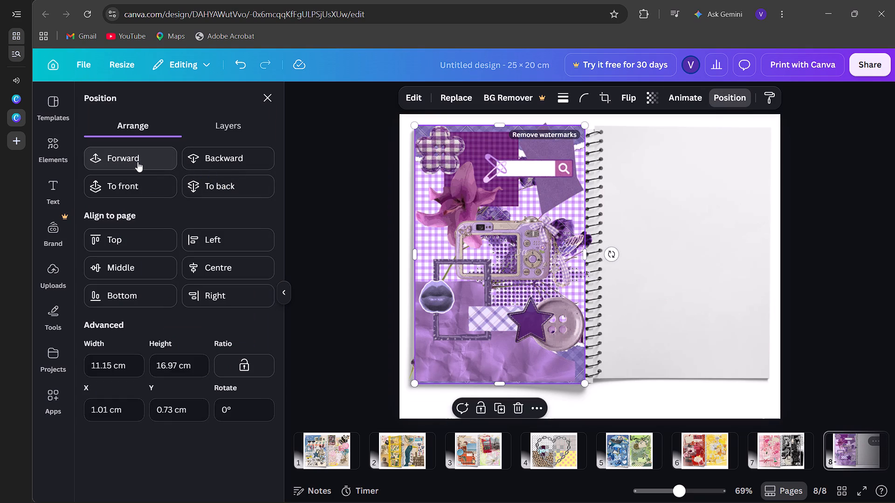
left_click(138, 162)
left_click(138, 162)
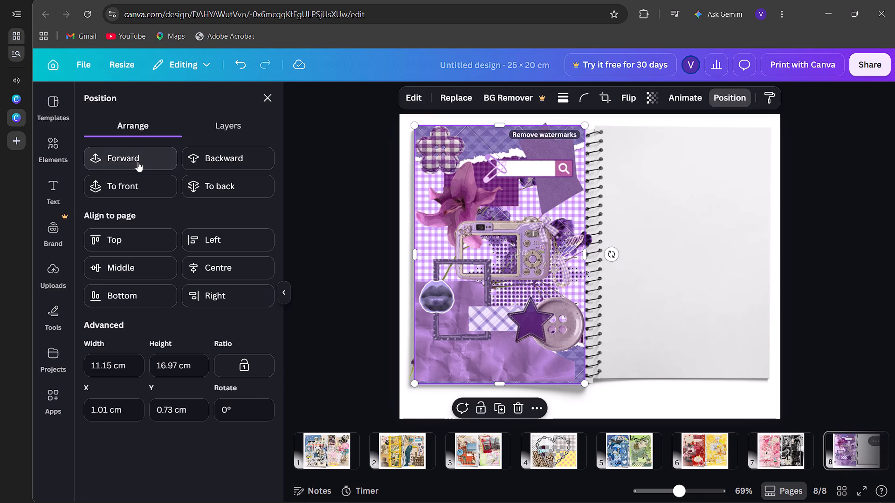
left_click(138, 162)
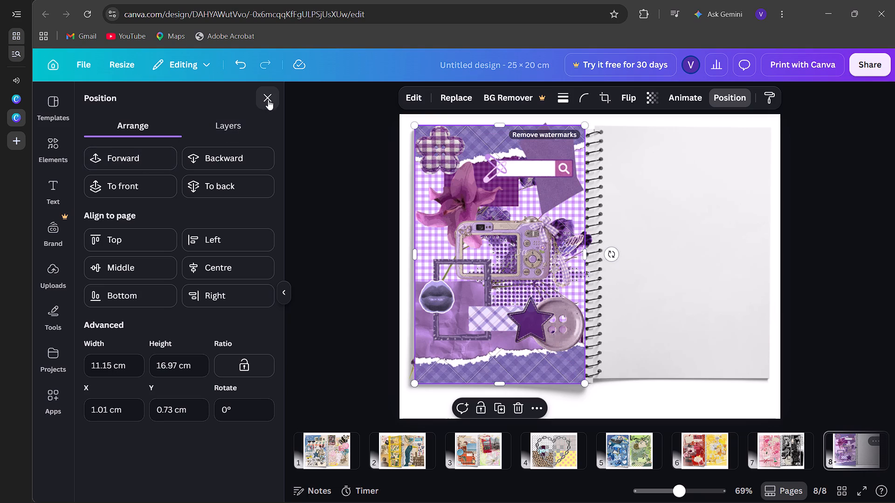
left_click(268, 99)
From the border's similar graphics, add the lilac hole-punched note paper, shrink it to about 3.72 × 5.27 cm and place it over the dotted frame.
scroll(185, 361, "down", 2)
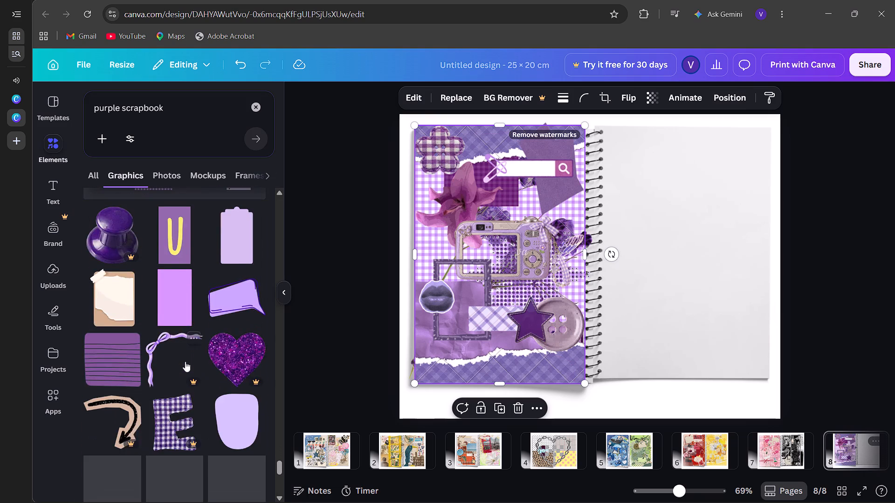
scroll(185, 361, "down", 1)
scroll(185, 361, "up", 2)
left_click(237, 286)
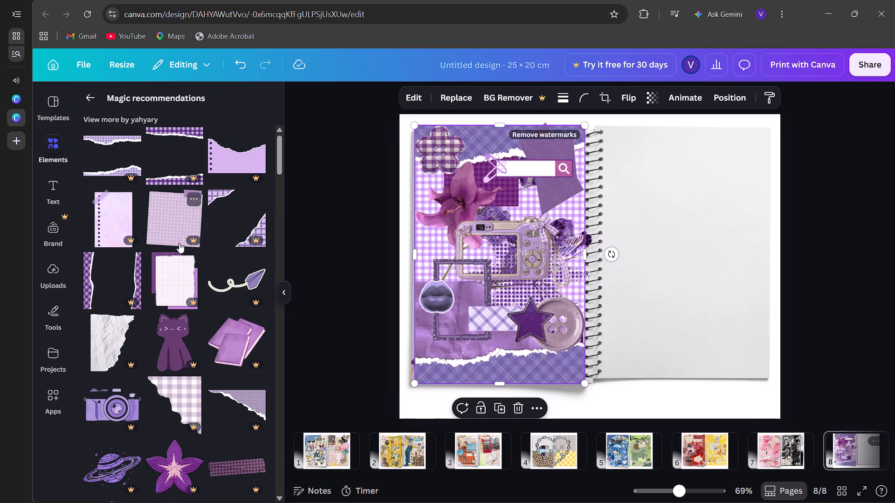
left_click(117, 214)
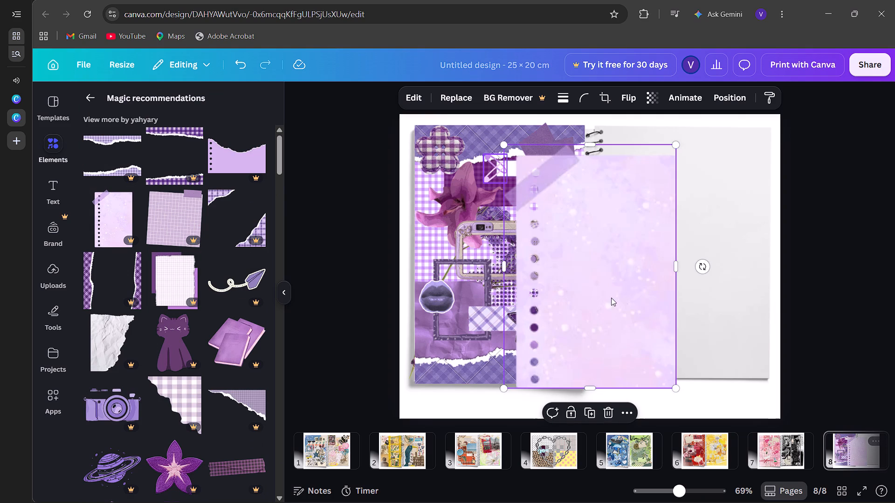
left_click_drag(611, 298, 518, 285)
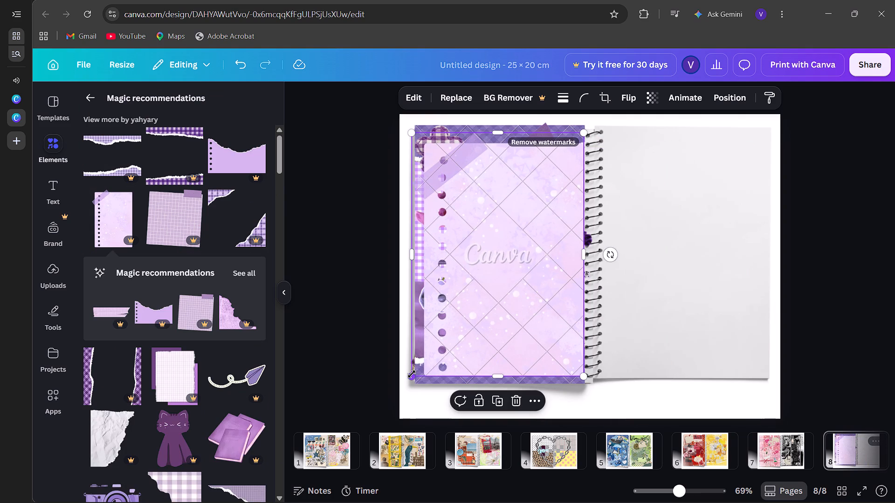
left_click_drag(412, 374, 559, 232)
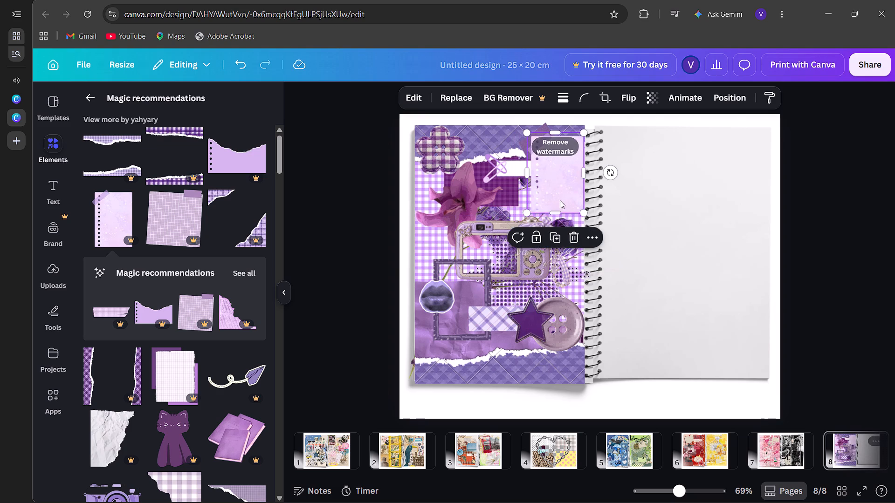
left_click_drag(545, 192, 464, 343)
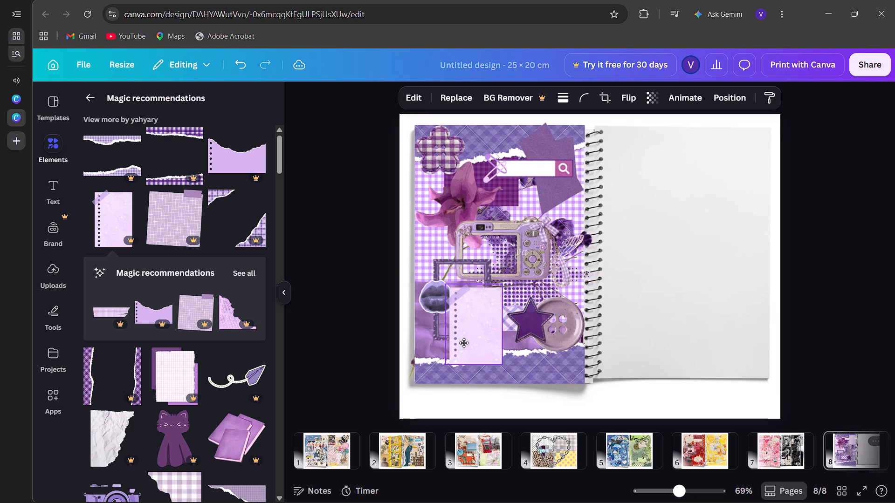
left_click_drag(464, 343, 460, 325)
Rearrange the lilac note paper's layer order so it sits above the crumpled paper but behind the dotted frame, lips and plaid strip.
left_click(749, 91)
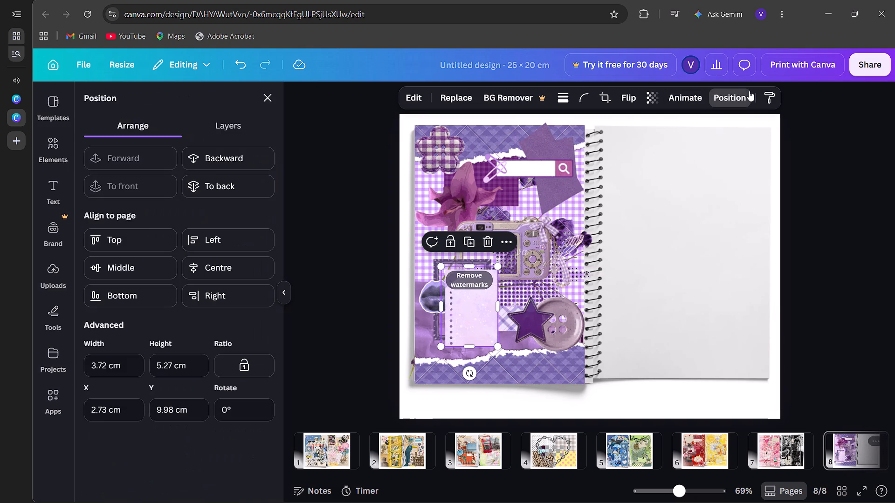
left_click(223, 167)
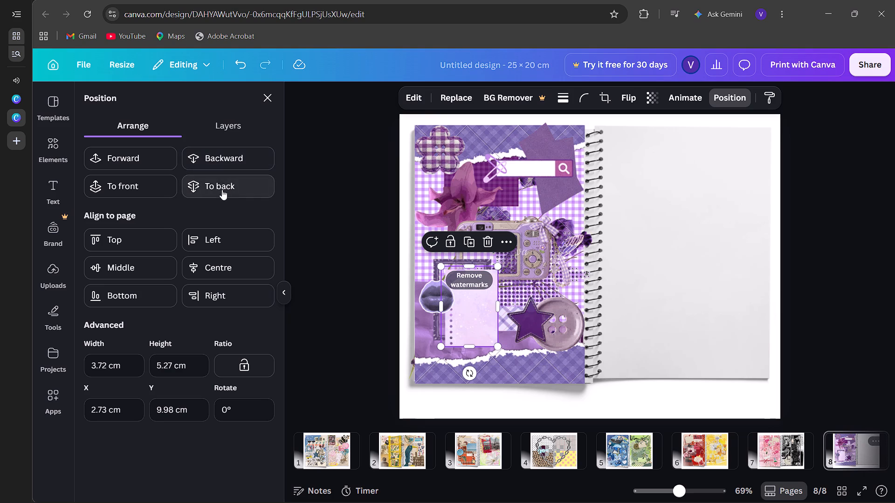
left_click(222, 190)
left_click(152, 153)
left_click(152, 153)
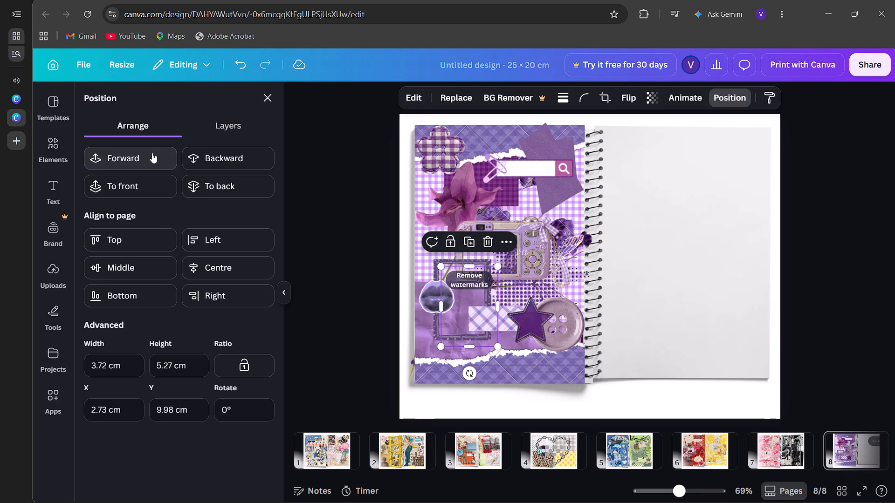
left_click(152, 153)
left_click(152, 153)
left_click(152, 153)
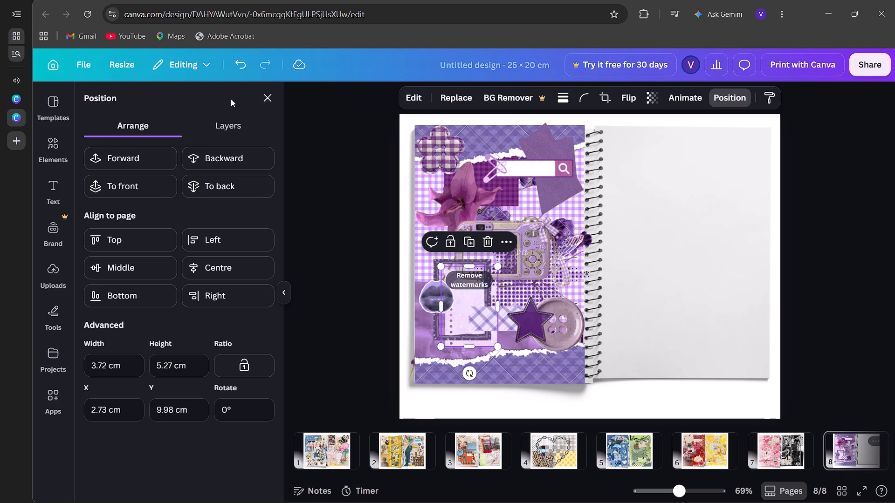
left_click(262, 97)
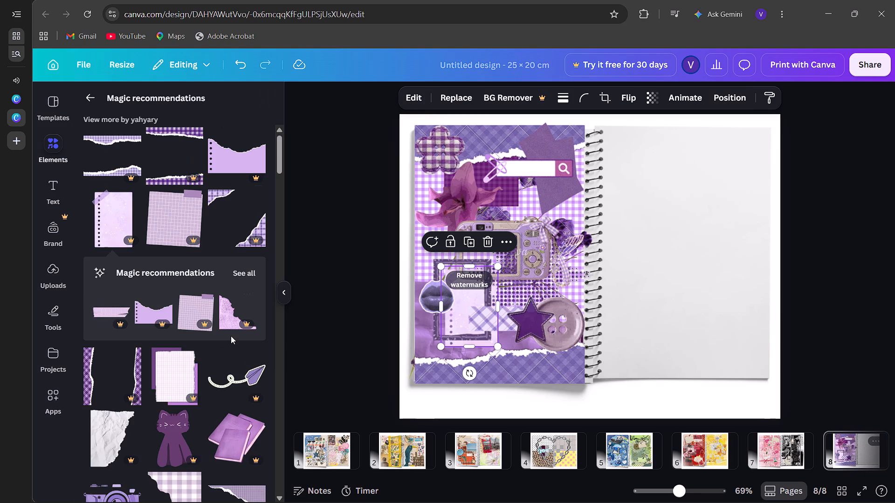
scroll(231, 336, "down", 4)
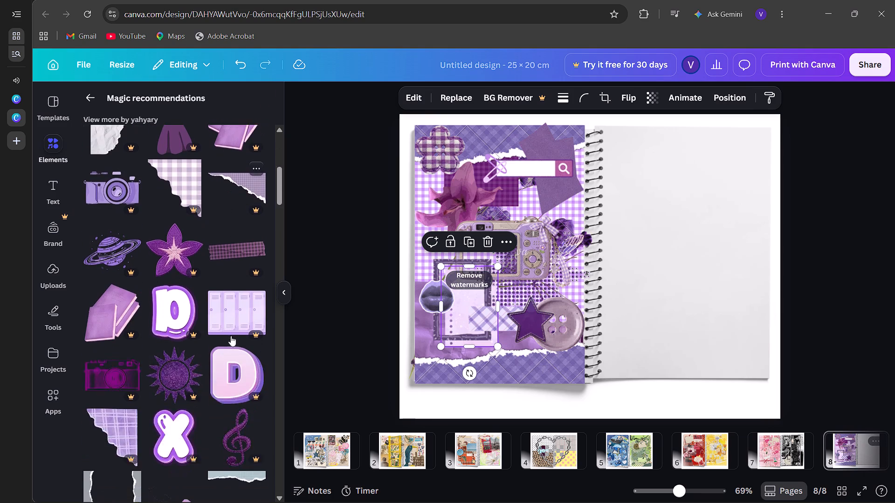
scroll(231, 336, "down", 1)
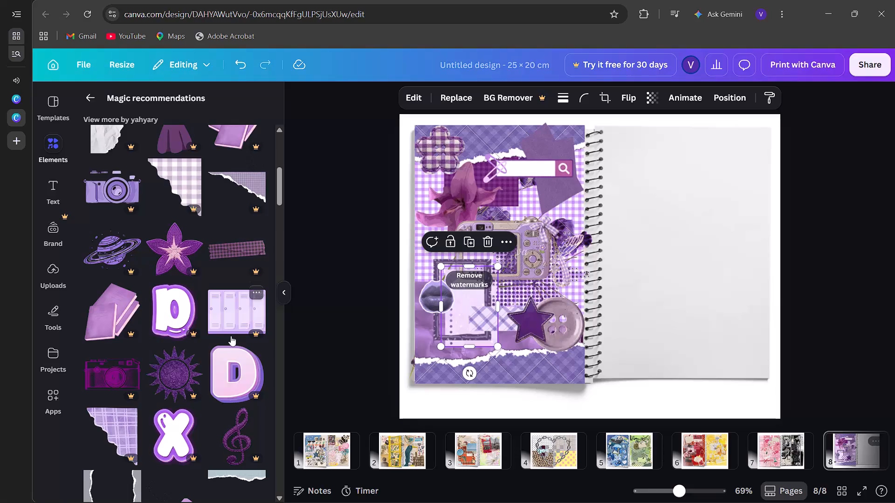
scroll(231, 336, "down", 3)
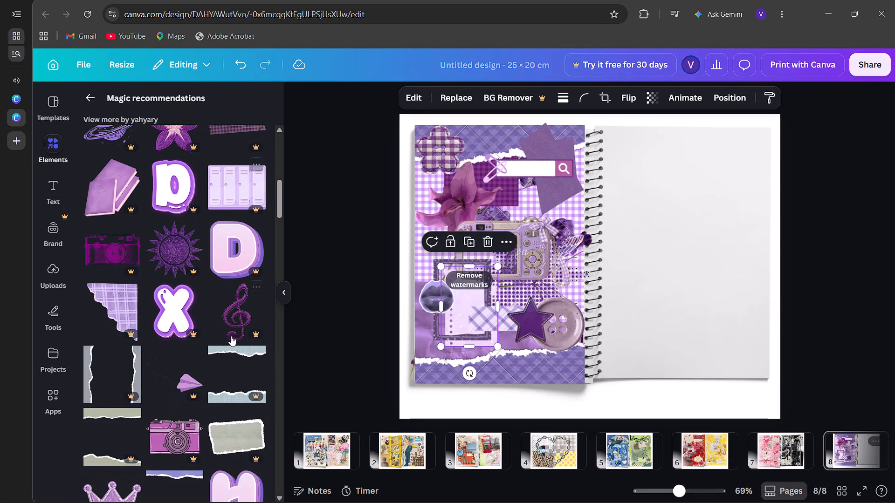
Delete the purple lily graphic above the camera on the left notebook page.
left_click(454, 204)
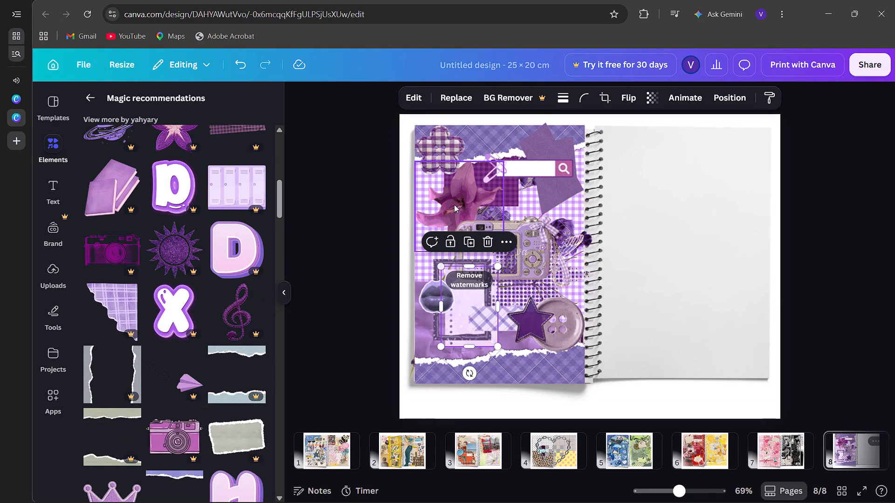
left_click(462, 190)
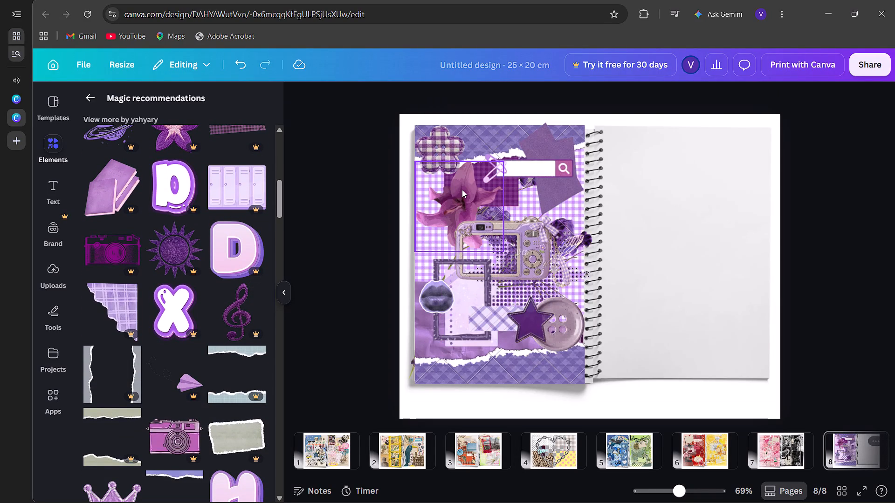
left_click(446, 205)
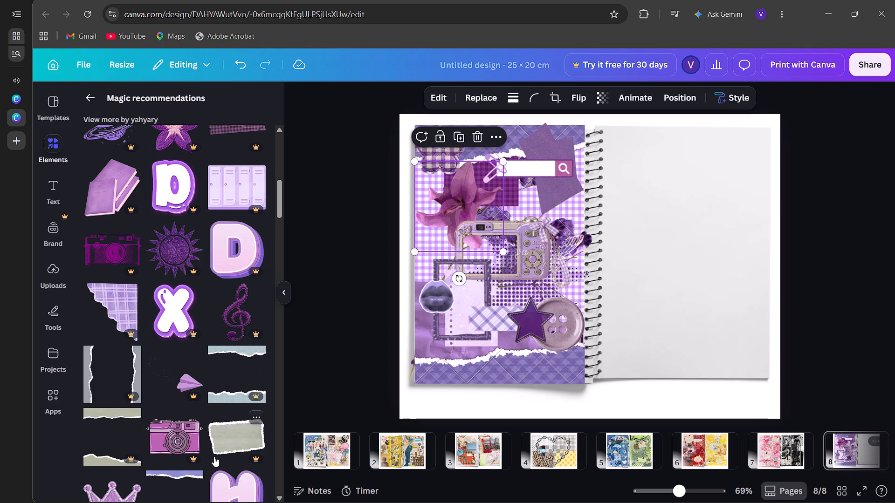
key("BackSpace")
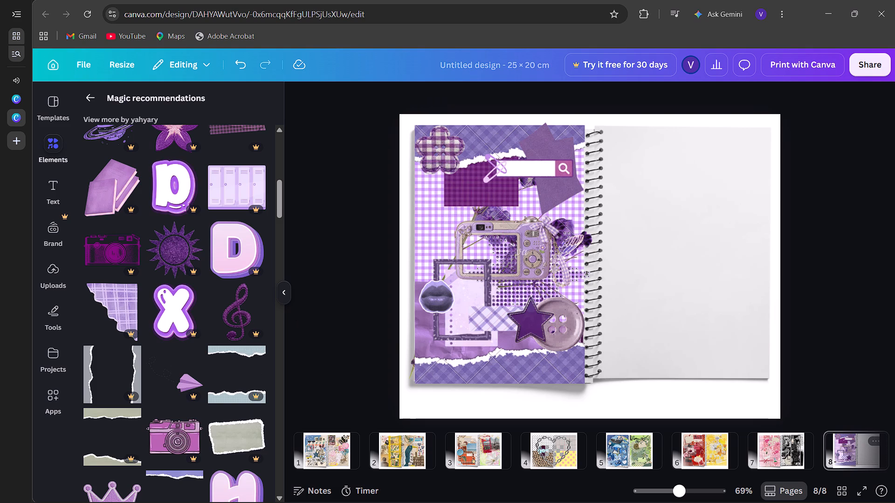
From the purple scrapbook graphics, add the navy gingham letter E, shrink it and place it over the dark purple checked paper's left end.
scroll(103, 274, "up", 13)
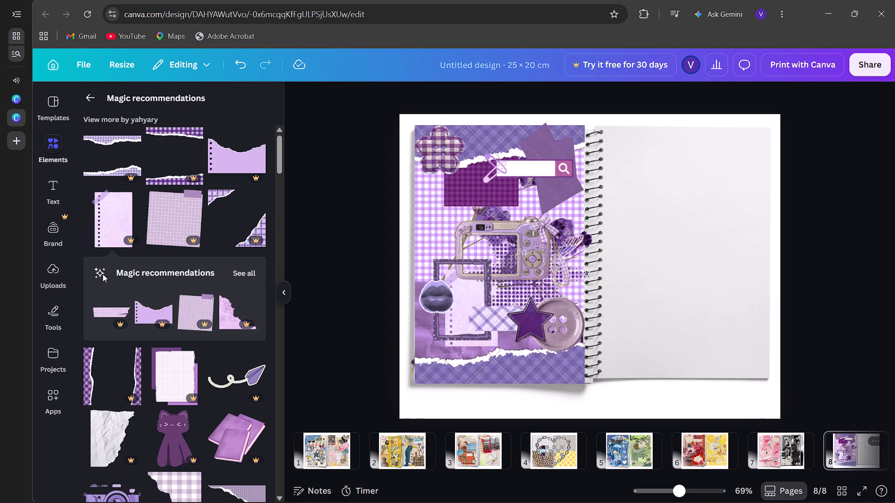
left_click(91, 100)
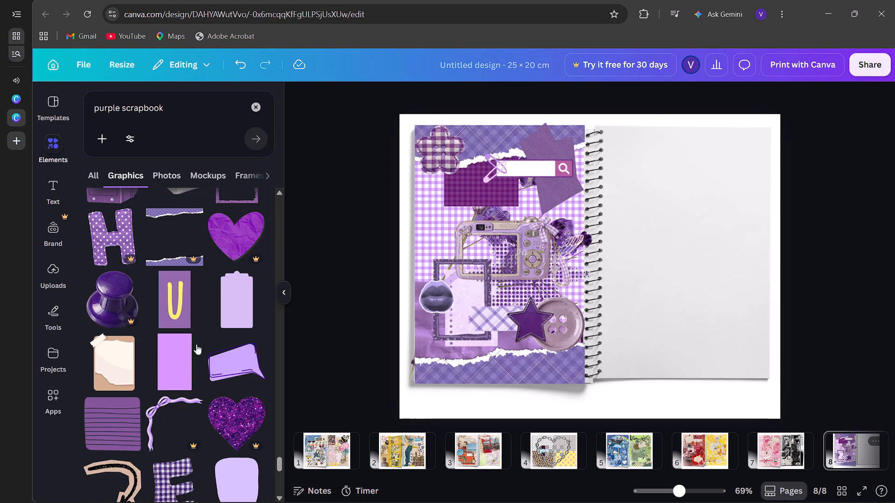
scroll(197, 371, "down", 3)
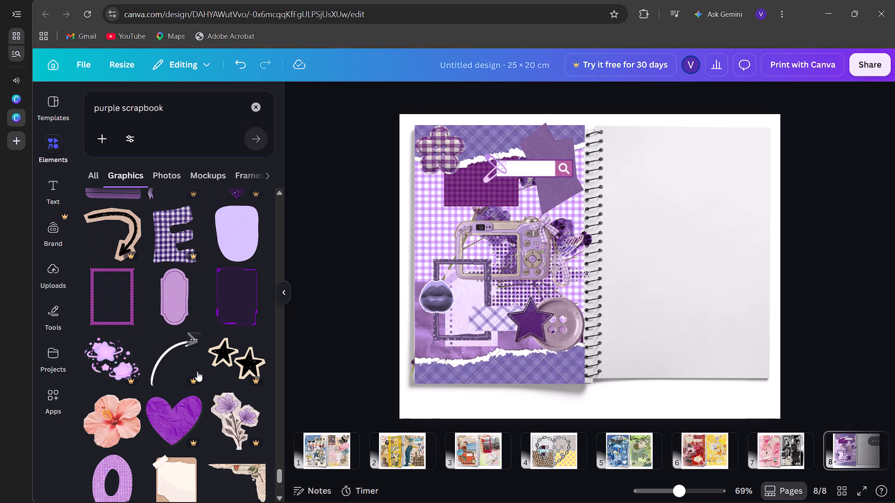
left_click(175, 249)
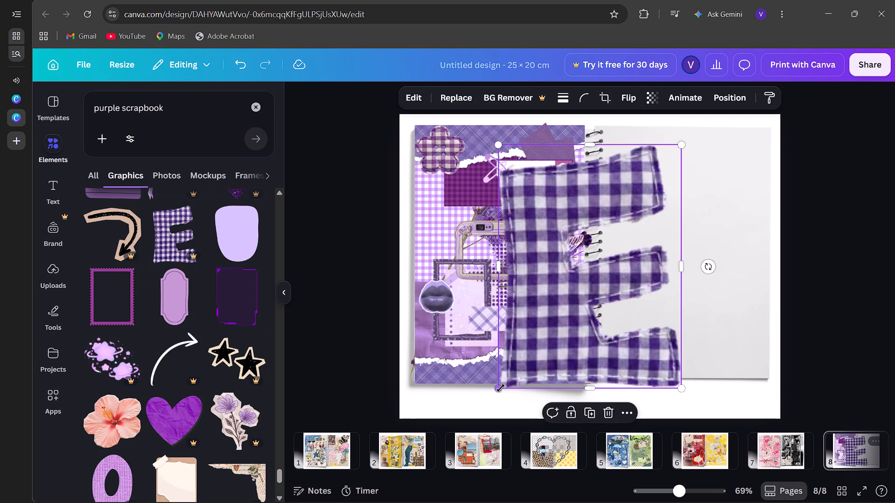
left_click_drag(500, 388, 627, 193)
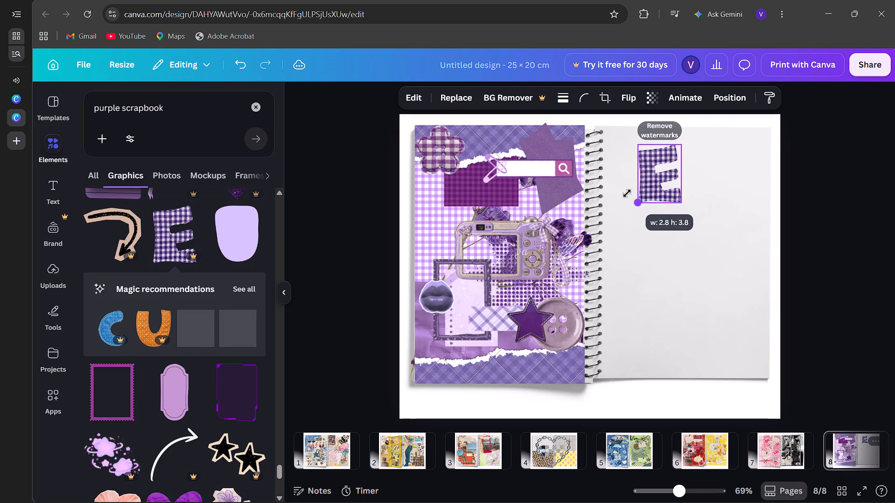
left_click_drag(627, 193, 647, 185)
left_click_drag(671, 163, 459, 192)
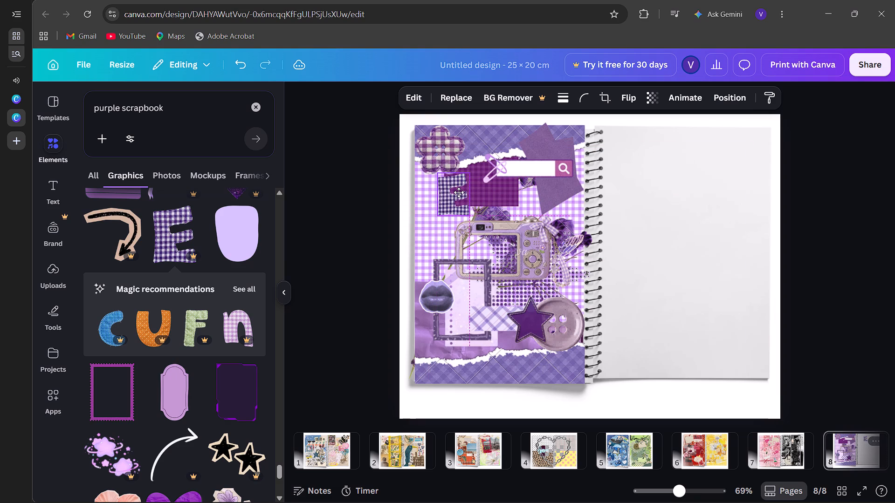
left_click_drag(459, 192, 460, 192)
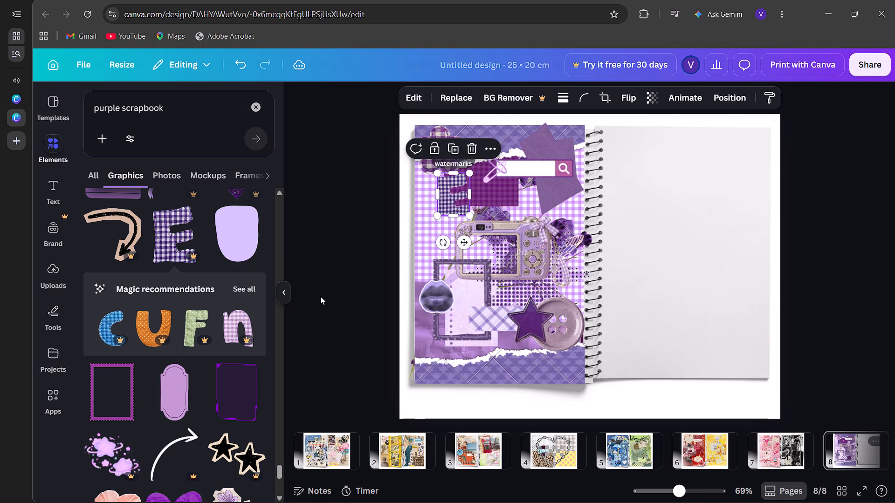
Add the crumpled purple paper heart, shrink it and place it below the star, overlapping the large button on the left notebook page.
scroll(229, 306, "down", 4)
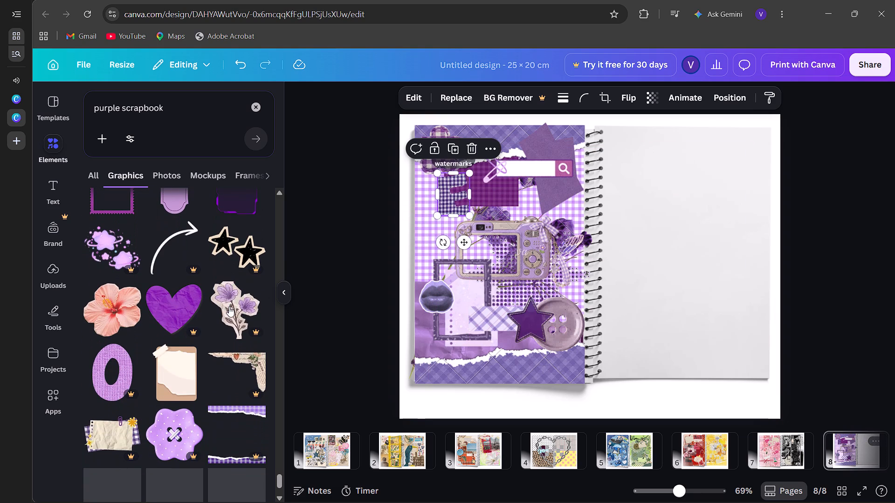
scroll(229, 306, "down", 1)
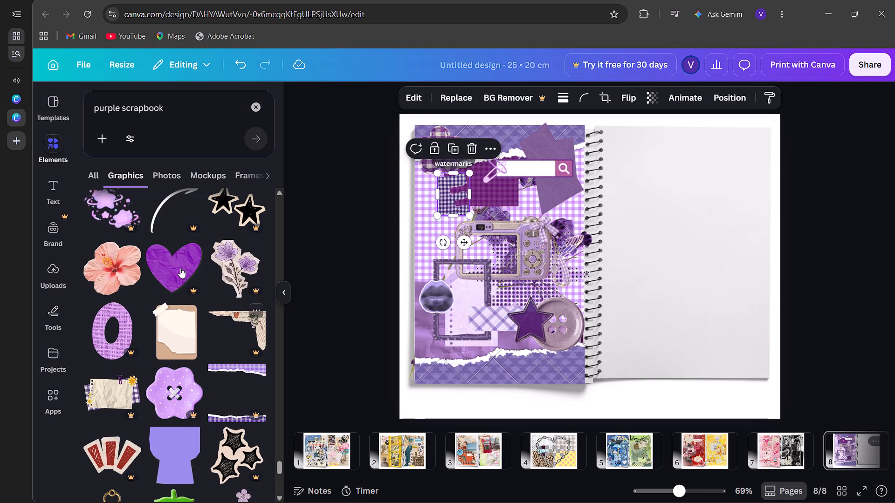
left_click(178, 267)
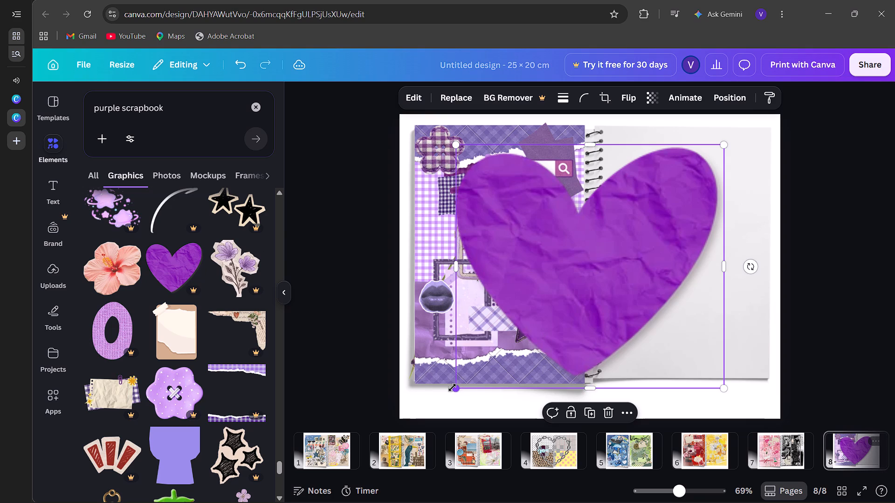
left_click(452, 387)
left_click_drag(452, 387, 661, 203)
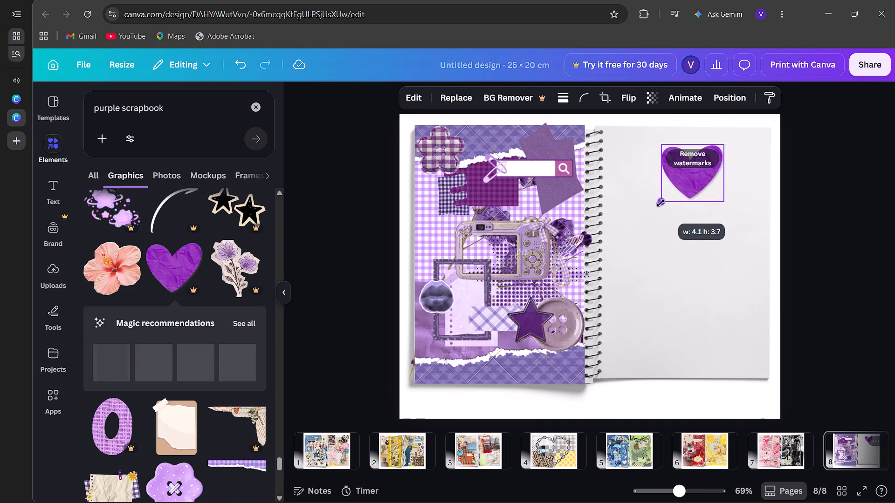
left_click_drag(661, 203, 680, 191)
left_click_drag(707, 162, 469, 270)
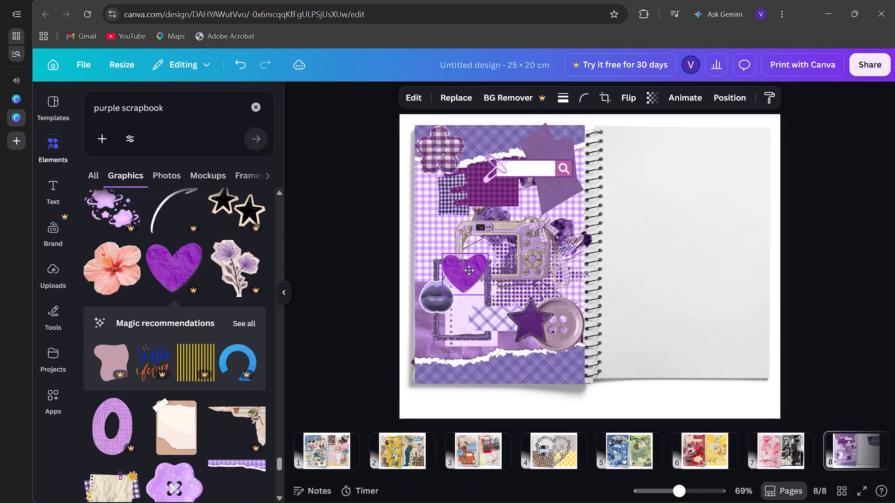
left_click_drag(469, 270, 461, 280)
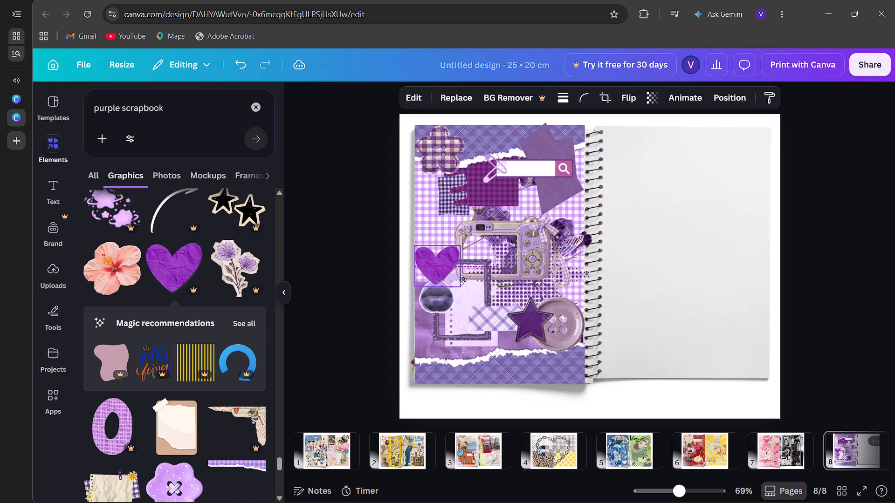
left_click_drag(461, 280, 552, 343)
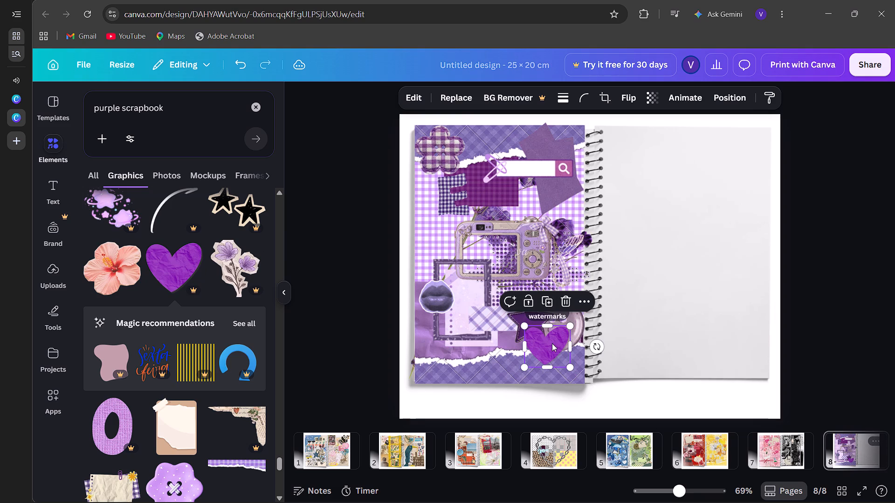
Add the three outlined purple hearts on torn cream paper, shrink them to about 3.7 × 4.5 cm and place them beside the camera's left edge.
scroll(228, 451, "down", 5)
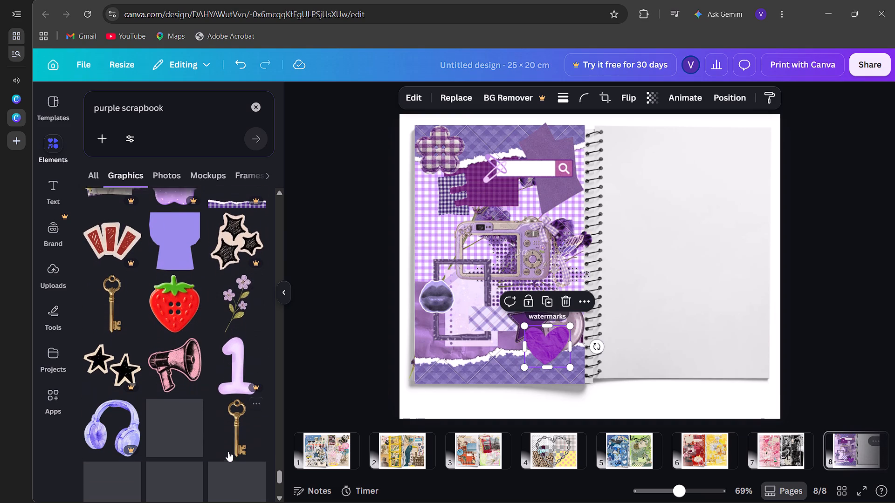
scroll(228, 451, "down", 1)
scroll(228, 451, "up", 1)
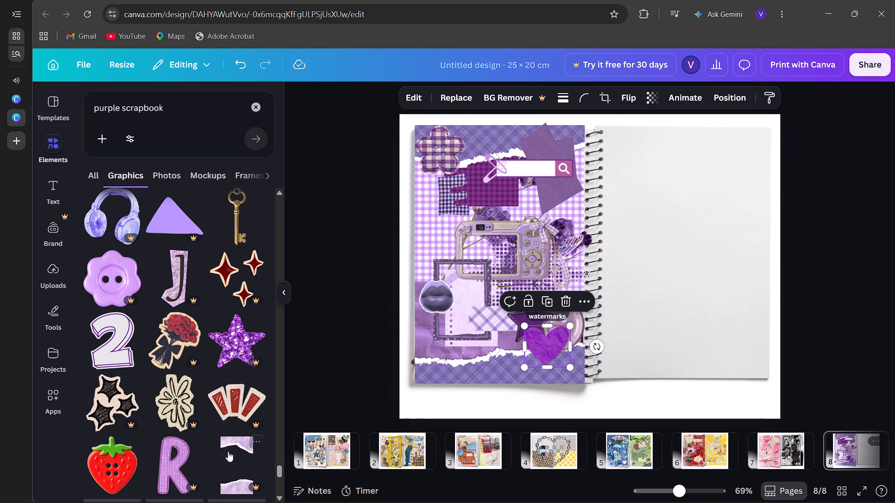
scroll(228, 451, "up", 9)
scroll(228, 451, "up", 13)
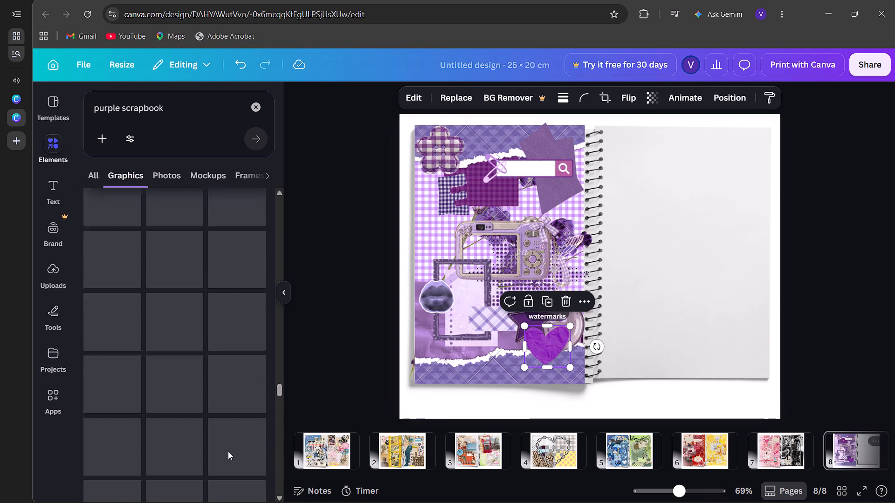
scroll(228, 451, "up", 20)
scroll(228, 451, "up", 6)
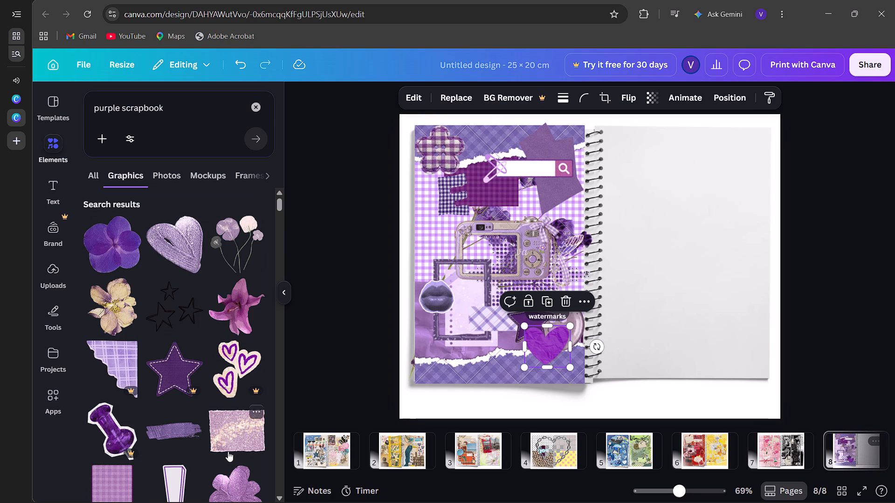
left_click(236, 370)
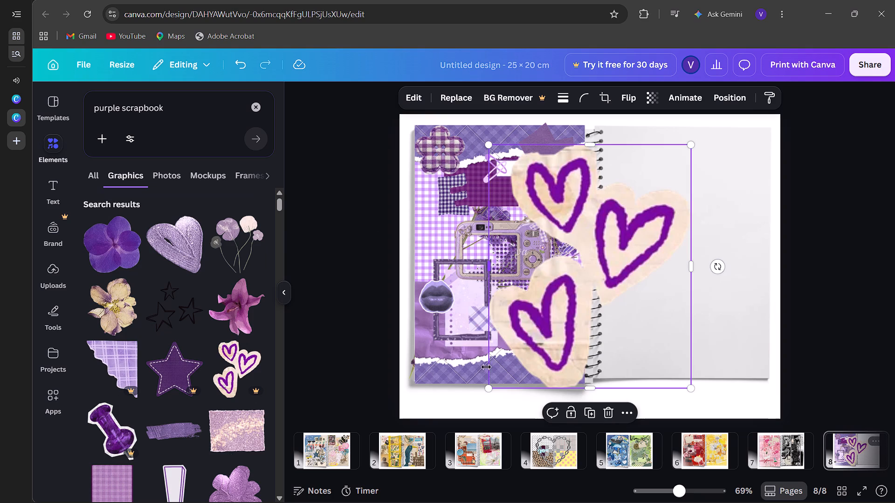
left_click_drag(491, 390, 589, 219)
left_click_drag(630, 200, 433, 238)
left_click_drag(416, 276, 436, 248)
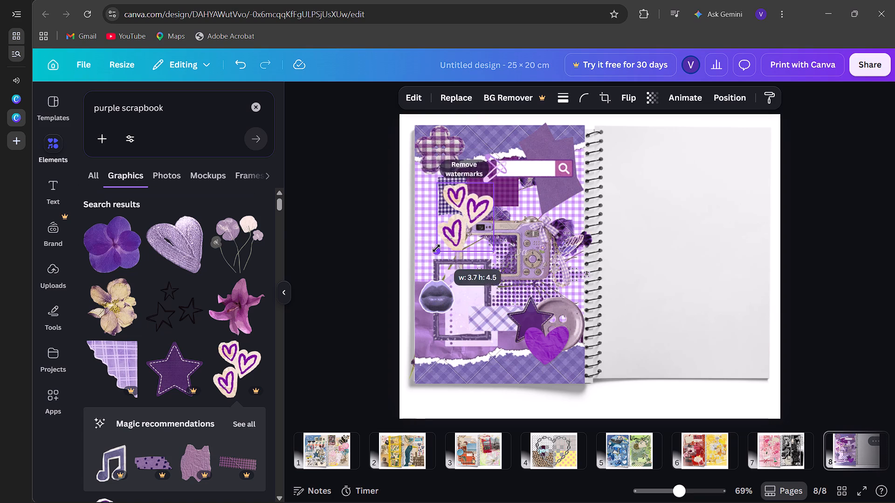
left_click_drag(467, 227, 450, 241)
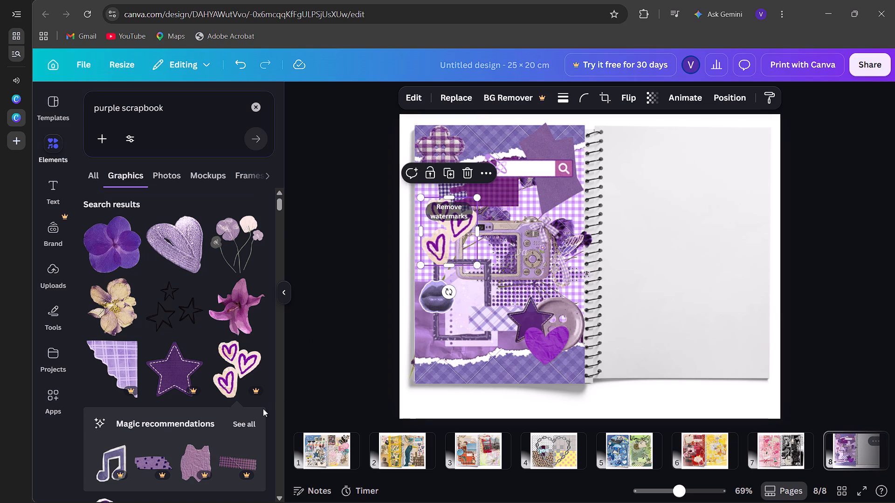
From the hearts' similar graphics, add the striped purple pressed flower, shrink it to about 6.38 × 6.06 cm and place it at the left page's bottom-left corner.
left_click(243, 425)
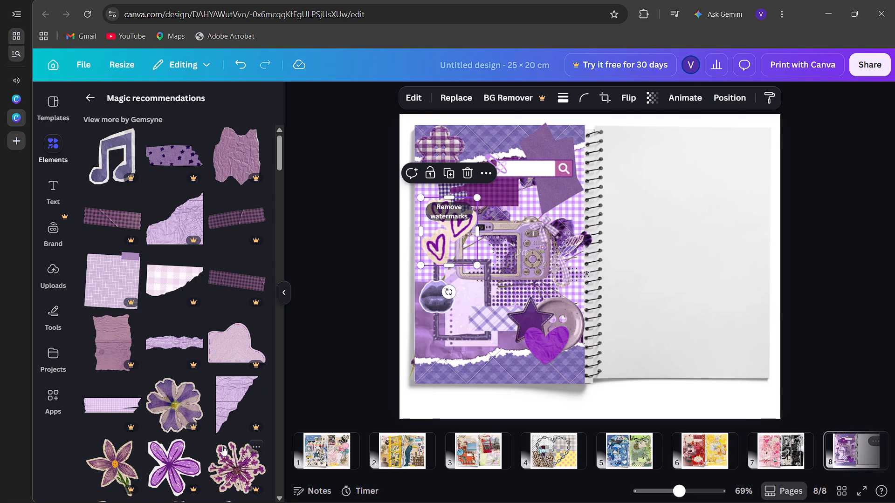
left_click(175, 402)
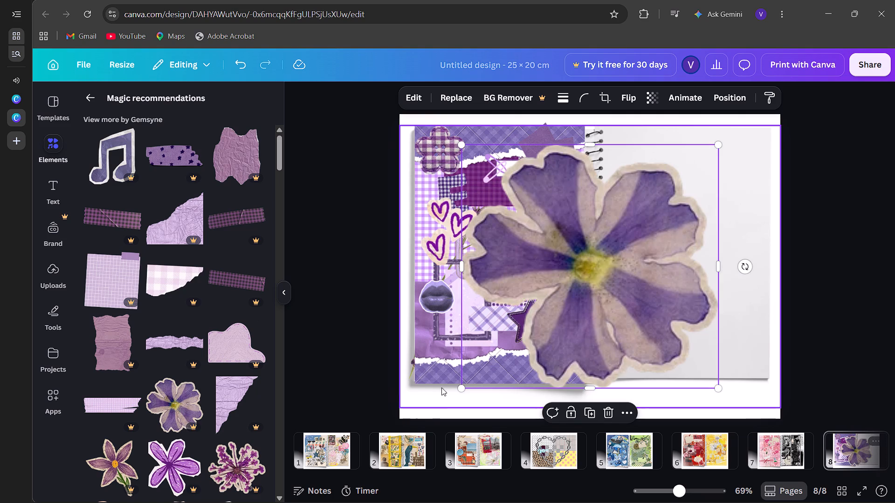
left_click_drag(459, 384, 601, 214)
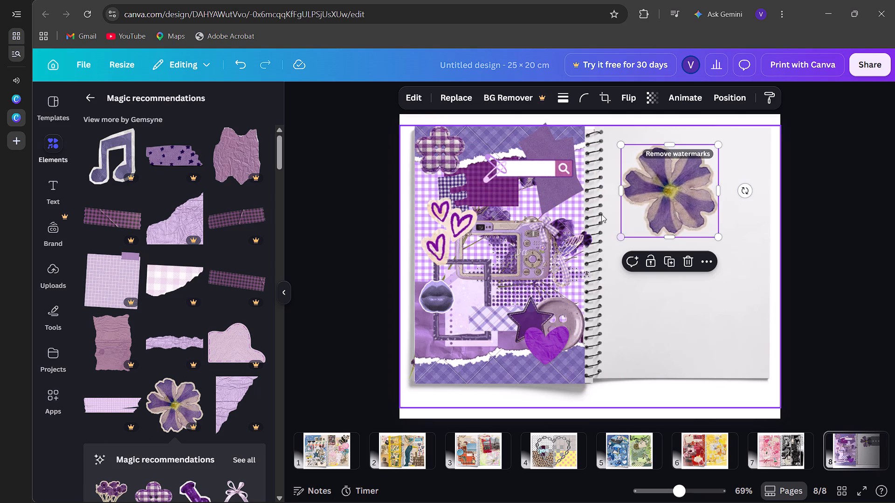
left_click_drag(656, 194, 457, 289)
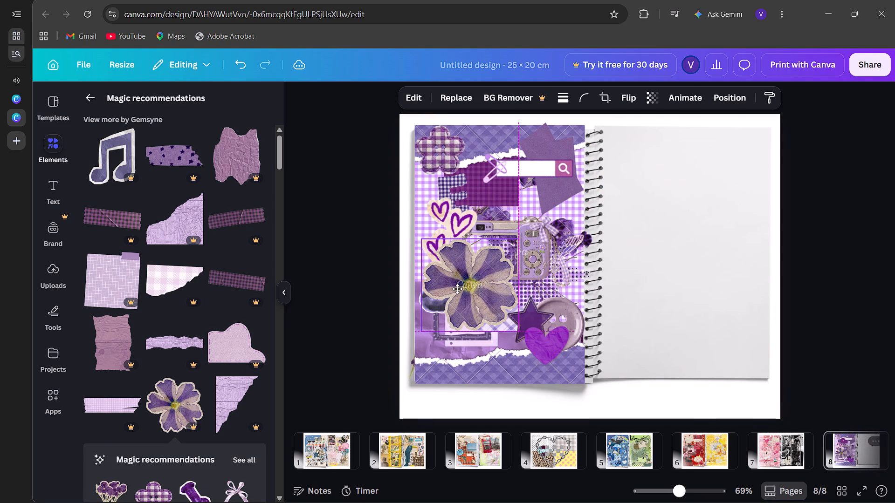
left_click_drag(457, 289, 437, 346)
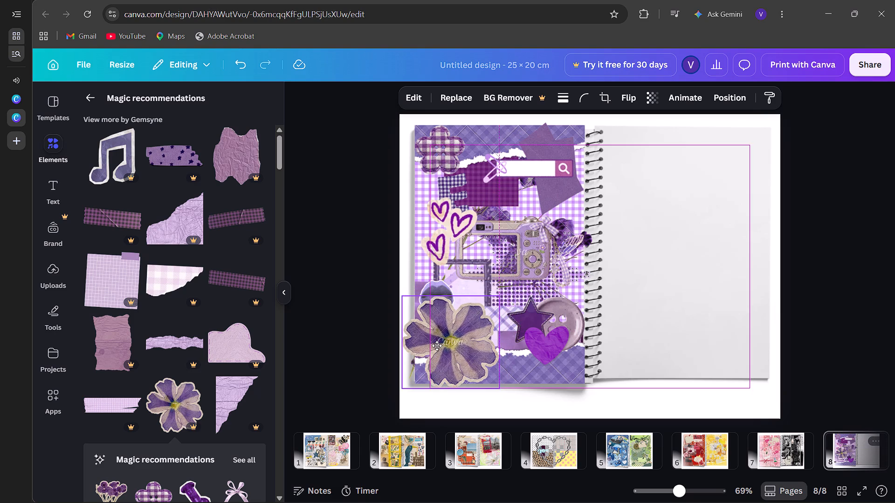
left_click_drag(437, 346, 447, 339)
Send the pressed flower backward so it sits behind the lips, dotted frame, lilac note paper and plaid strip.
left_click(737, 90)
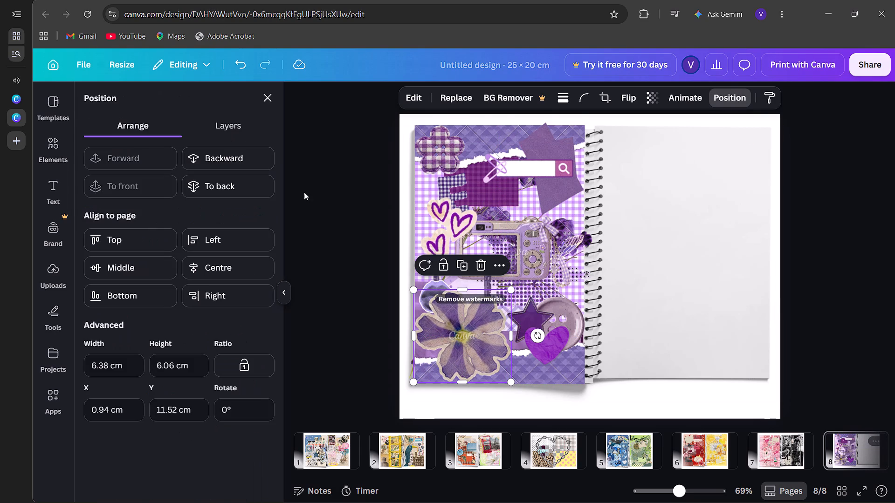
left_click(215, 155)
triple_click(203, 159)
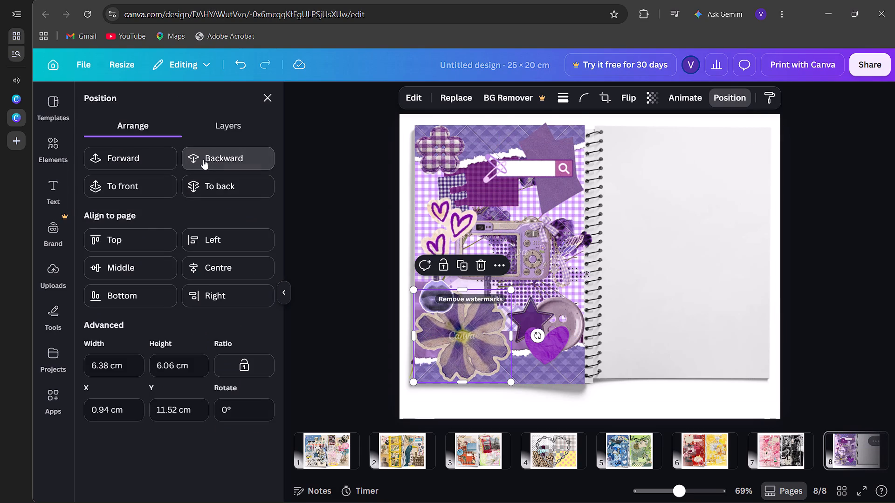
double_click(203, 159)
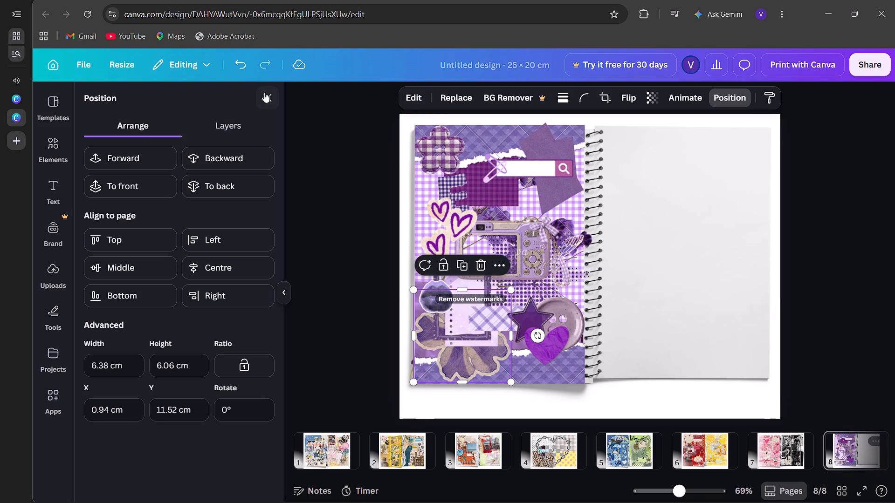
left_click(268, 92)
Replace the purple scrapbook search and search the graphics library for "written".
scroll(188, 314, "down", 1)
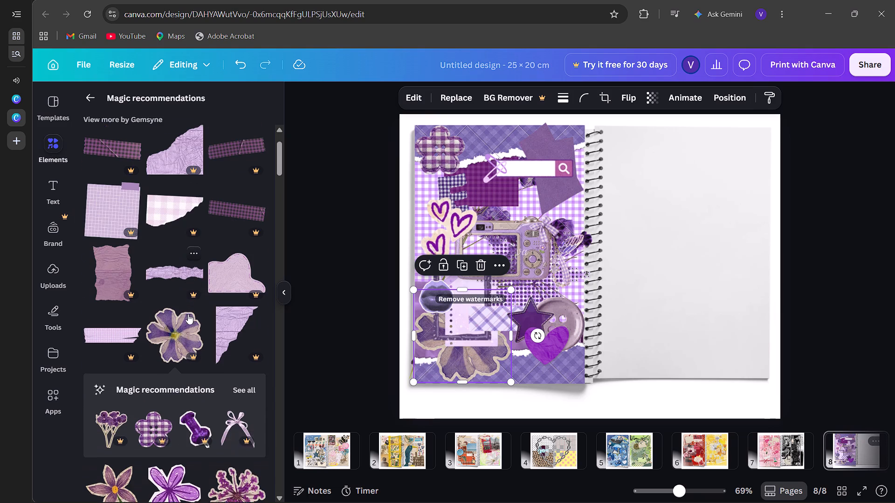
scroll(188, 314, "down", 6)
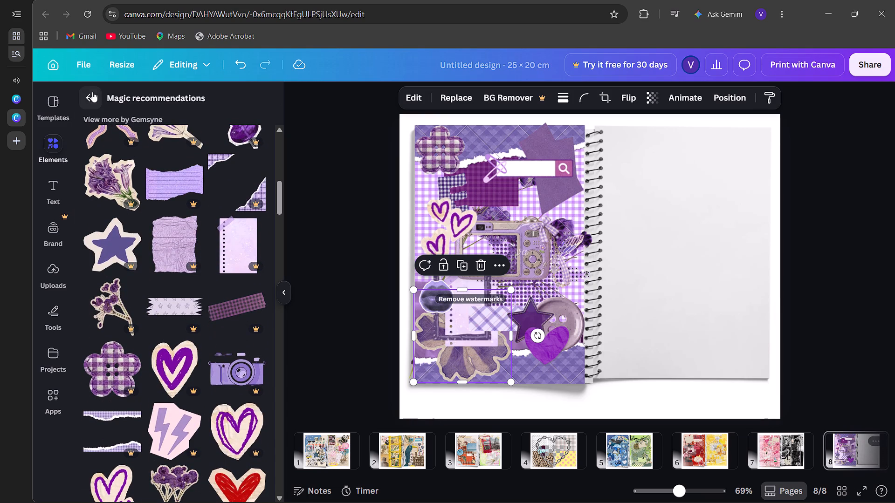
left_click(92, 92)
left_click(187, 112)
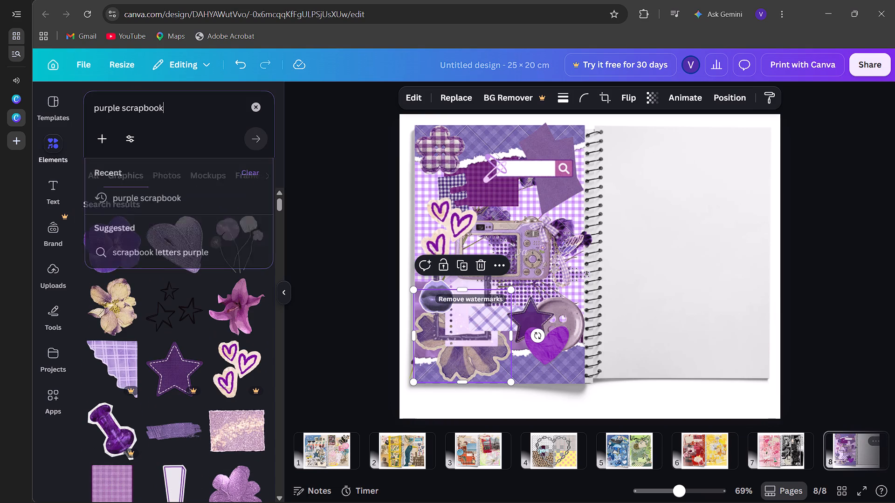
key("BackSpace")
key("BackSpace")
key("BackSpace")
key("BackSpace")
key("BackSpace")
key("BackSpace")
key("BackSpace")
key("BackSpace")
key("BackSpace")
key("BackSpace")
key("BackSpace")
key("BackSpace")
key("BackSpace")
key("BackSpace")
key("BackSpace")
key("BackSpace")
key("BackSpace")
key("BackSpace")
key("BackSpace")
key("BackSpace")
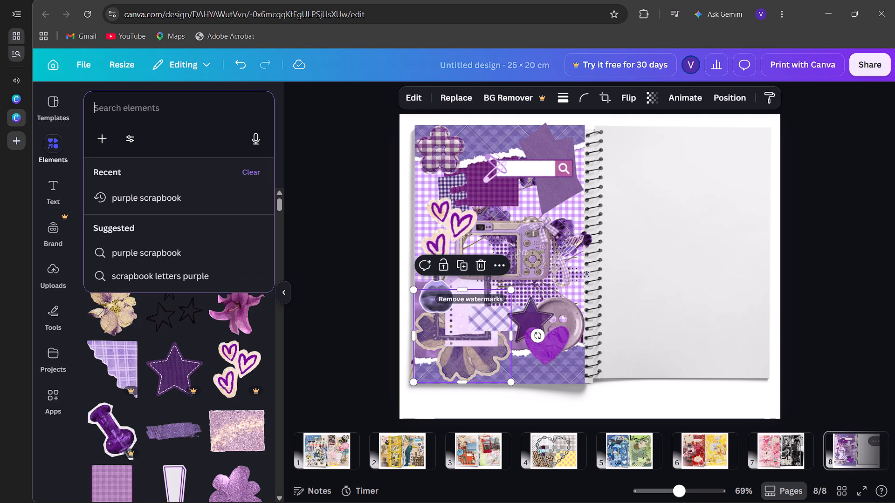
type("writteb")
key("BackSpace")
key("n")
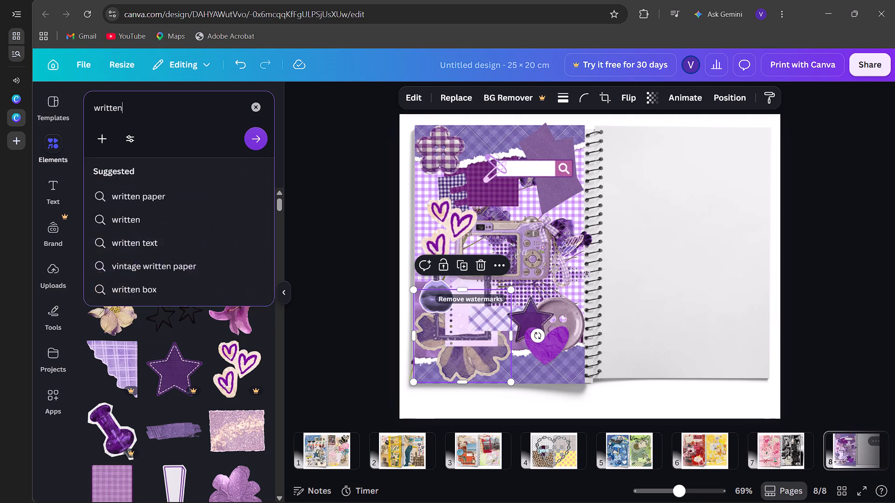
key("Return")
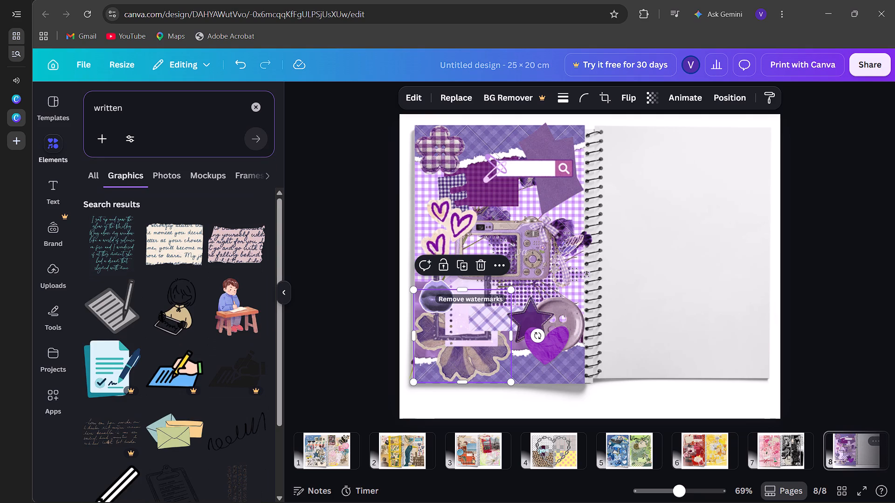
Add the turquoise handwritten Milky Way poem, resize it and place it over the left page's upper-left area, across the checked flower and hearts.
left_click(106, 245)
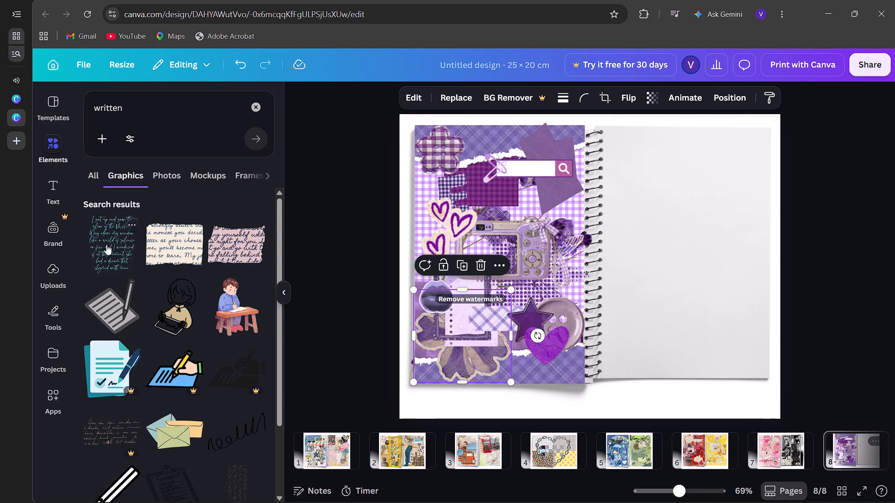
left_click_drag(604, 319, 544, 306)
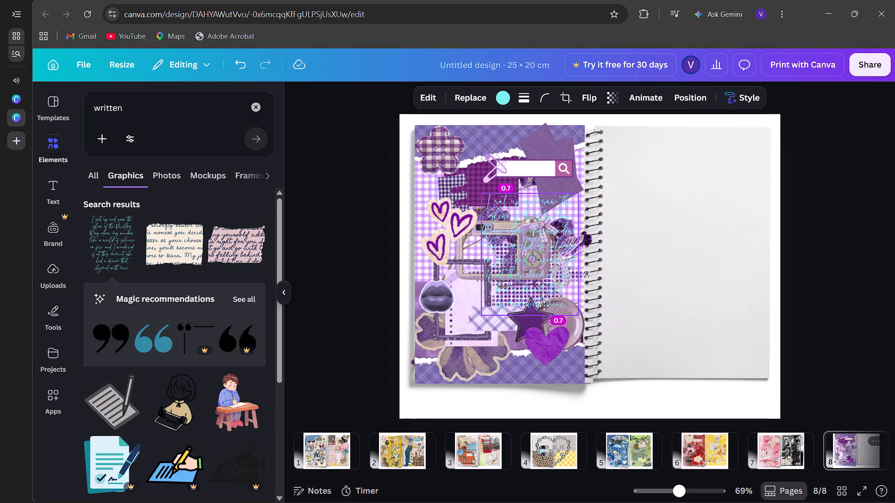
left_click_drag(544, 306, 546, 308)
left_click_drag(485, 316, 476, 326)
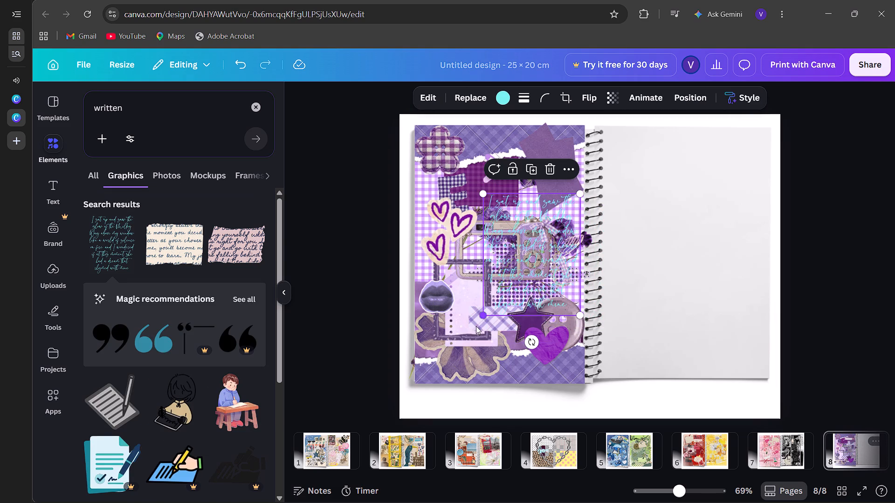
left_click_drag(476, 326, 458, 376)
left_click_drag(503, 322, 495, 277)
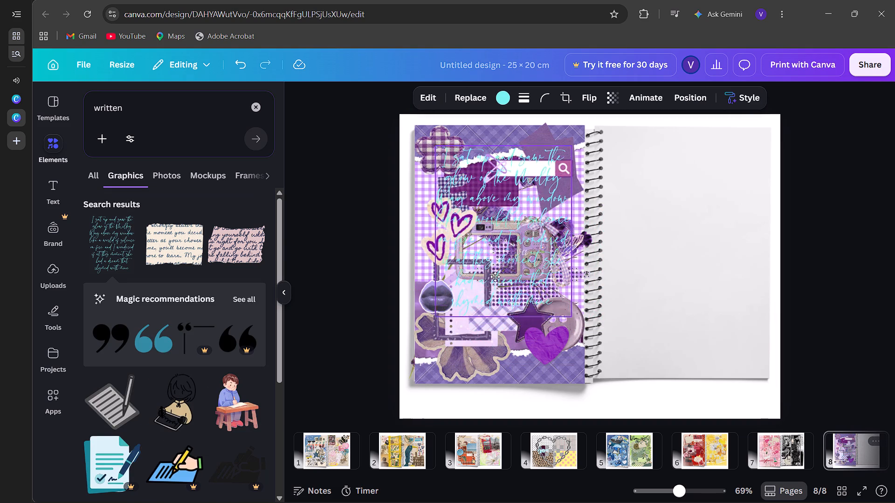
left_click_drag(495, 277, 504, 353)
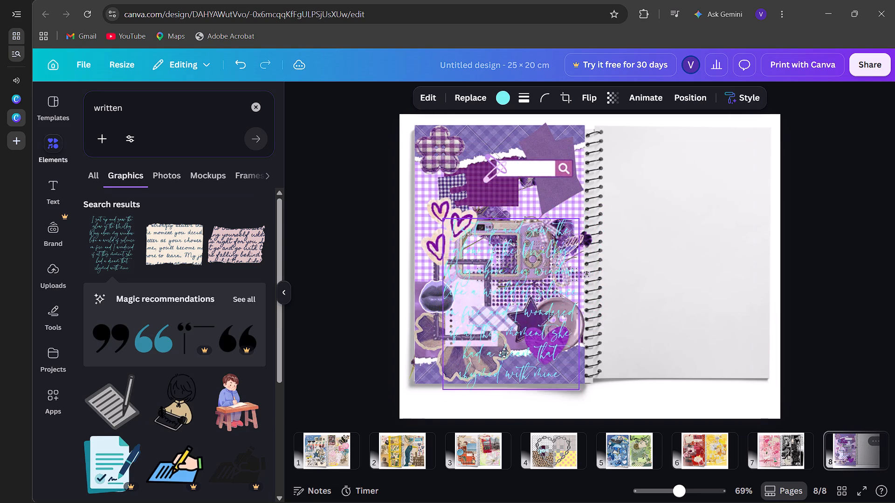
left_click_drag(504, 353, 511, 252)
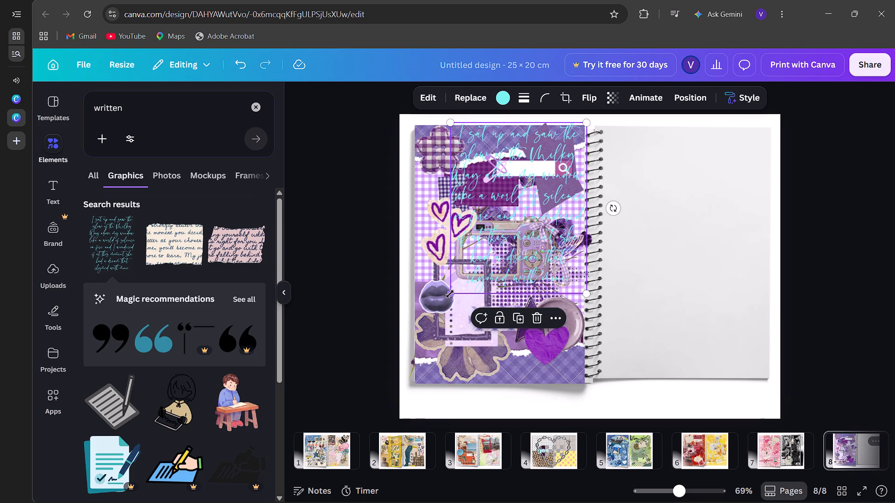
left_click_drag(449, 298, 527, 181)
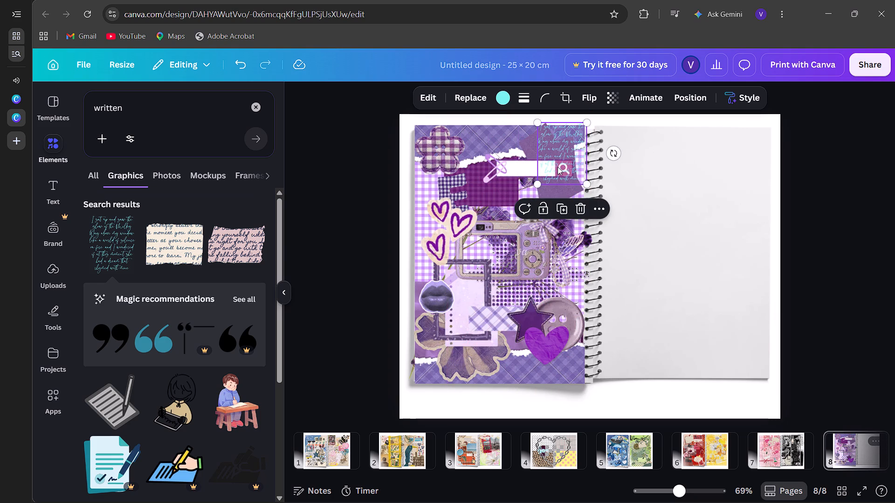
left_click_drag(557, 172, 444, 227)
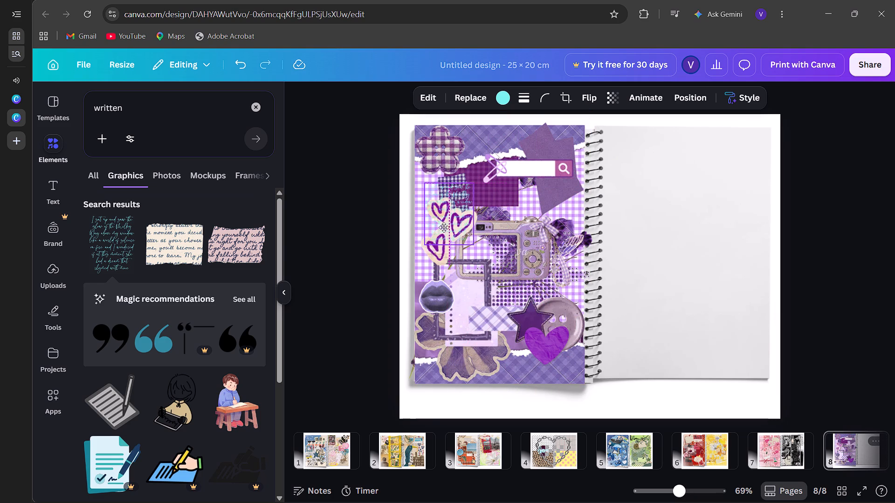
left_click_drag(444, 227, 444, 225)
left_click_drag(475, 240, 548, 291)
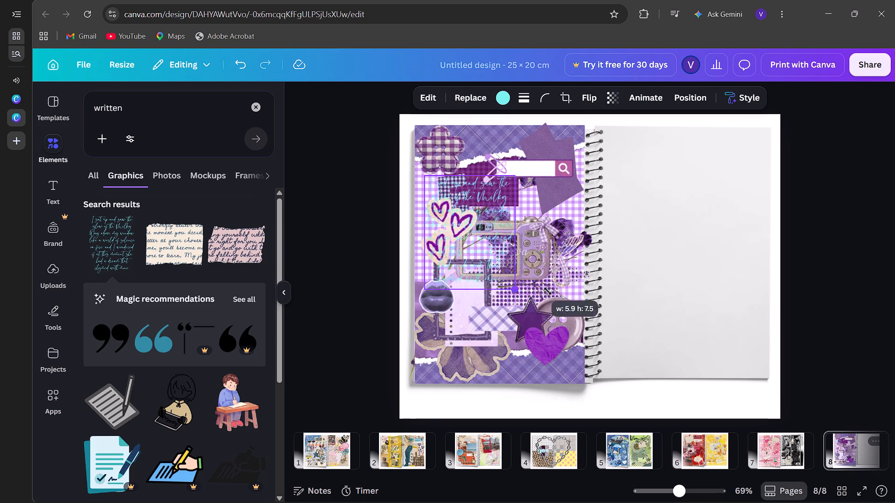
left_click_drag(548, 291, 563, 303)
left_click_drag(517, 262, 507, 228)
Recolour the handwritten poem to Vividindigo #7259ff and deselect it.
left_click(501, 99)
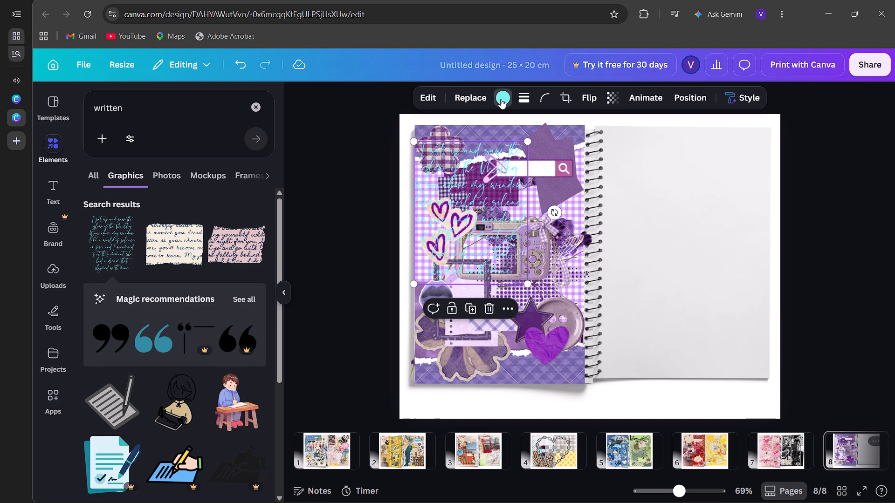
left_click(233, 183)
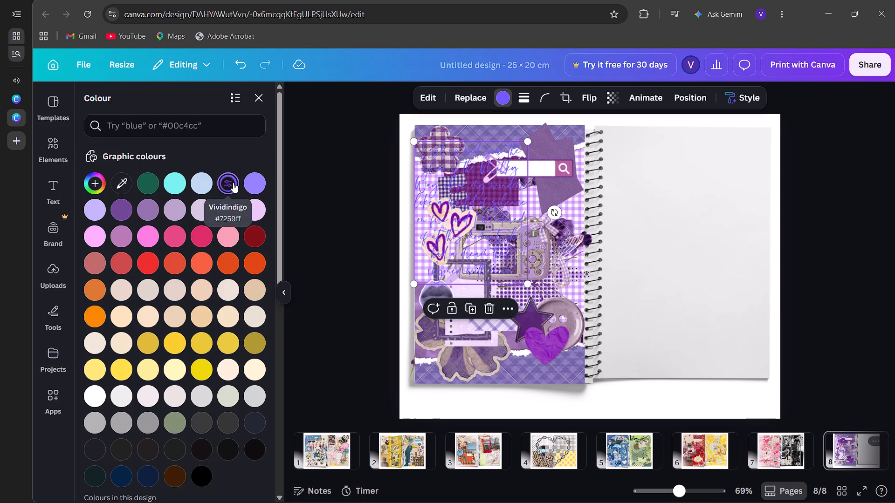
left_click(353, 222)
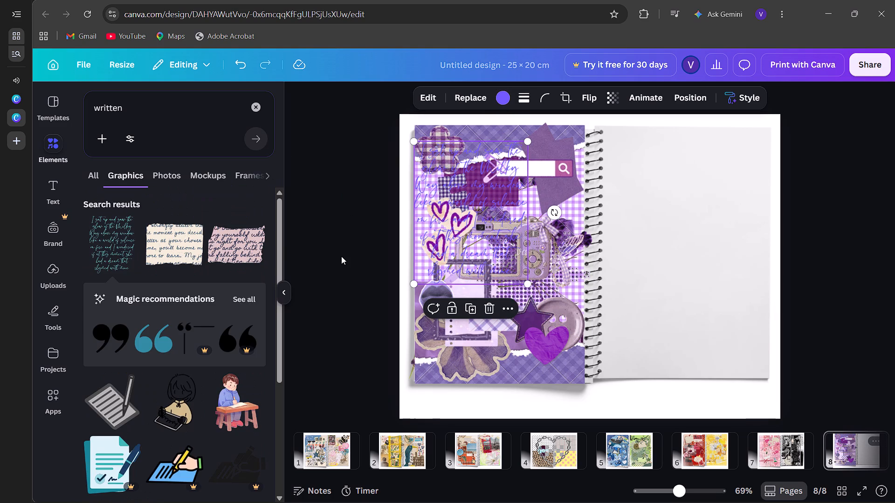
left_click(341, 256)
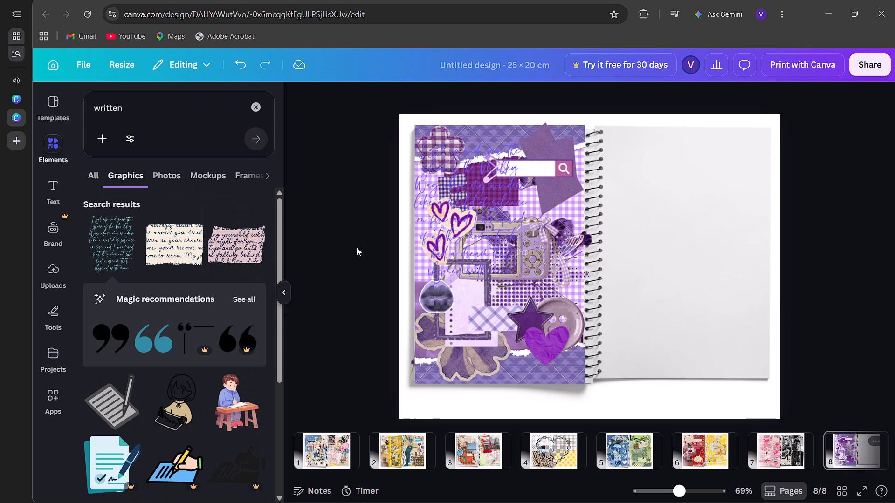
left_click(539, 272)
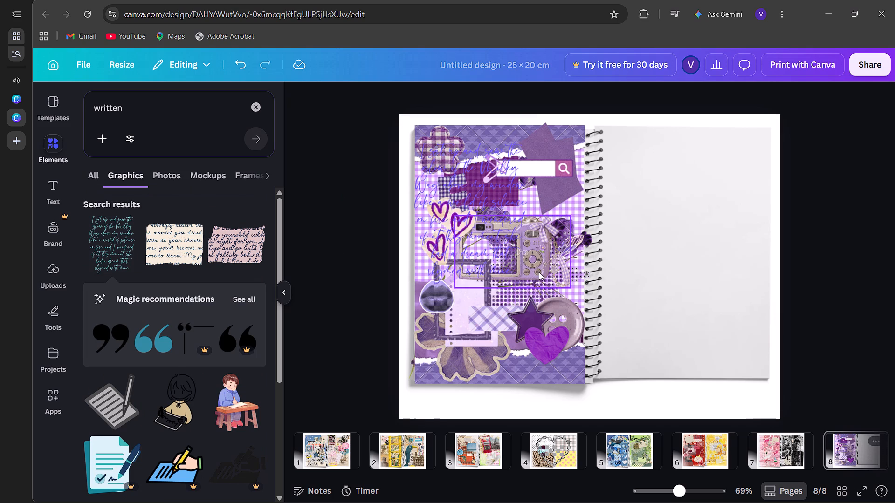
left_click(530, 265)
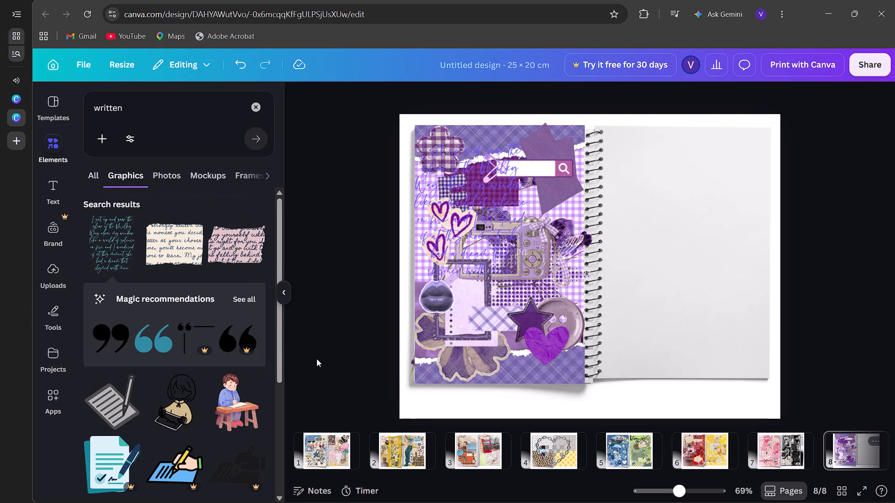
Replace the "written" search and search the graphics library for "brown", refining it to "brown scrap".
left_click(161, 104)
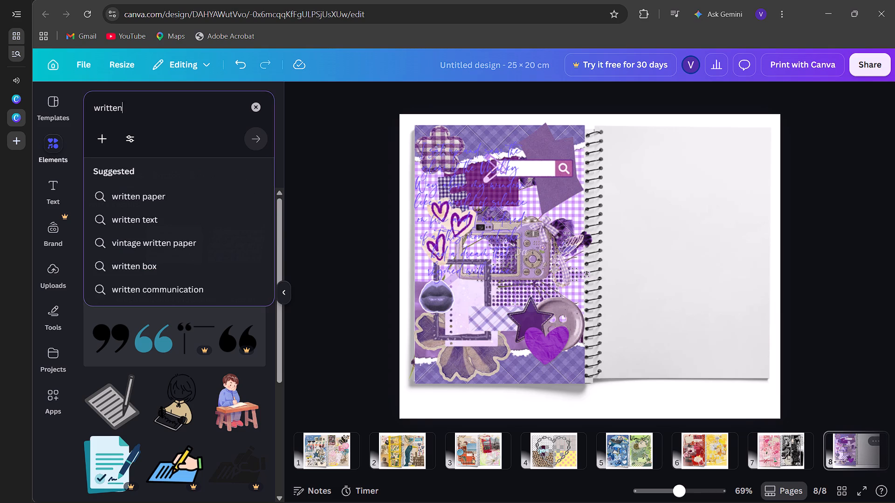
key("BackSpace")
key("BackSpace")
key("BackSpace")
key("BackSpace")
key("BackSpace")
key("BackSpace")
key("BackSpace")
key("BackSpace")
key("BackSpace")
key("BackSpace")
key("BackSpace")
key("BackSpace")
key("BackSpace")
key("BackSpace")
key("BackSpace")
key("BackSpace")
key("BackSpace")
key("BackSpace")
key("BackSpace")
key("BackSpace")
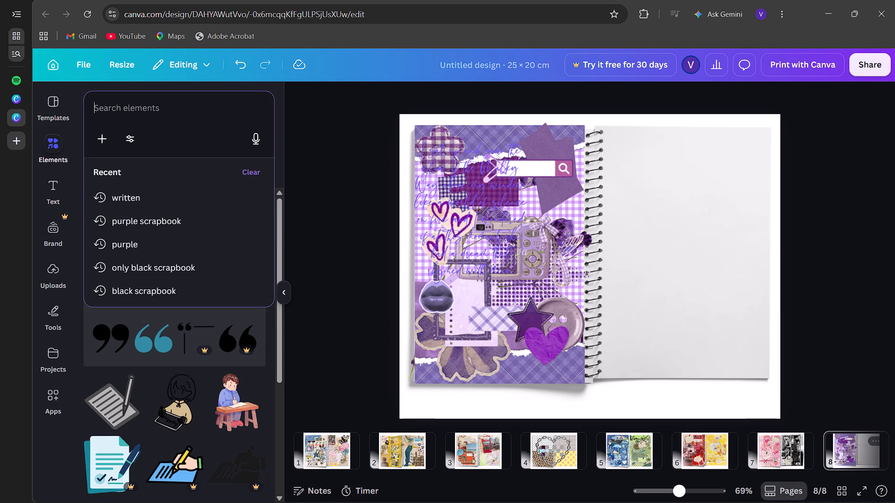
type("brown")
key("Return")
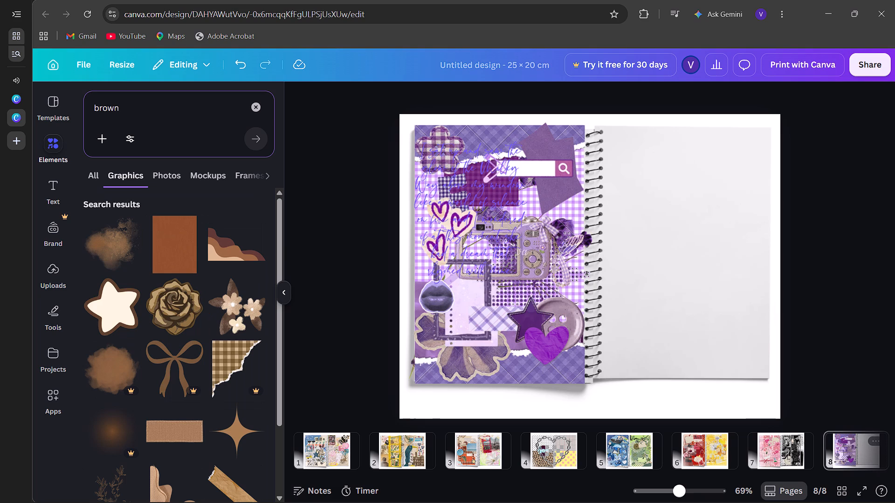
key("space")
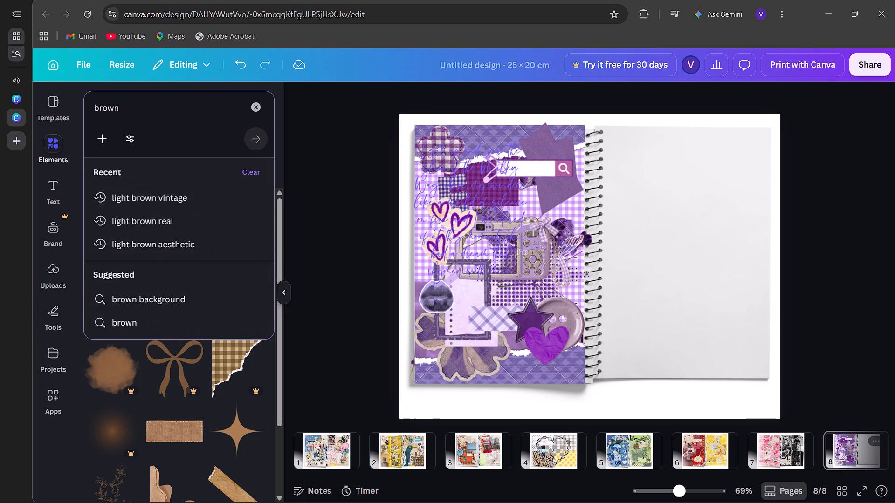
type("scrap")
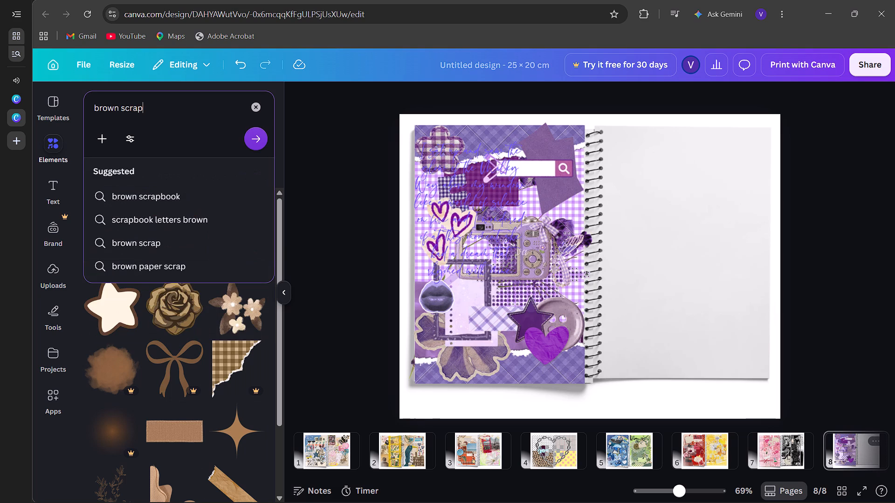
key("Return")
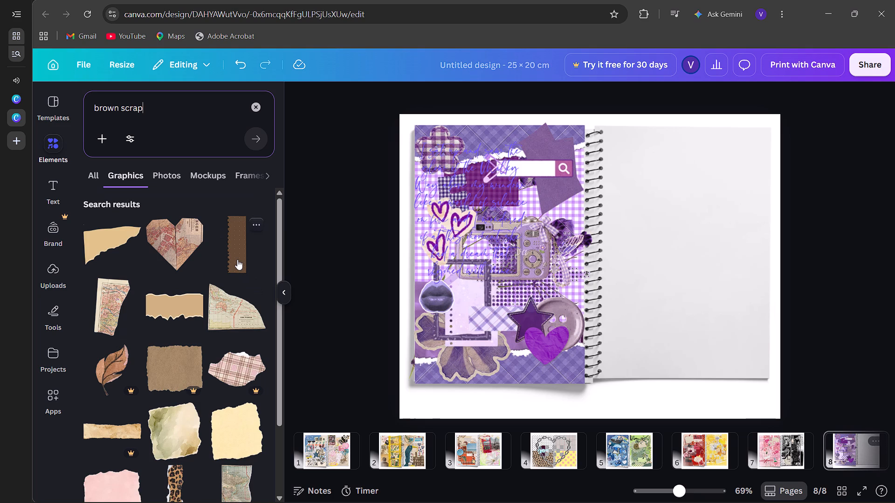
Add the dark brown dotted paper strip with the perforated edge and place it upright near the right page's top-right corner.
left_click(229, 251)
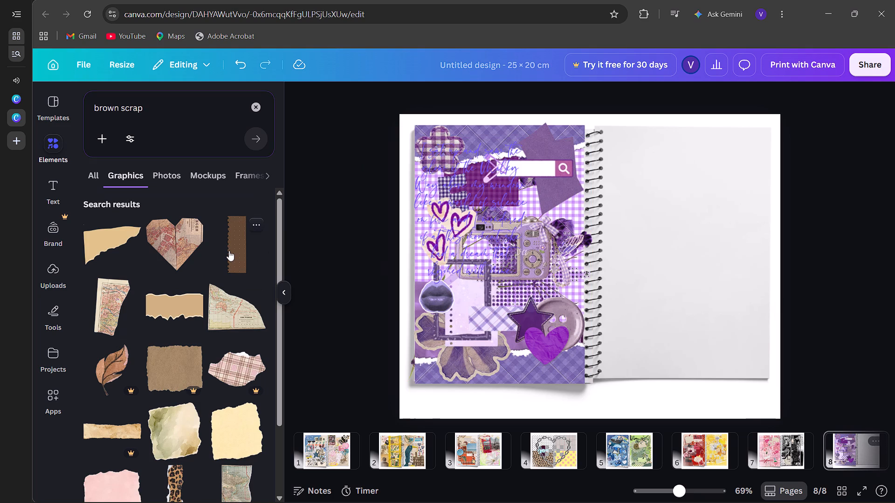
left_click_drag(592, 258, 675, 194)
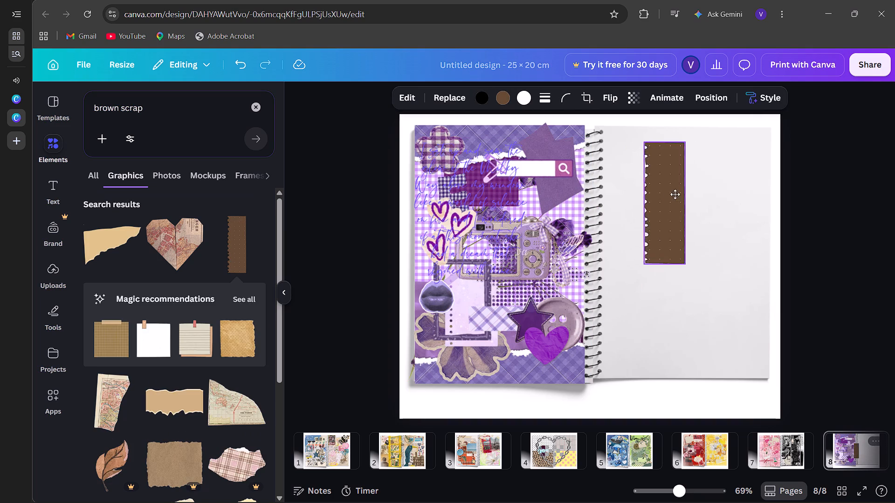
left_click_drag(675, 194, 713, 178)
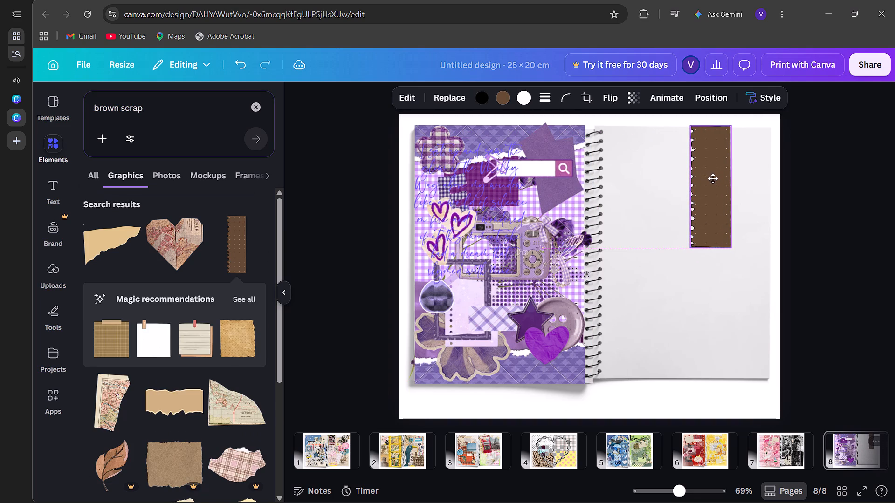
left_click_drag(713, 178, 713, 180)
From the strip's recommended graphics, add the tan dotted torn paper and place it at the right page's top-left corner, overlapping the brown strip.
left_click(232, 344)
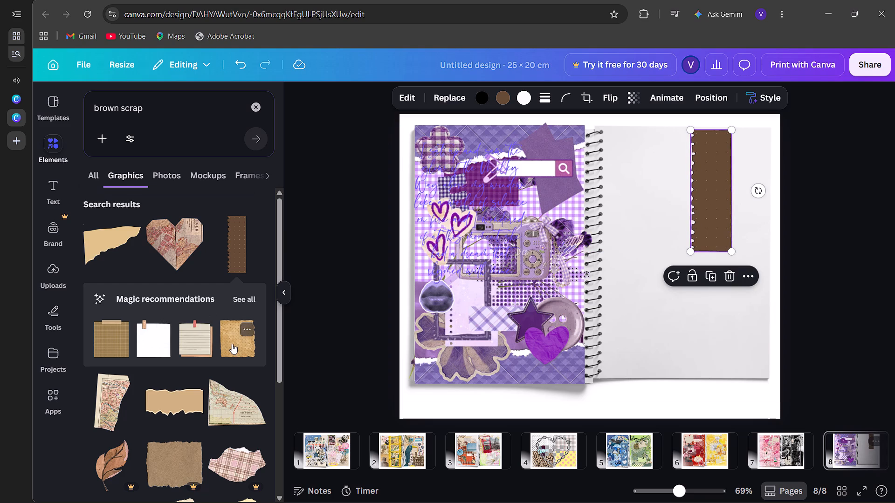
left_click_drag(598, 311, 664, 226)
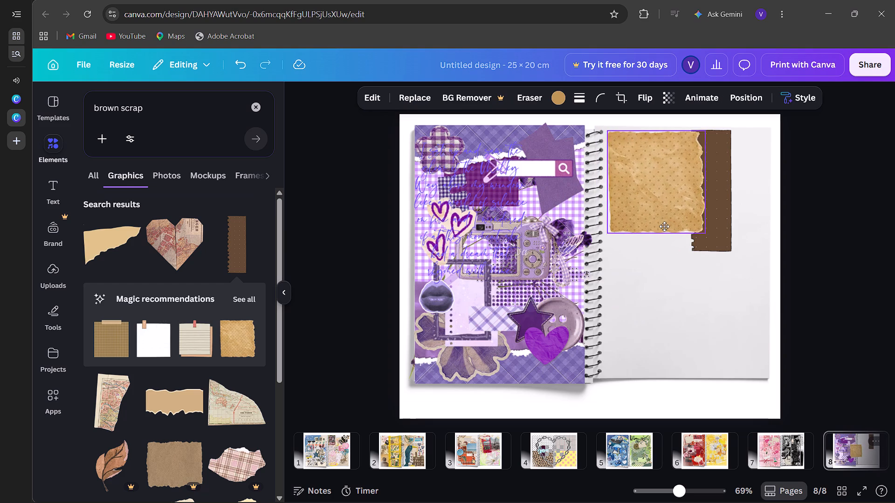
left_click_drag(664, 226, 660, 225)
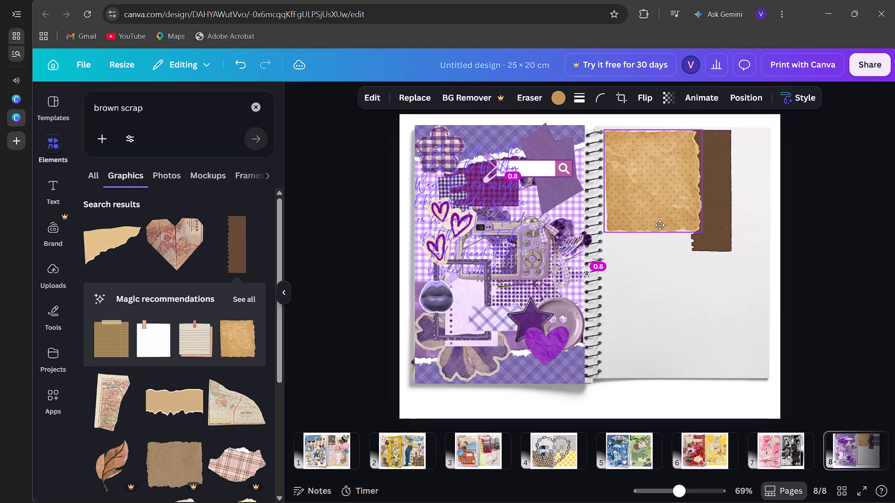
left_click_drag(660, 225, 660, 224)
Add the torn leopard-print strip, shrink it and place it upright along the left page's right edge, over the camera and above the purple heart.
scroll(231, 367, "down", 2)
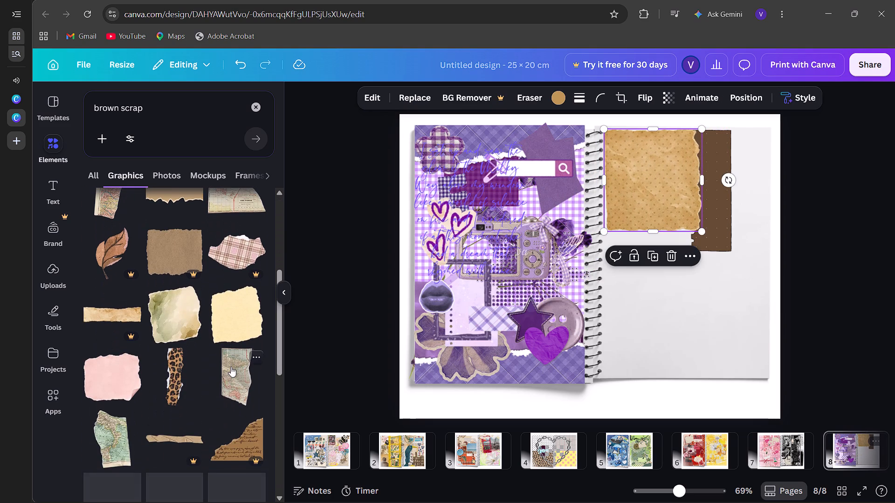
scroll(231, 367, "down", 1)
left_click(186, 376)
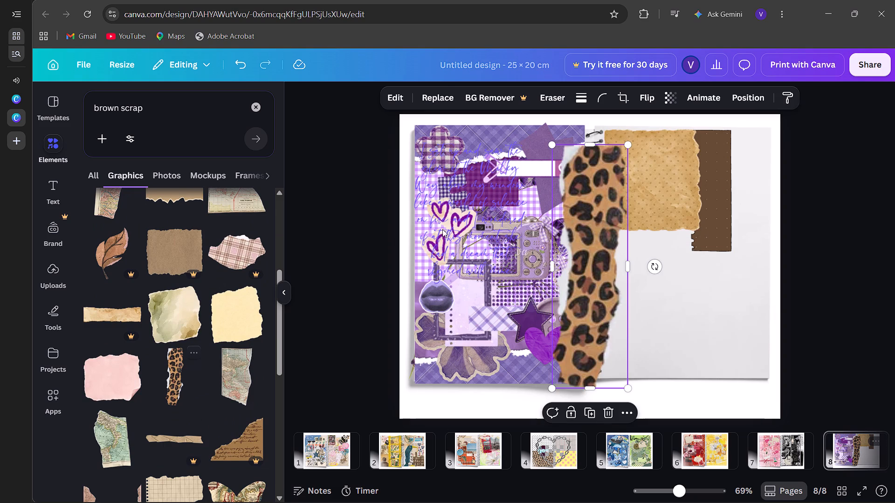
left_click_drag(551, 389, 579, 307)
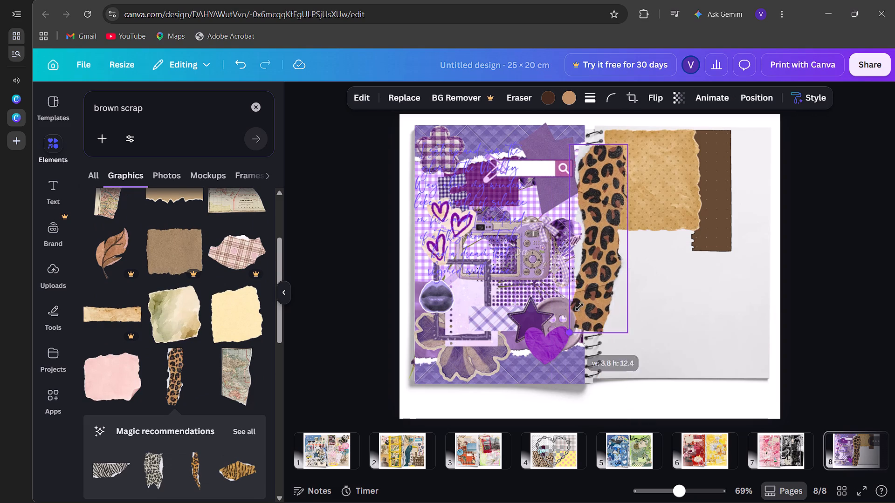
left_click_drag(579, 307, 590, 289)
left_click_drag(601, 244, 551, 310)
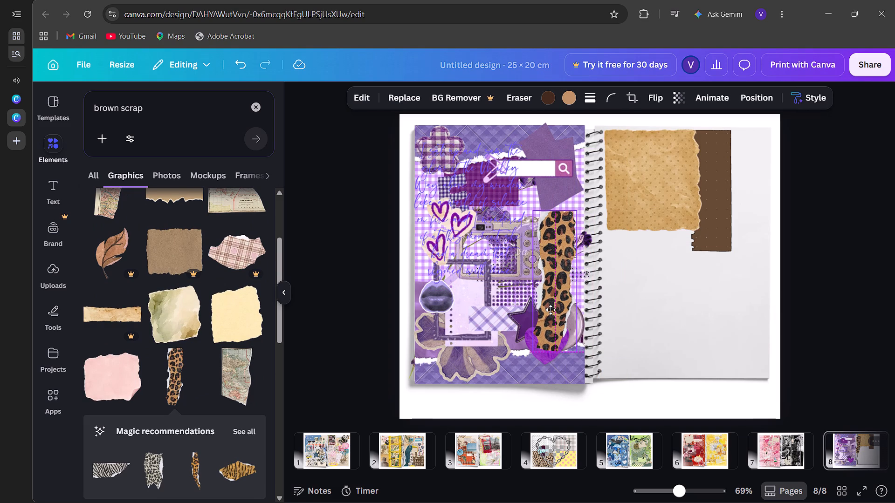
left_click_drag(551, 310, 552, 282)
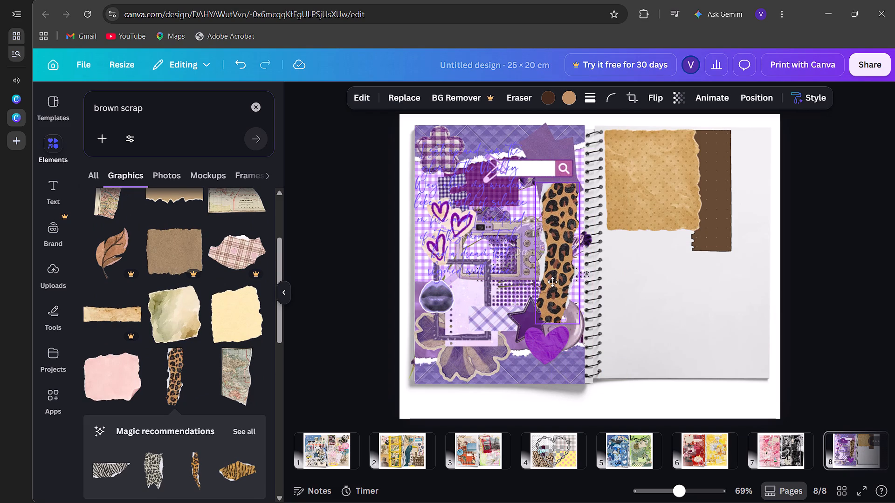
left_click_drag(552, 282, 556, 282)
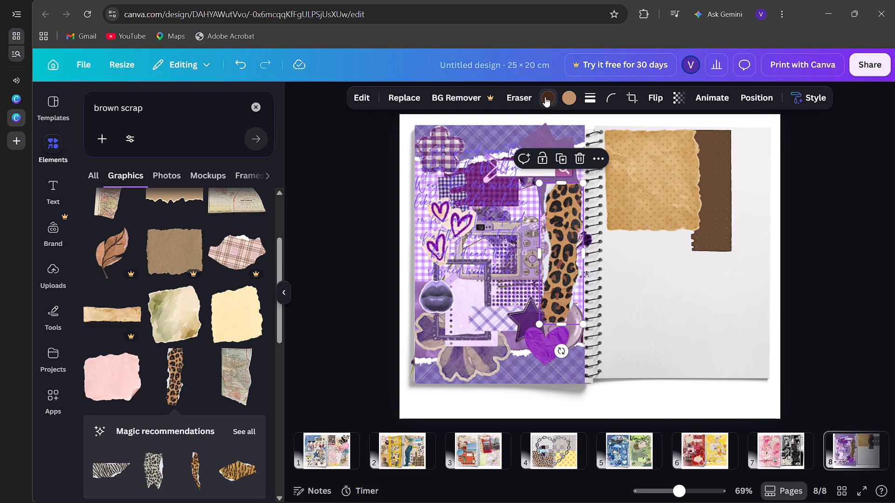
Recolour the torn leopard-print strip's dark brown colour to vivid indigo from the design's colours.
left_click(545, 97)
left_click(196, 184)
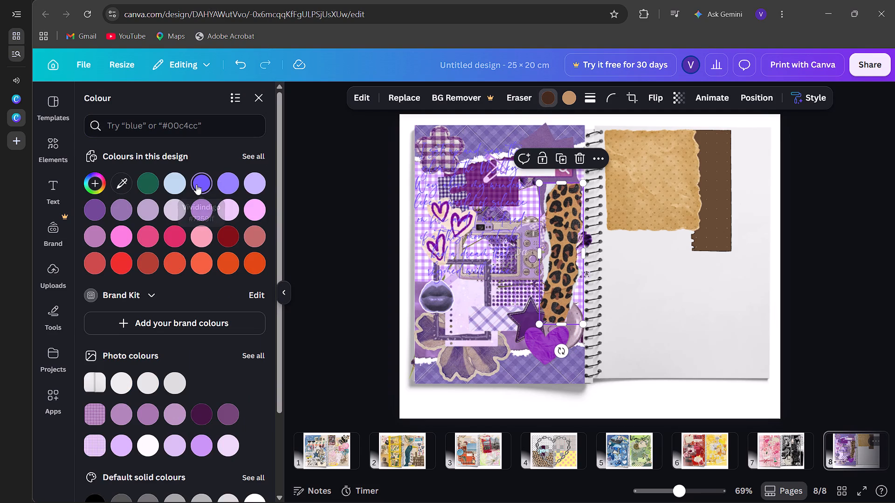
left_click(573, 97)
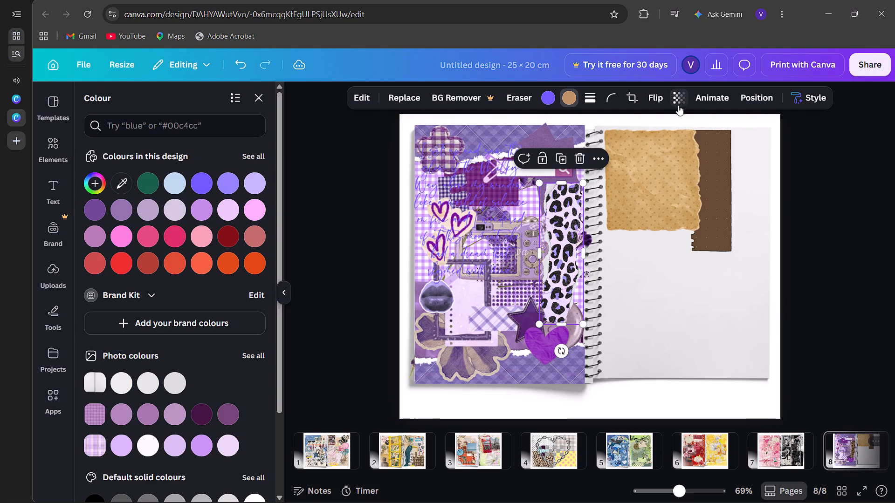
Send the leopard-print strip backward several layers, behind the camera, button, and purple torn paper.
left_click(751, 97)
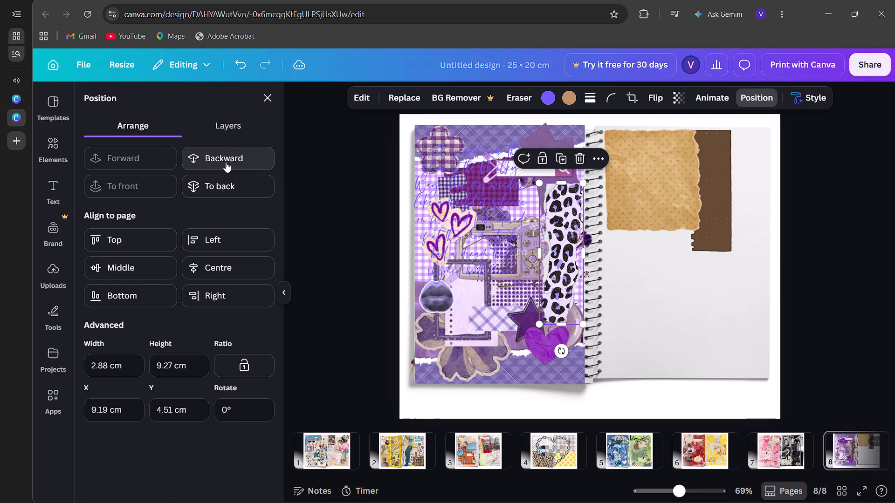
left_click(226, 162)
triple_click(226, 162)
double_click(226, 162)
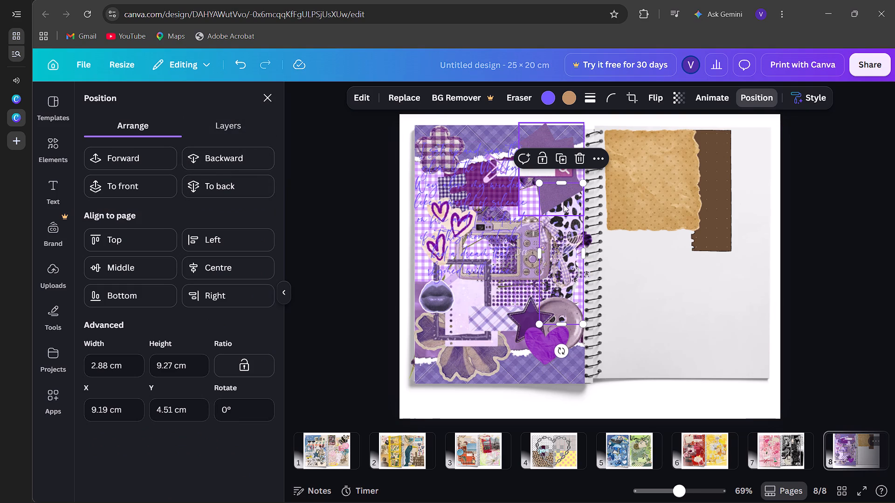
Rotate the leopard-print strip to -90° and place it horizontally across the left page, just above the camera.
left_click_drag(559, 347, 647, 235)
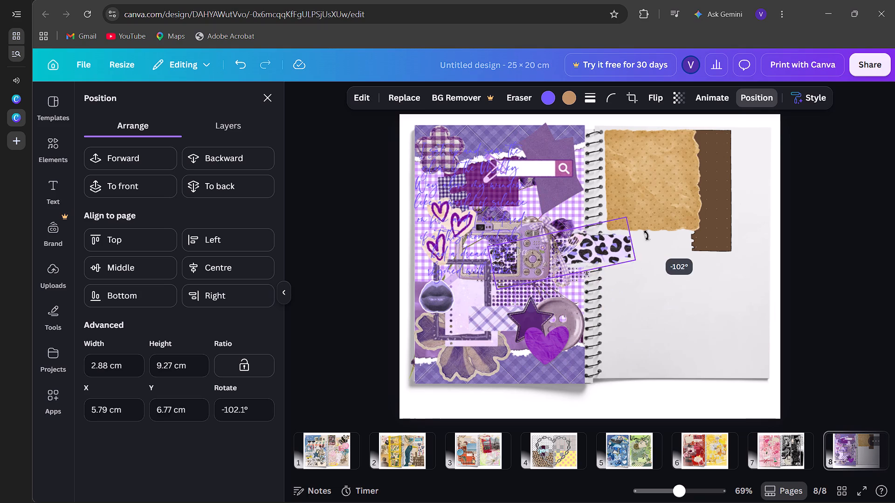
left_click_drag(647, 235, 650, 255)
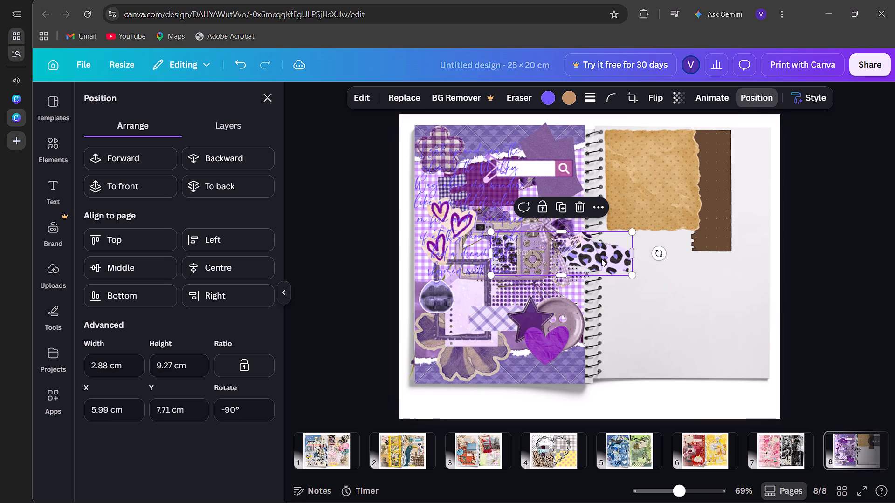
left_click_drag(600, 258, 555, 279)
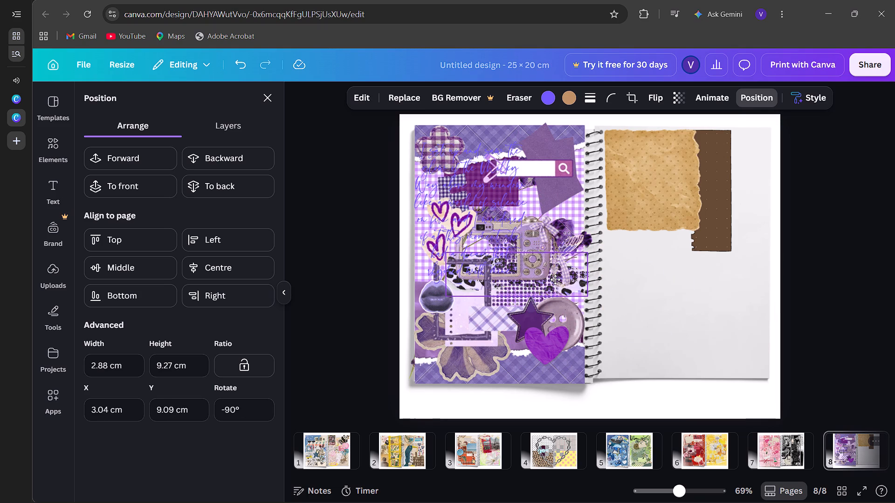
left_click_drag(555, 279, 543, 217)
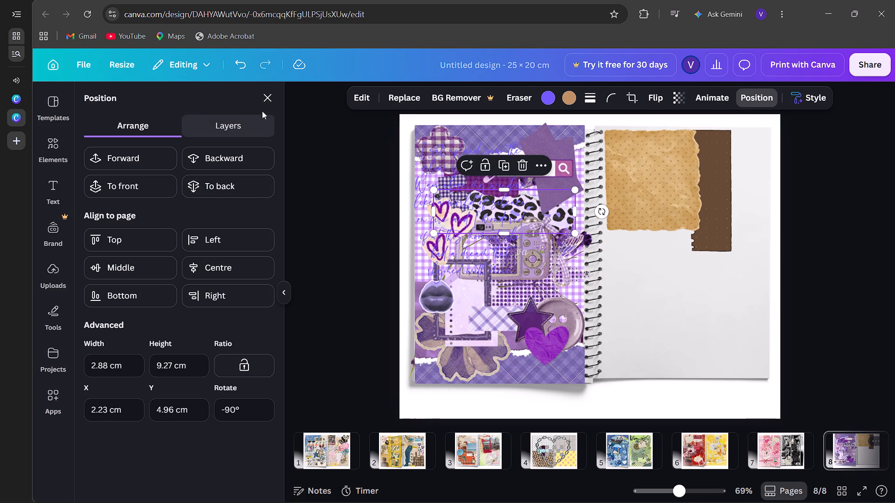
left_click(268, 101)
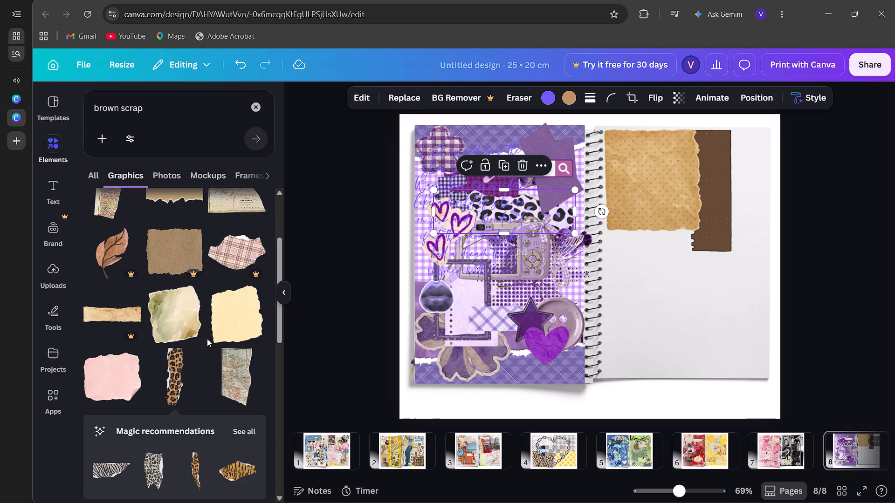
Add another brown leopard-print strip and, from its recommended graphics, the wider pale leopard-print torn paper.
left_click(174, 378)
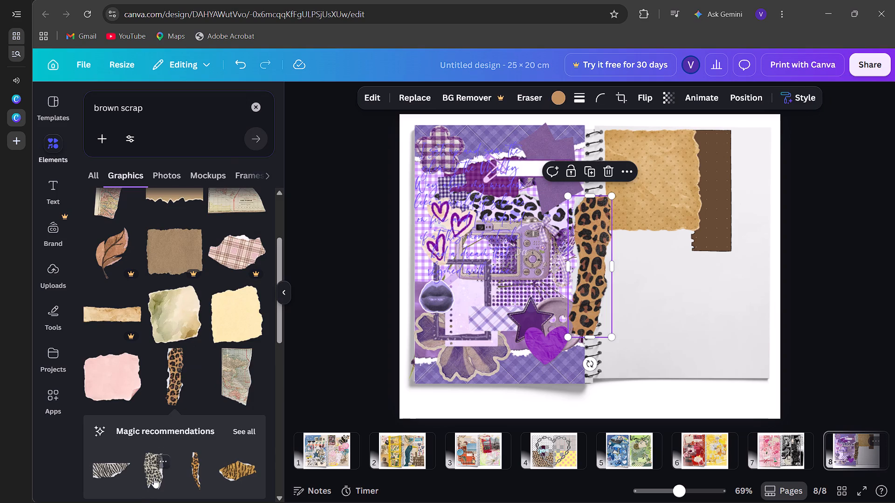
left_click(154, 478)
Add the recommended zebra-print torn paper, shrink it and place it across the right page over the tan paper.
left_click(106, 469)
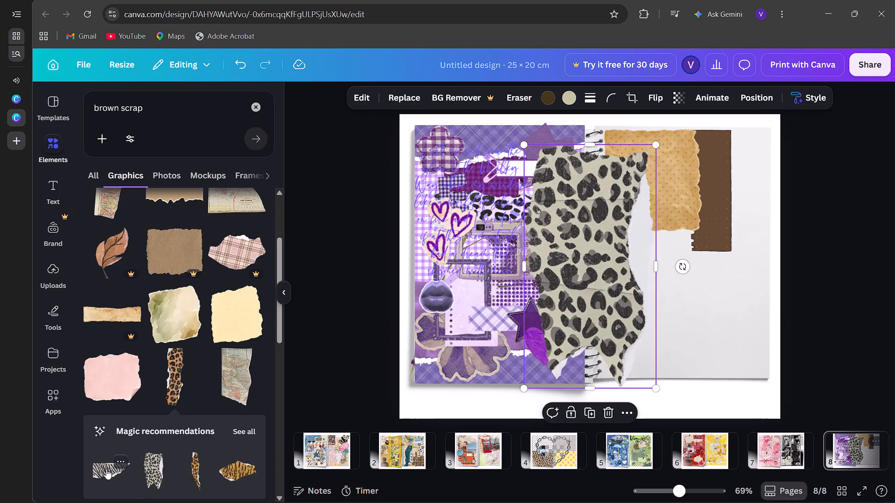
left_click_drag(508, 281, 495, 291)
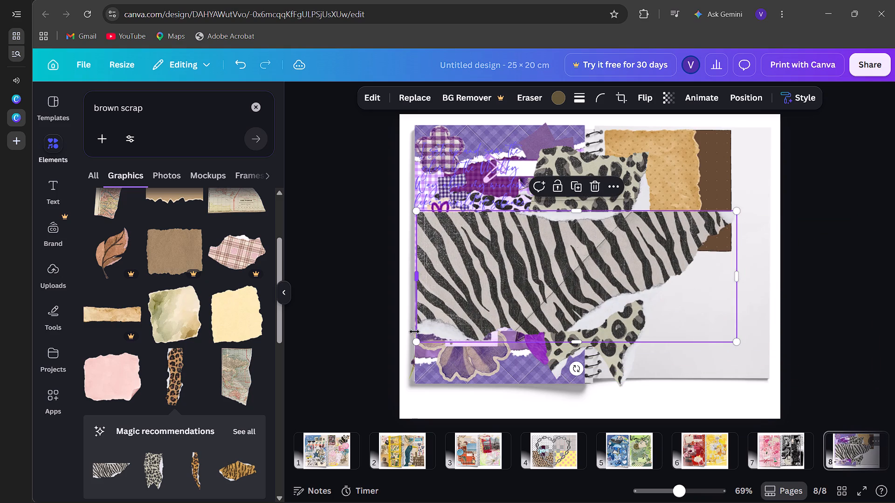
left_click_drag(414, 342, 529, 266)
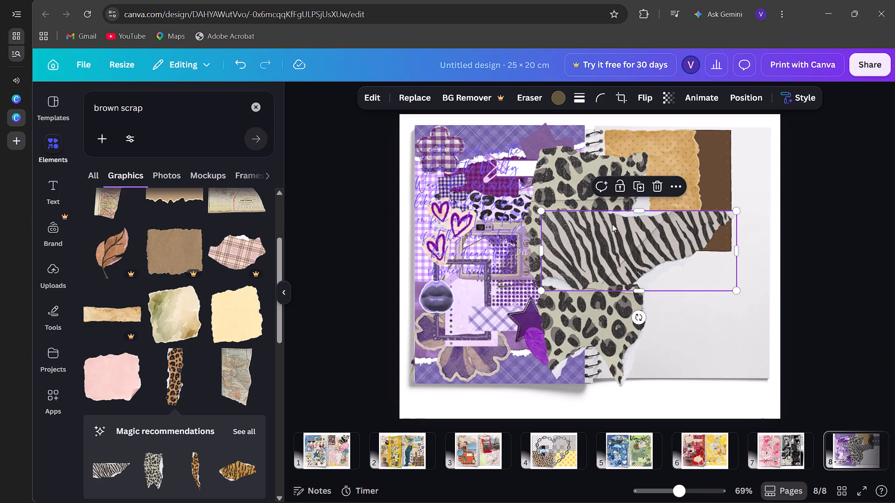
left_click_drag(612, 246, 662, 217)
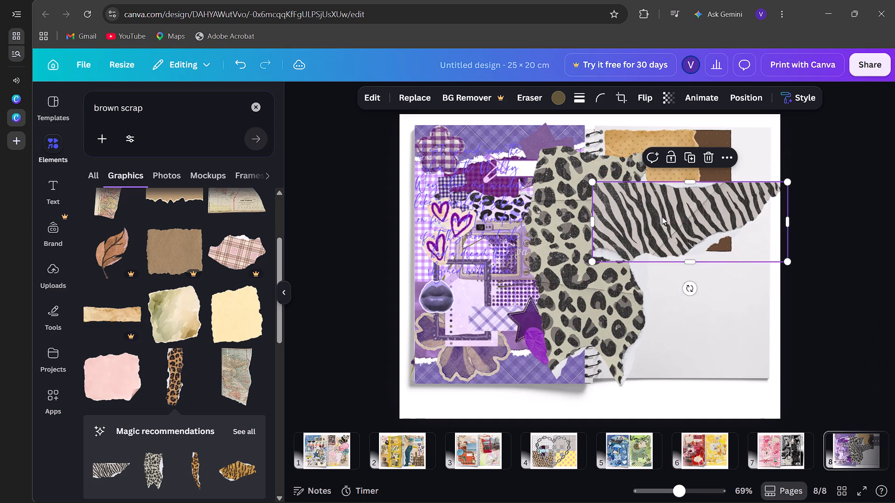
Move the pale leopard-print torn paper onto the right page and shrink it to fit within the page.
left_click_drag(583, 275, 633, 286)
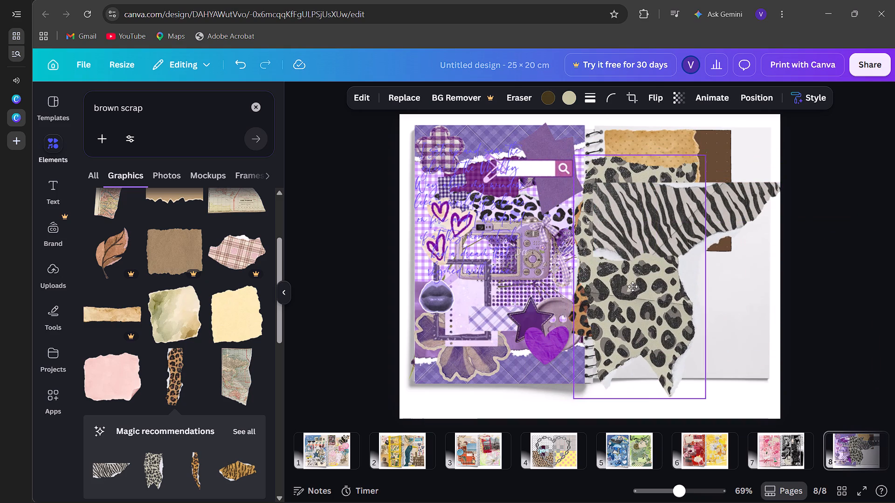
left_click_drag(633, 286, 633, 287)
left_click_drag(574, 401, 641, 315)
Delete the extra brown leopard-print strip lying over the notebook's spiral binding.
left_click(604, 322)
key("BackSpace")
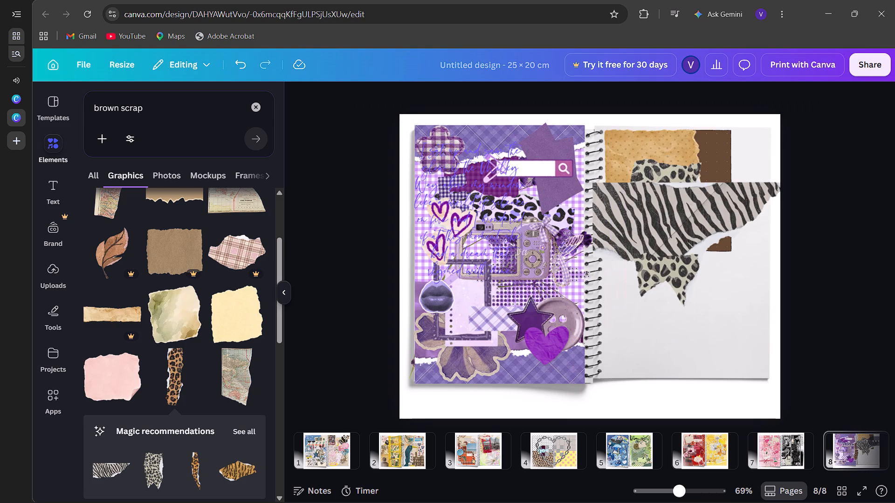
Place the pale leopard-print torn paper upright at the right page's bottom-right corner, below the zebra-print paper.
left_click_drag(669, 278, 729, 247)
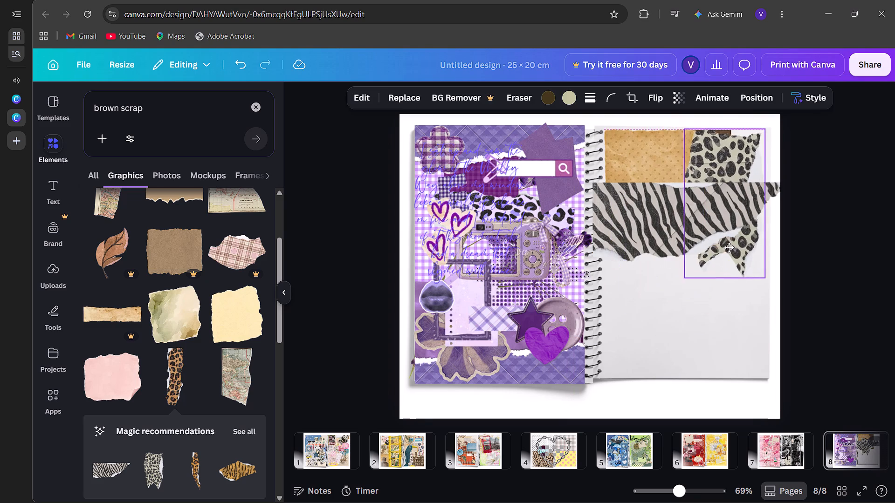
left_click_drag(729, 247, 682, 351)
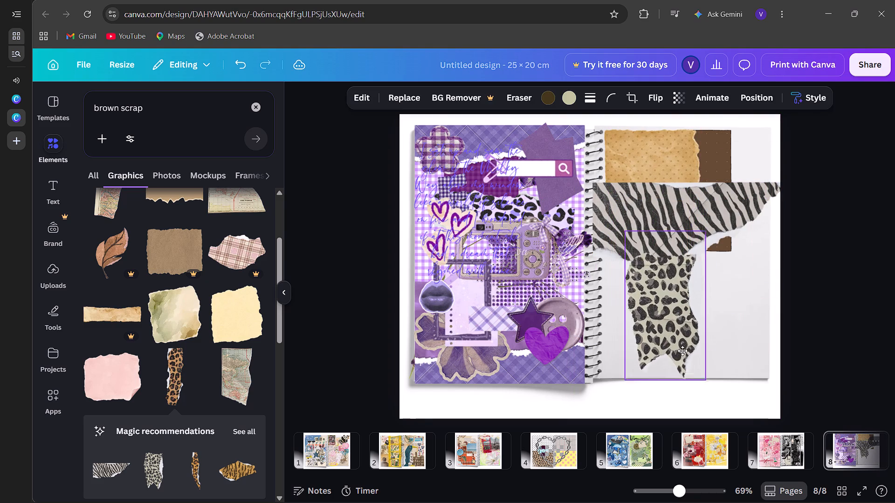
left_click_drag(682, 351, 741, 355)
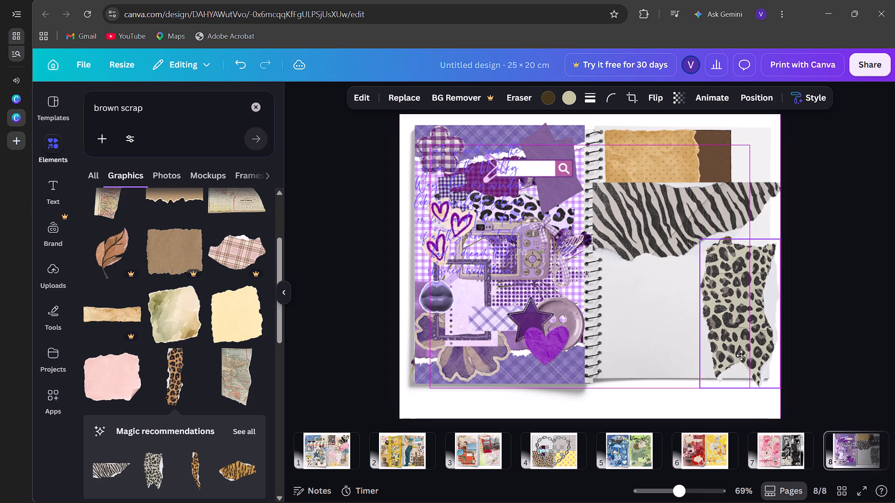
left_click_drag(741, 355, 734, 348)
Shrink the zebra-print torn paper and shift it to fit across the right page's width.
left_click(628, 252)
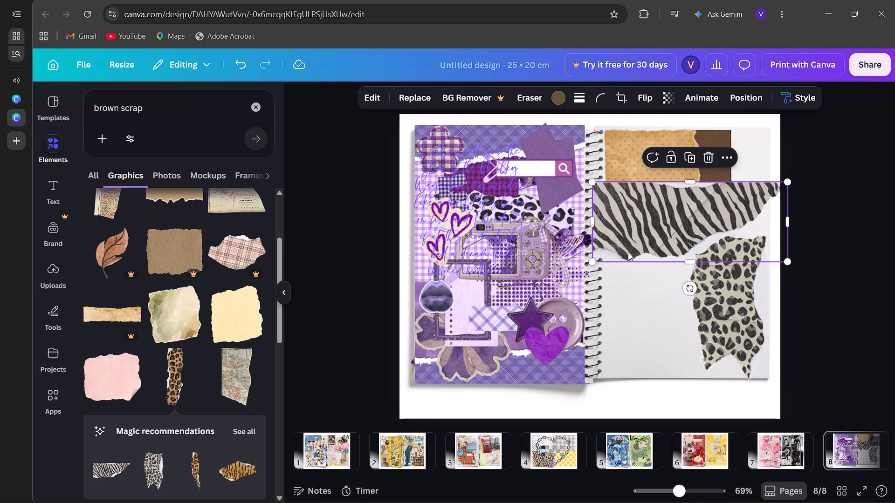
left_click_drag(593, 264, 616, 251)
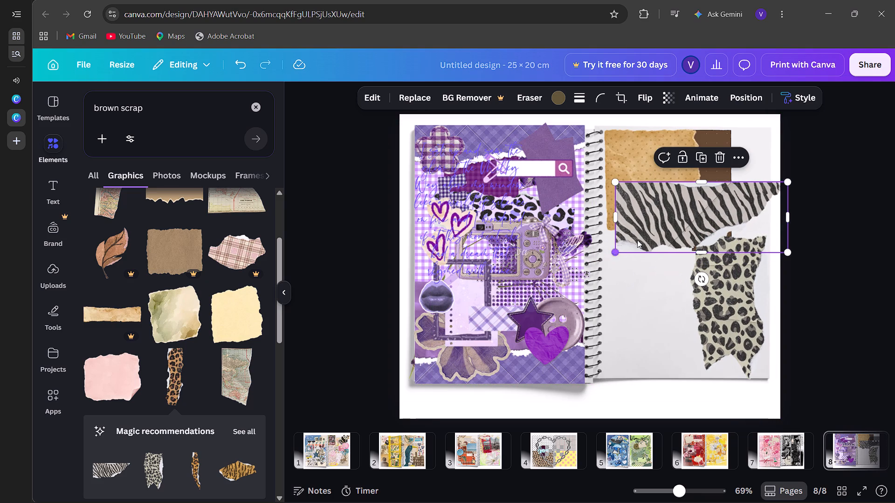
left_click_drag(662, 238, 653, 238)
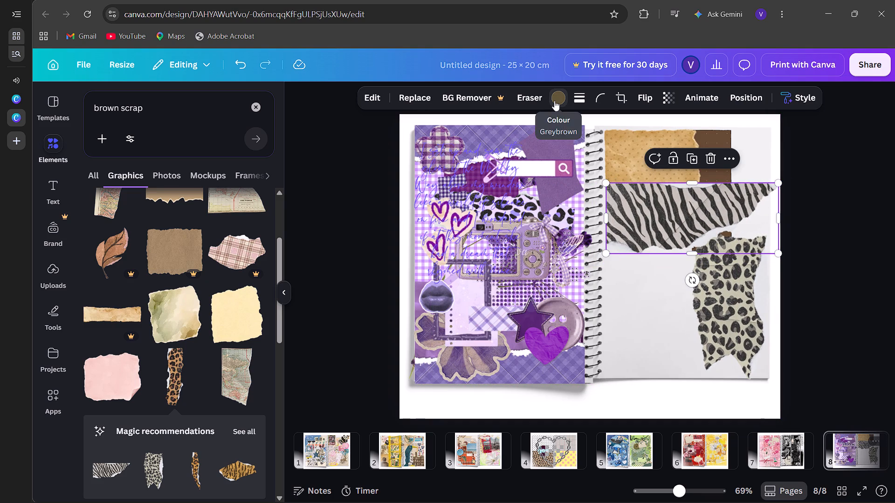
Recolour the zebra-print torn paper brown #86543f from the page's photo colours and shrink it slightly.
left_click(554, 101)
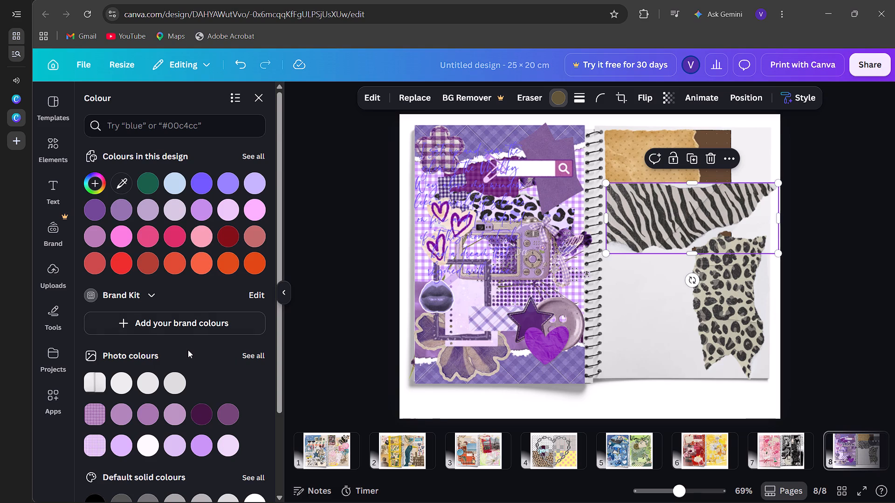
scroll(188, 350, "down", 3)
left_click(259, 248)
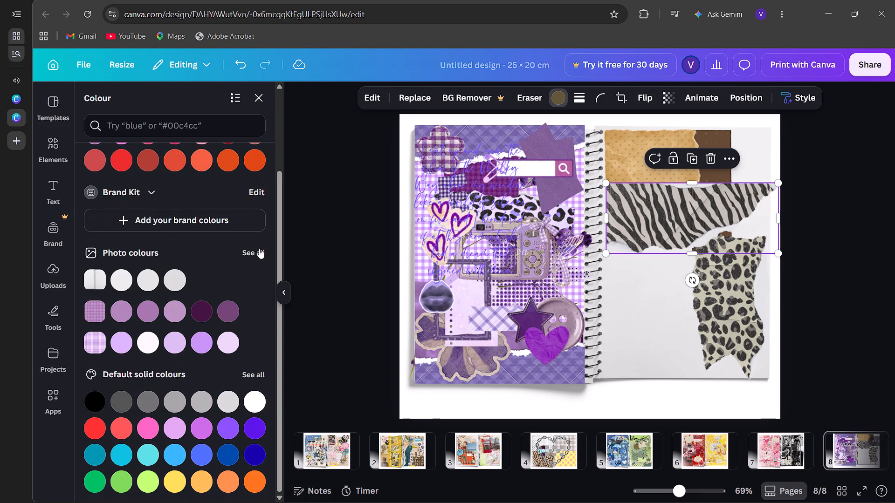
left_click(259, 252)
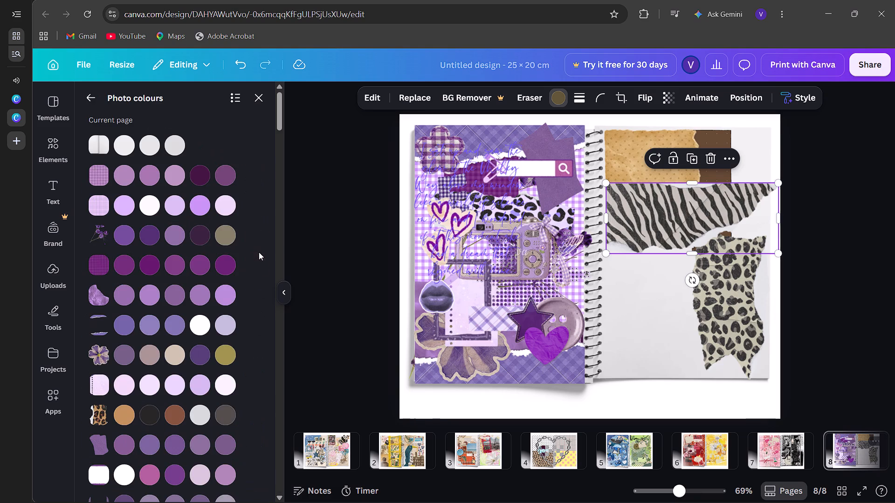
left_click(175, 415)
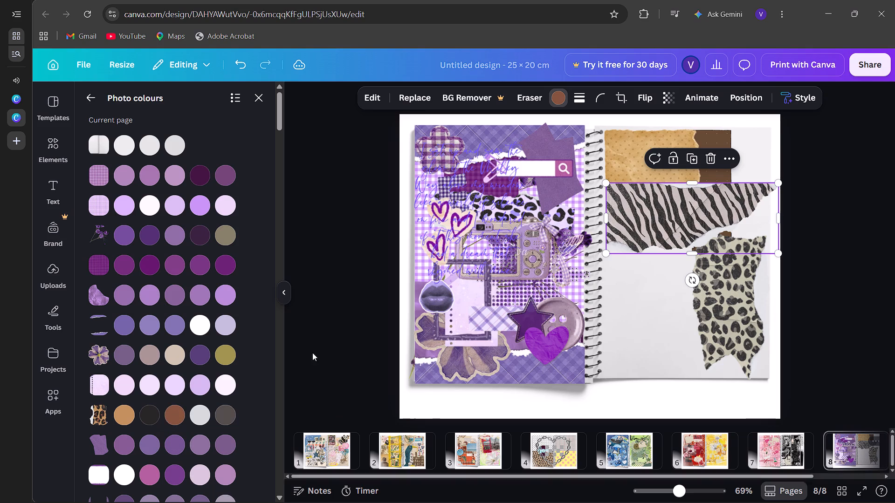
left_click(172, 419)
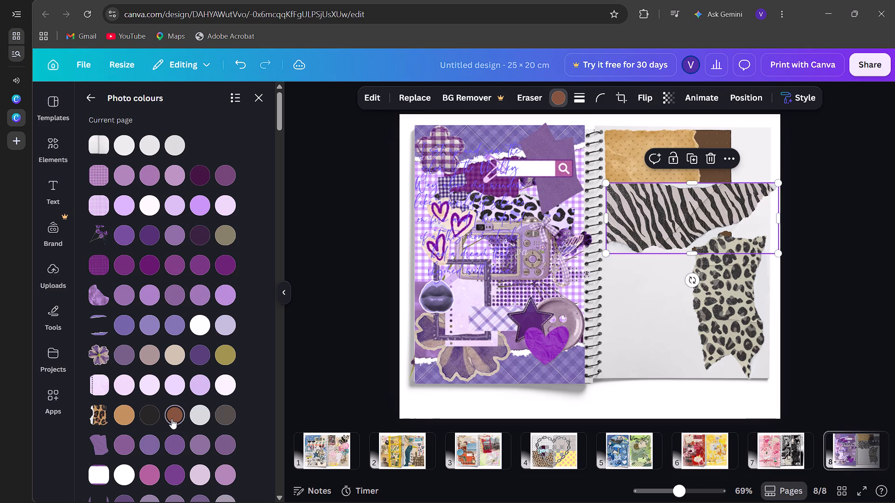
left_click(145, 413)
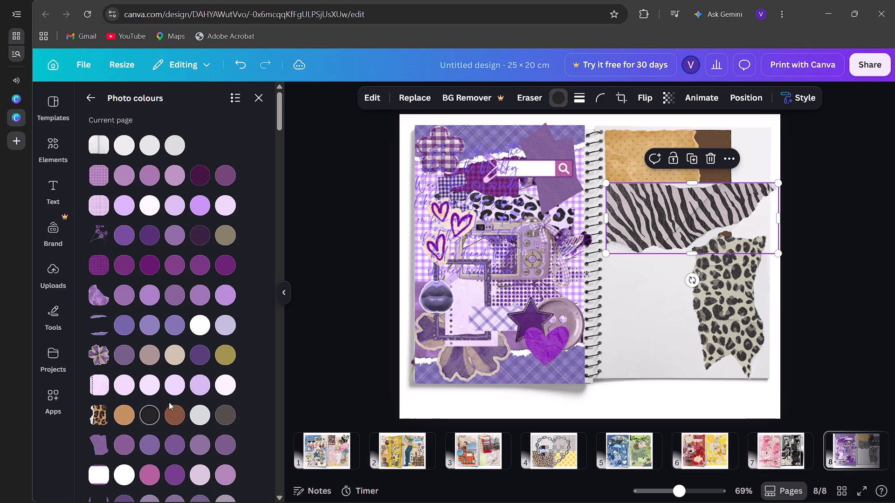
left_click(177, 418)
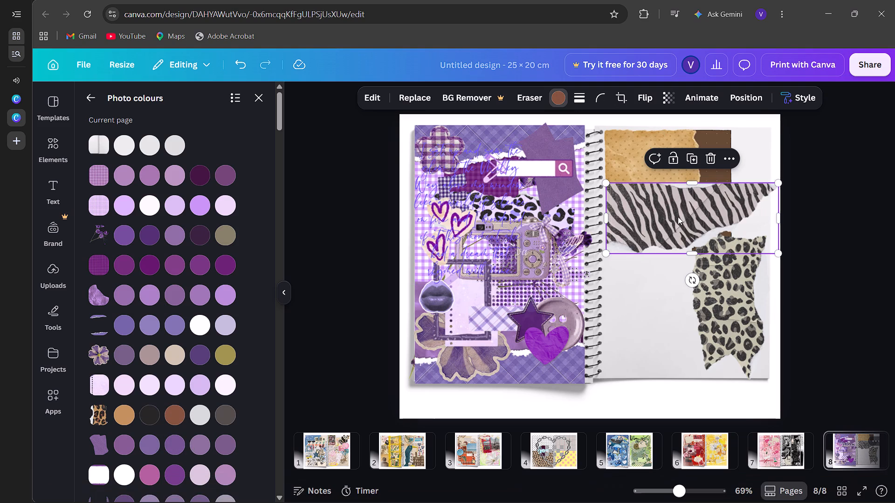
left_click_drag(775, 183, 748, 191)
Recolour the leopard-print torn paper's pale background brown #86543f and move it to overlap the dark brown strip's lower end.
left_click(749, 308)
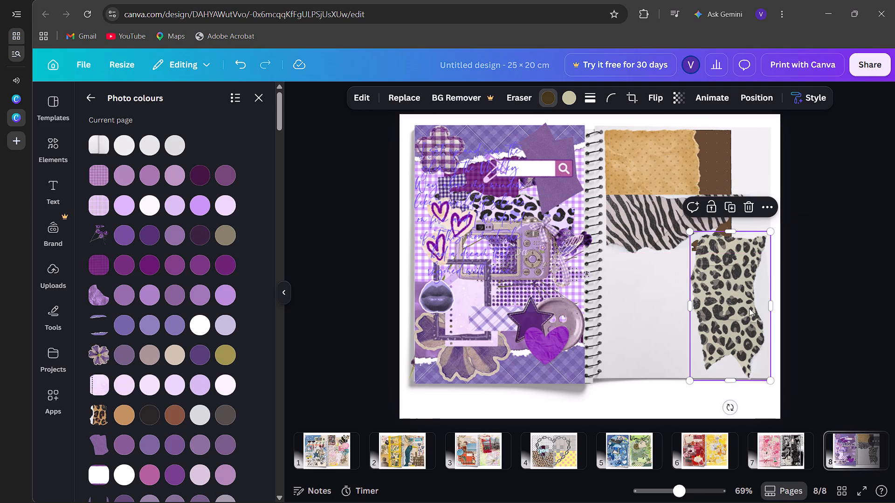
left_click(578, 100)
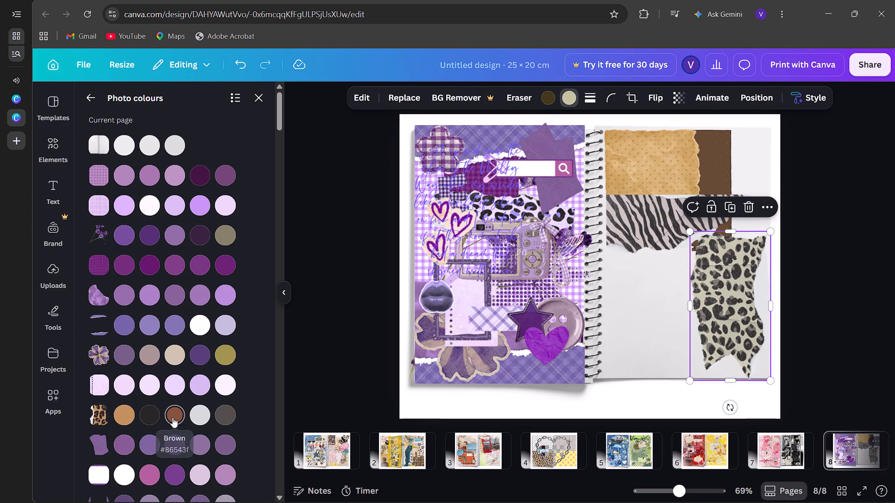
left_click(172, 417)
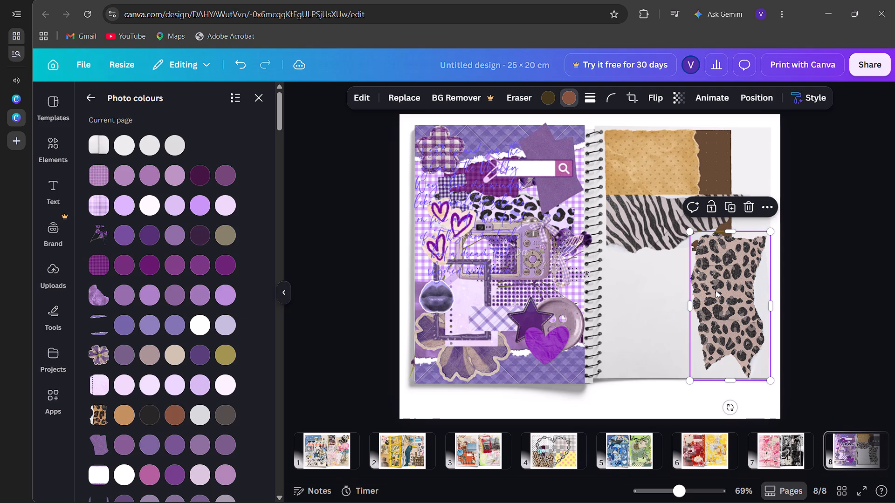
left_click_drag(716, 290, 675, 255)
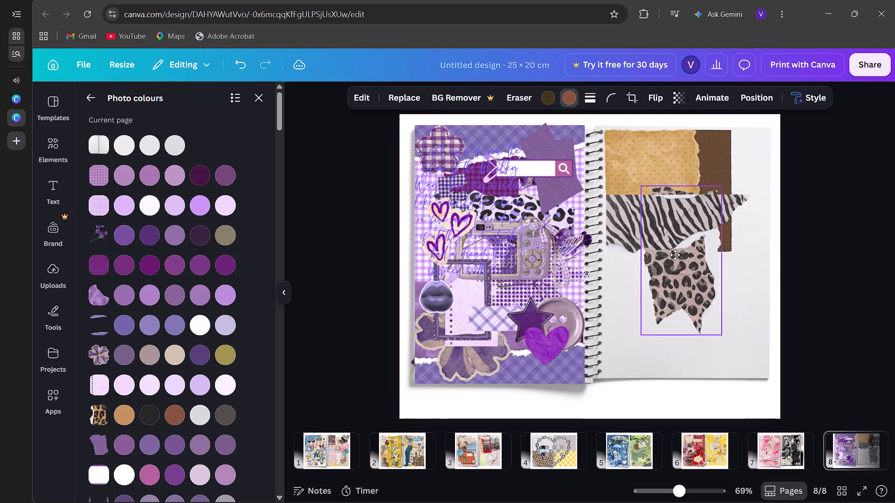
left_click_drag(675, 255, 695, 267)
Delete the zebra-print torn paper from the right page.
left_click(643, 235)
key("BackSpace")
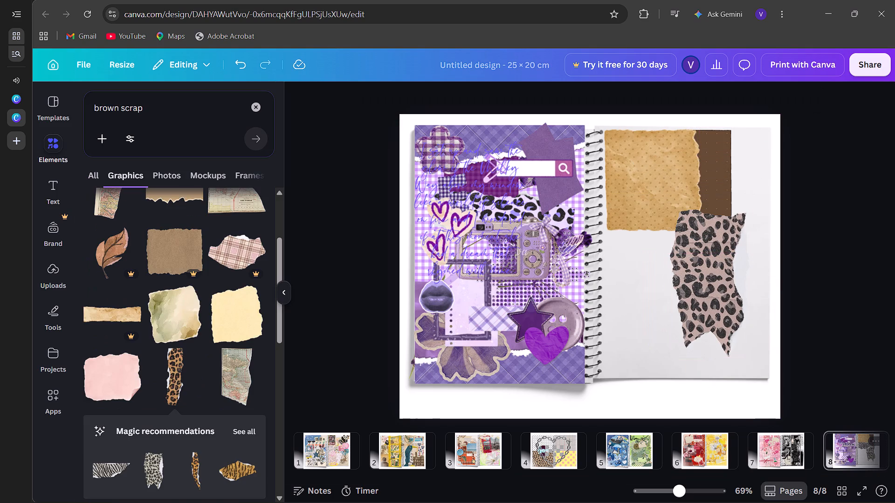
Recolour the tan dotted torn paper at the top of the right page reddish brown from the leopard graphic's photo colours.
left_click(646, 156)
left_click(556, 103)
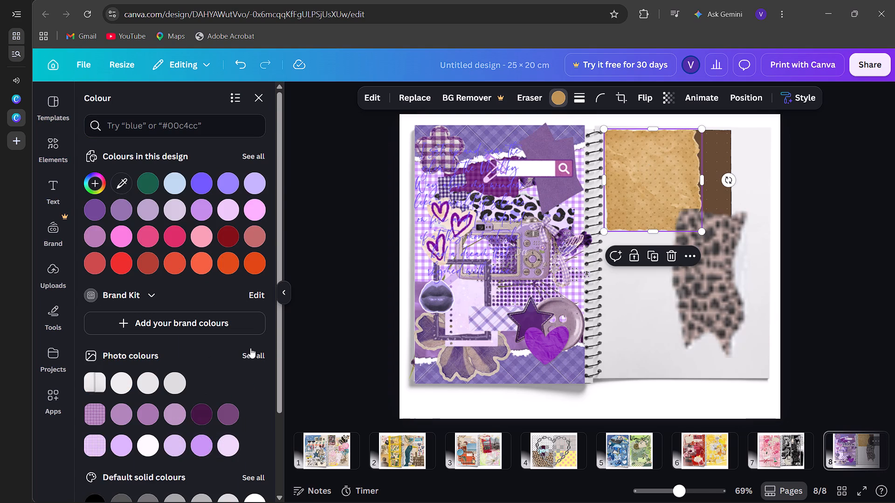
left_click(252, 352)
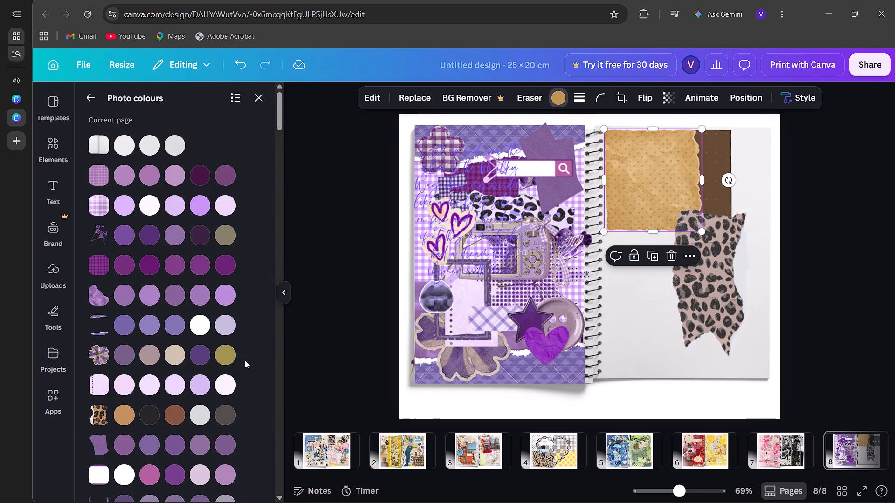
left_click(172, 414)
Rotate the leopard-print torn paper to lie horizontally below the dotted paper and trim its inner end to the right page's spiral-side edge.
left_click_drag(702, 283, 671, 244)
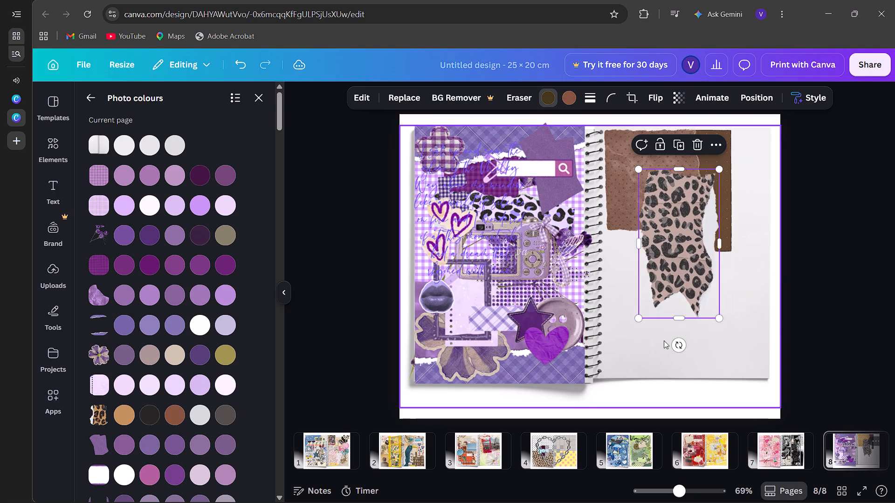
left_click_drag(678, 346, 752, 248)
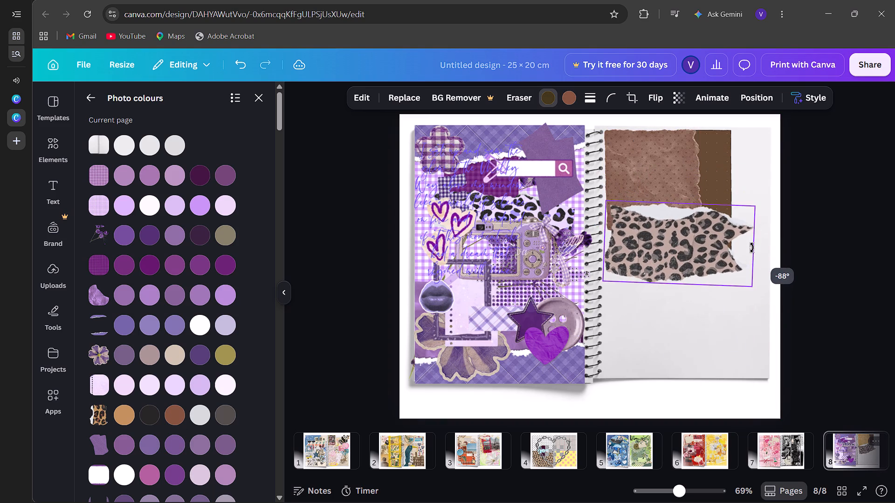
left_click_drag(752, 248, 746, 245)
left_click_drag(697, 243, 694, 242)
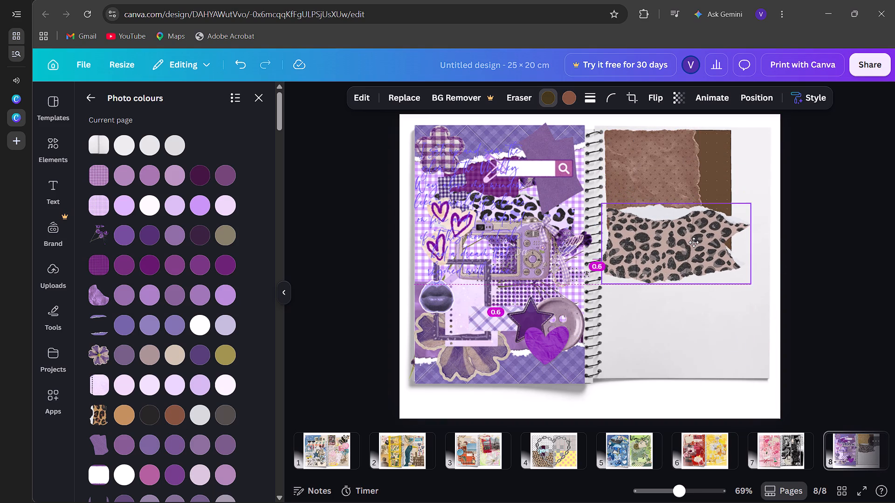
left_click_drag(694, 242, 687, 243)
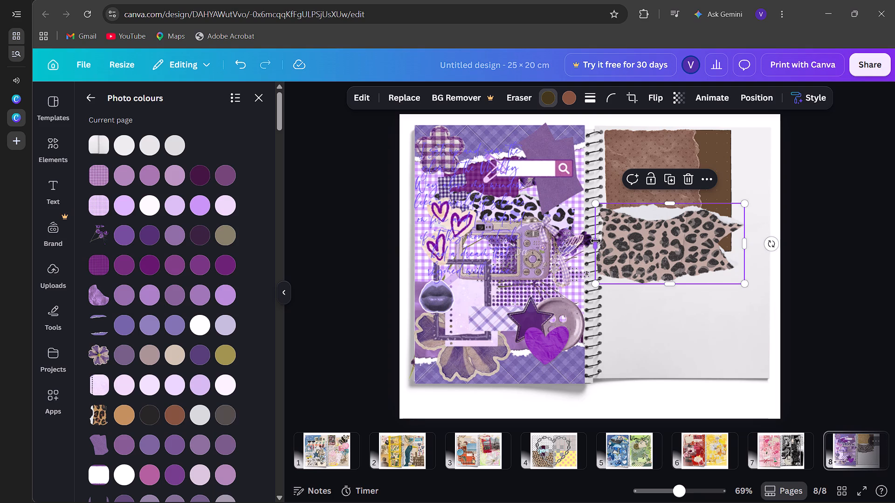
left_click_drag(596, 241, 605, 241)
left_click(655, 246)
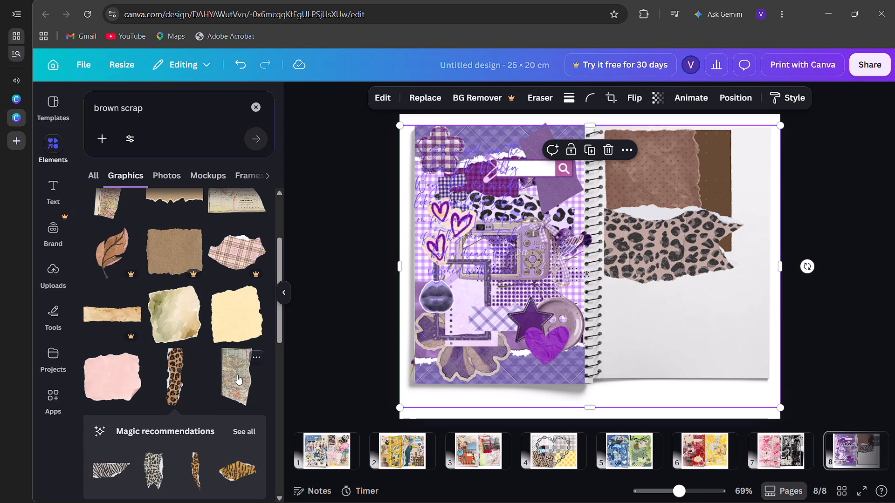
Add the brown handwritten torn paper, shrink it, and turn it roughly upside down into the right page's upper spiral-side corner.
scroll(237, 375, "down", 3)
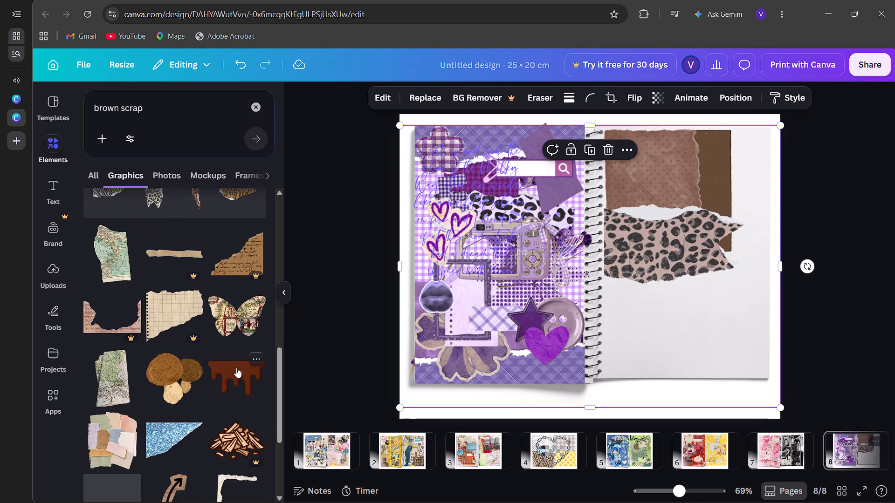
left_click(222, 259)
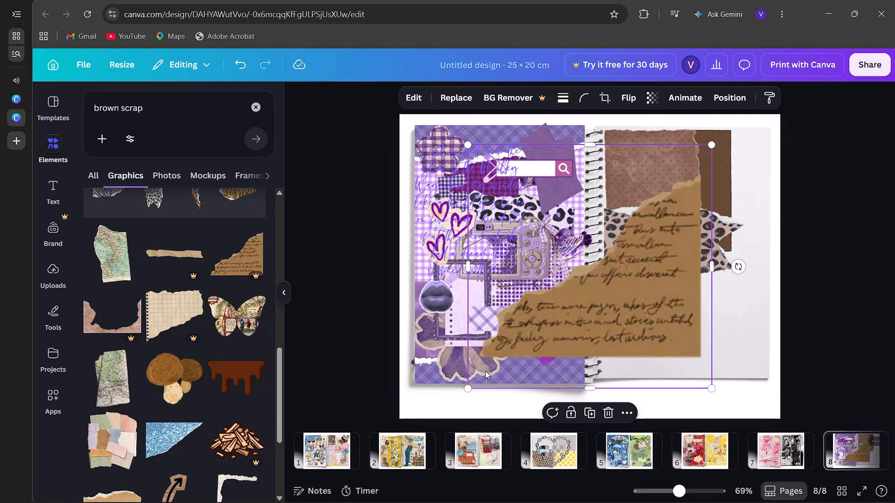
left_click_drag(468, 384, 622, 226)
left_click_drag(737, 184, 689, 162)
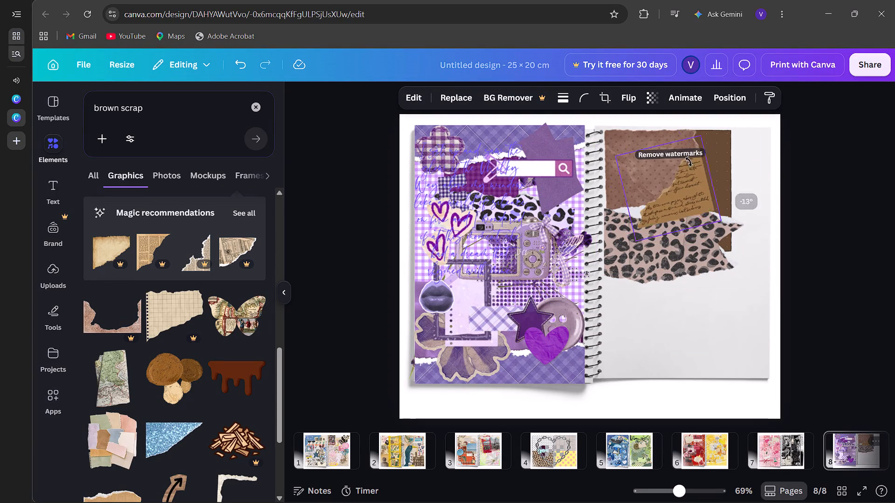
left_click_drag(689, 162, 620, 191)
left_click_drag(667, 186, 638, 162)
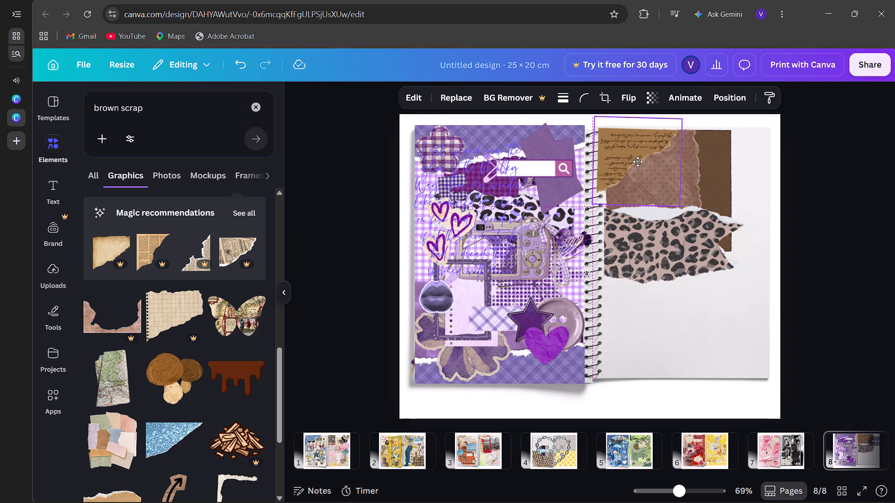
left_click_drag(638, 162, 641, 156)
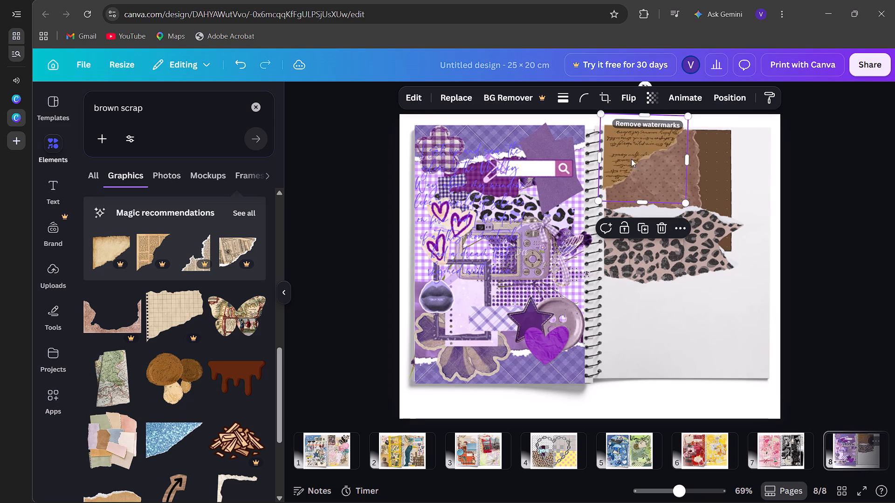
Look through the remaining brown scrap graphics for further collage pieces.
scroll(224, 421, "down", 1)
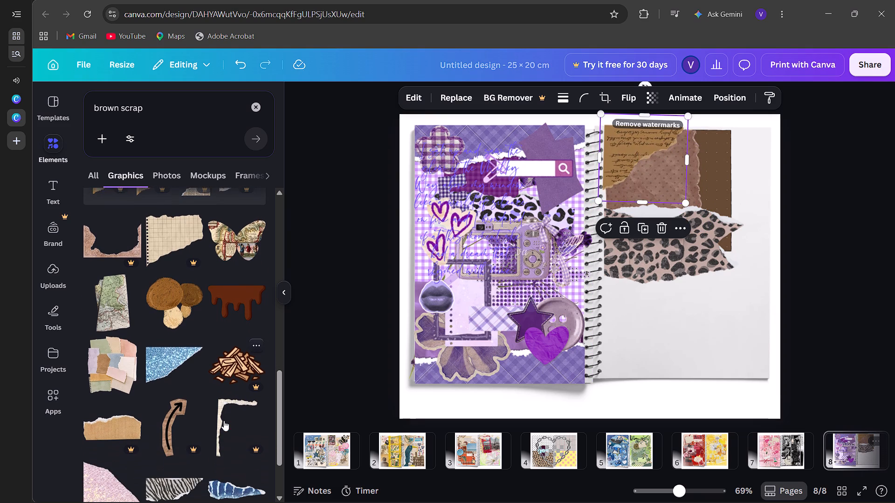
scroll(224, 421, "down", 3)
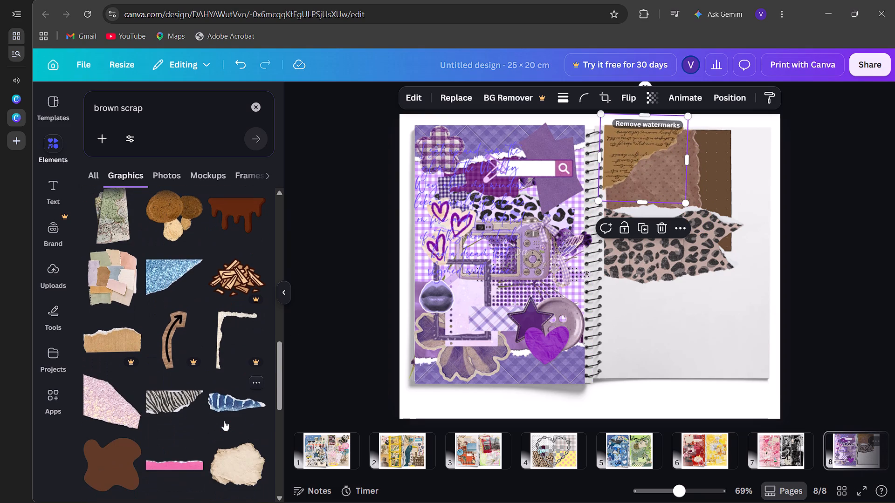
scroll(224, 421, "down", 3)
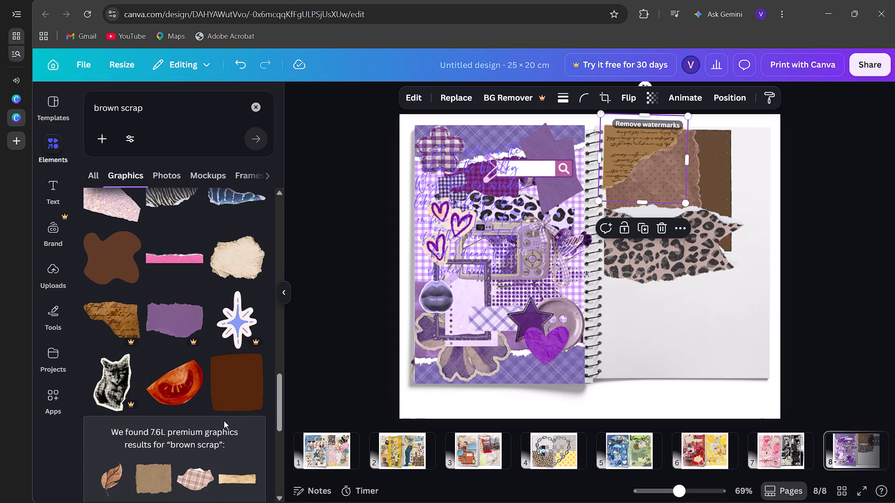
scroll(224, 421, "down", 5)
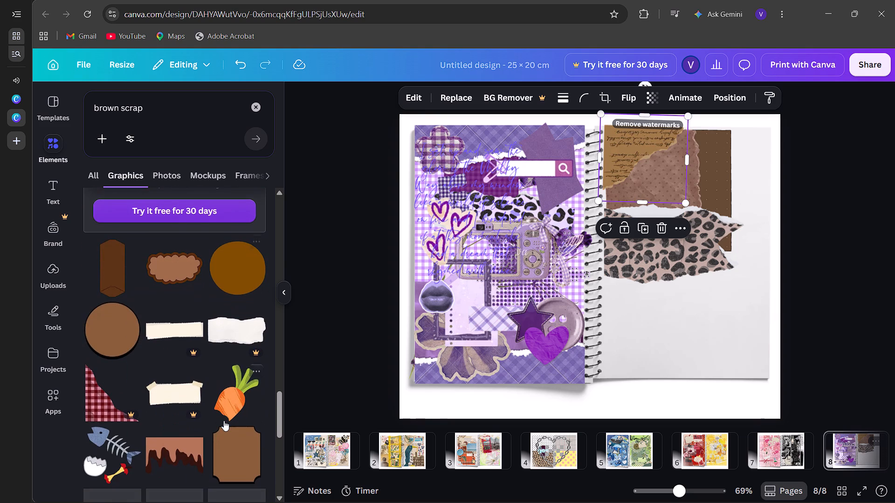
scroll(224, 421, "down", 4)
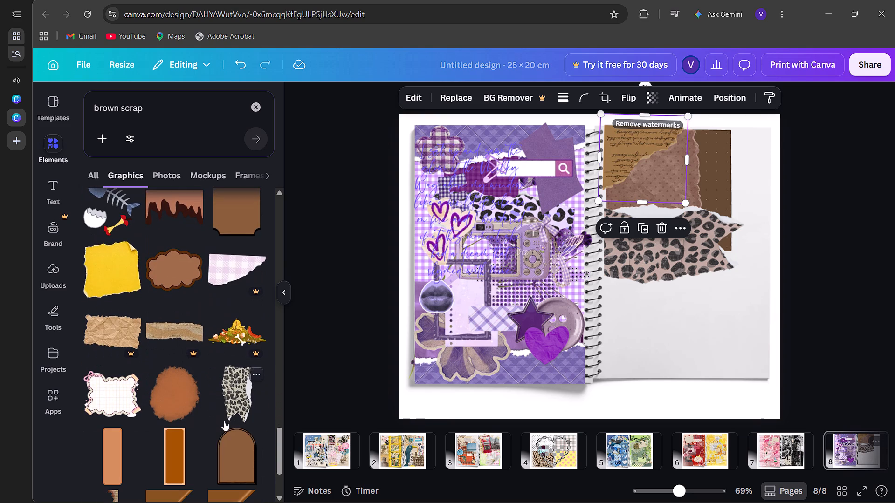
scroll(224, 421, "down", 3)
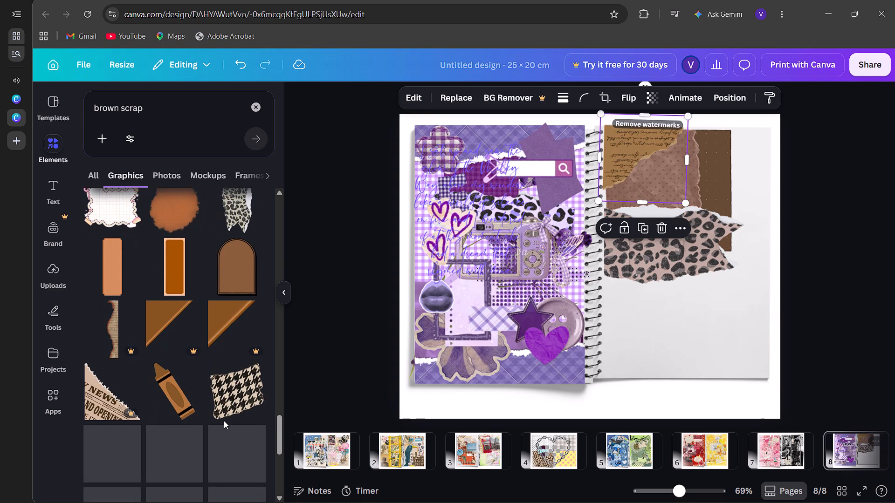
scroll(224, 421, "down", 4)
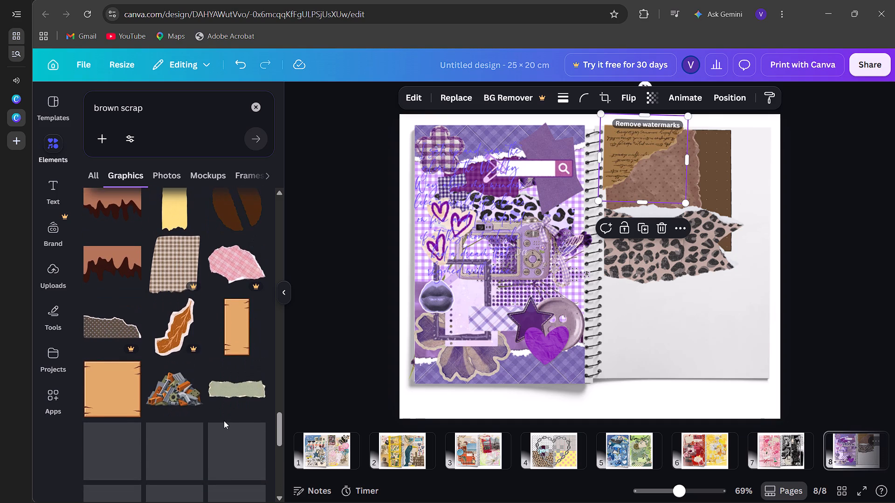
scroll(224, 421, "up", 20)
scroll(224, 421, "up", 4)
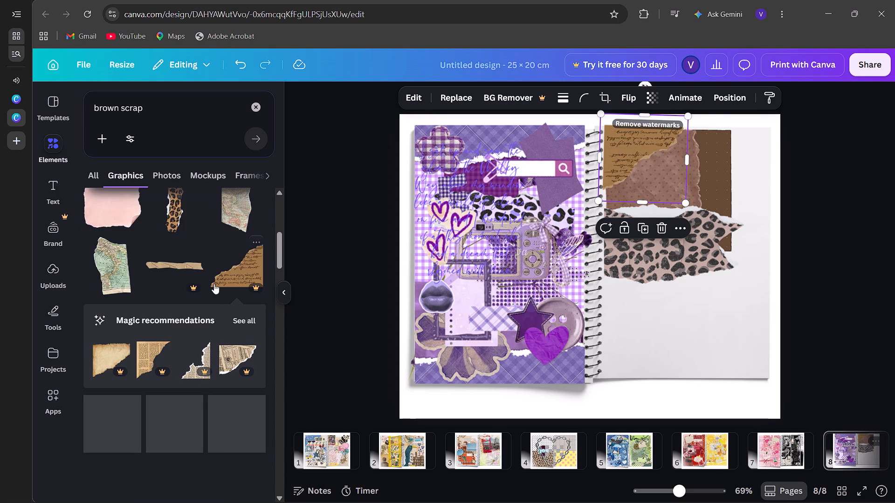
Search graphics for brown scrapbook, add the dark brown plaid square, and fit it at about 11.2 × 12.5 cm over the right page's lower part.
left_click(178, 98)
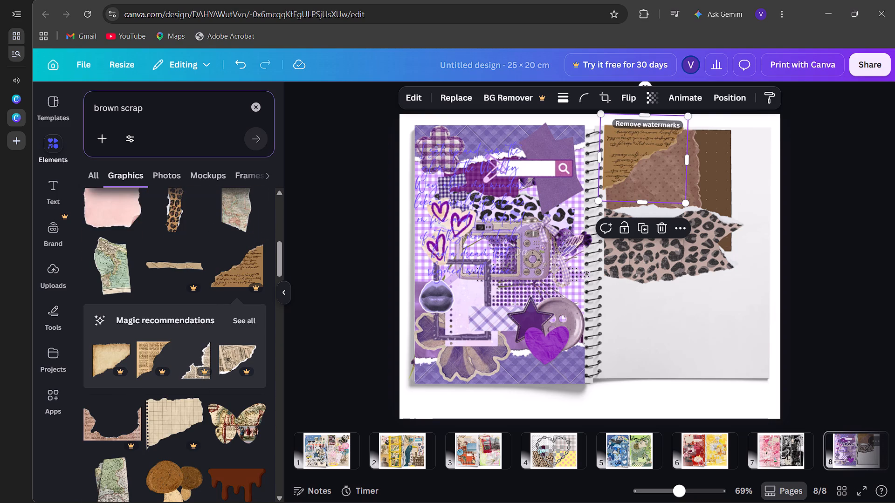
left_click(178, 108)
key("space")
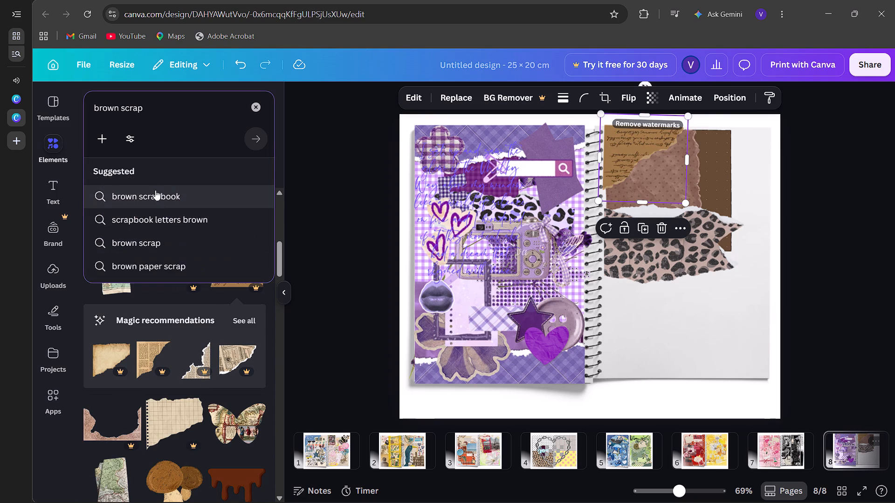
left_click(155, 190)
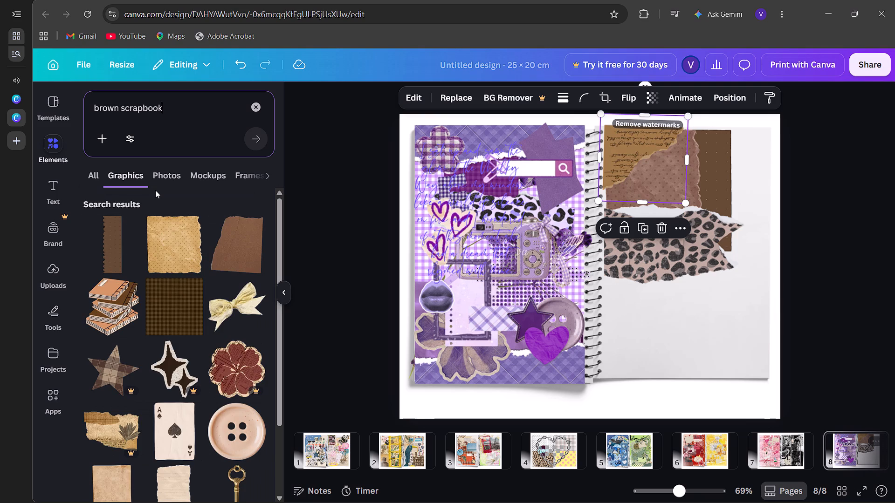
left_click(155, 315)
left_click_drag(470, 389, 525, 343)
left_click_drag(581, 267, 657, 312)
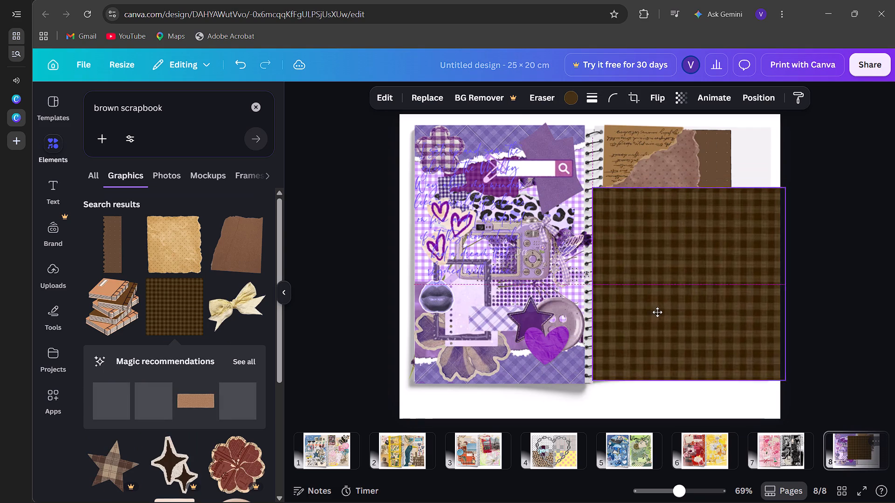
left_click_drag(657, 312, 663, 313)
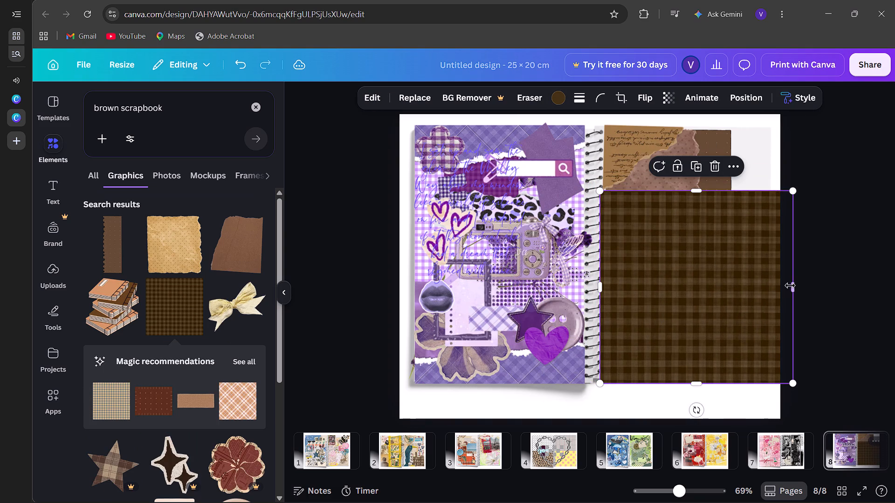
left_click_drag(791, 286, 768, 291)
left_click_drag(685, 382, 683, 379)
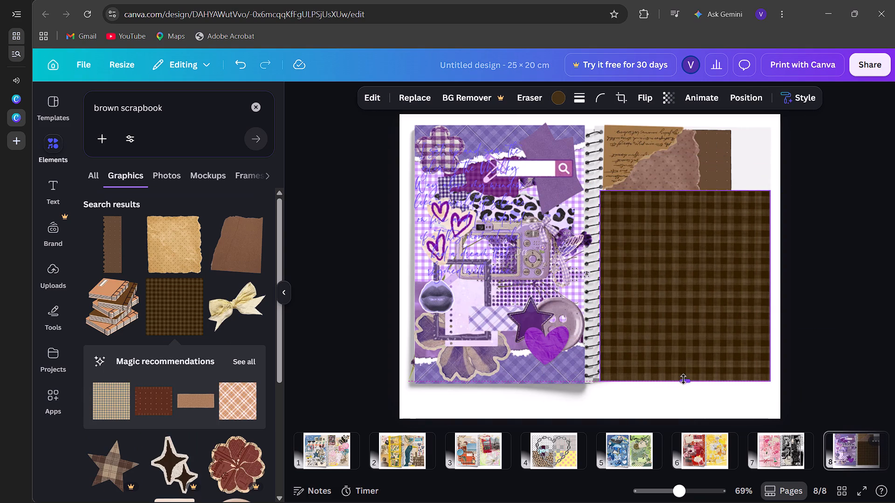
left_click_drag(683, 379, 683, 376)
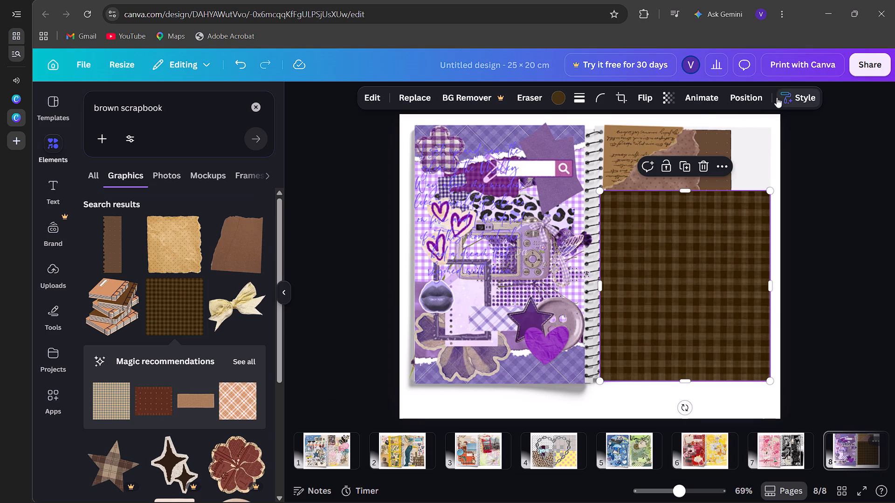
Layer the brown plaid square just above the notebook background, behind all the torn-paper pieces.
left_click(754, 102)
left_click(209, 193)
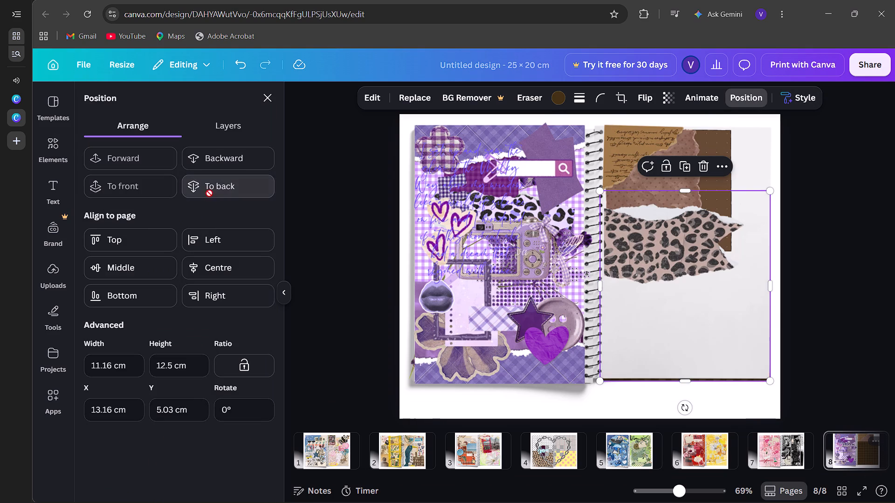
left_click(138, 163)
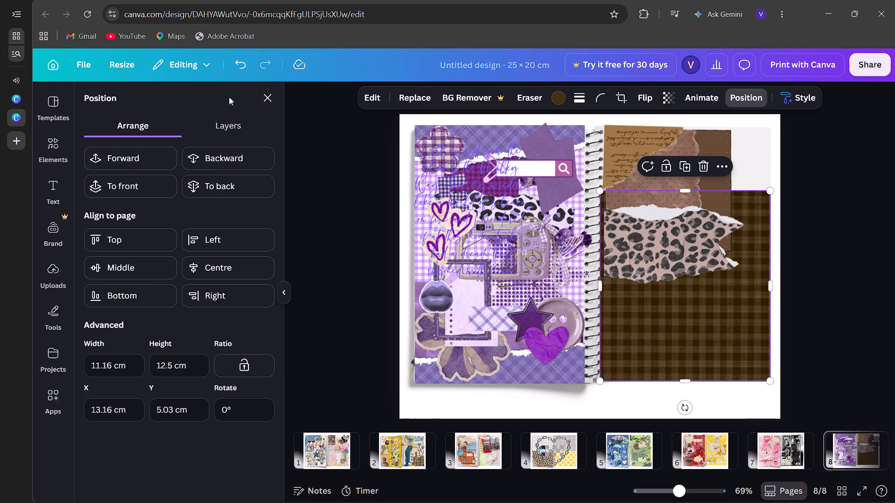
left_click(261, 98)
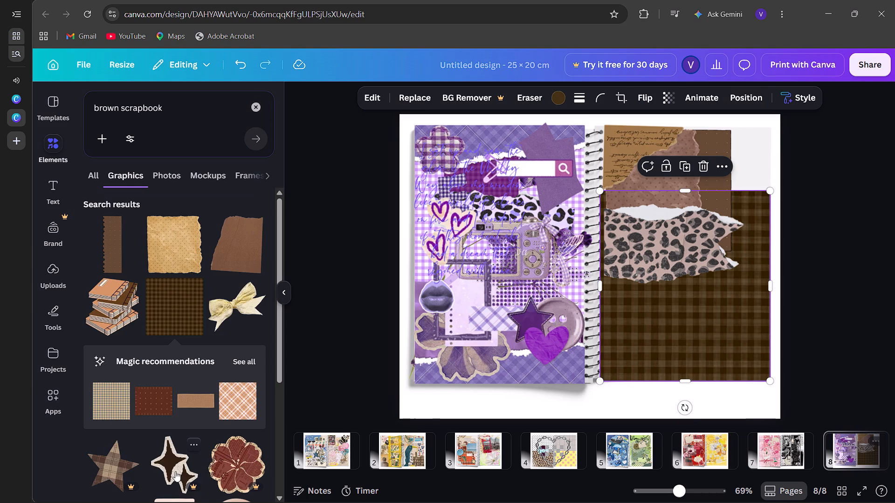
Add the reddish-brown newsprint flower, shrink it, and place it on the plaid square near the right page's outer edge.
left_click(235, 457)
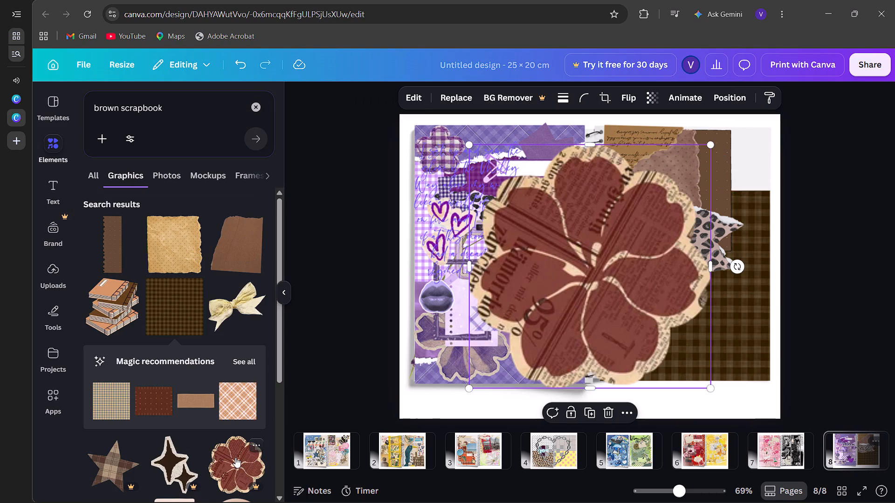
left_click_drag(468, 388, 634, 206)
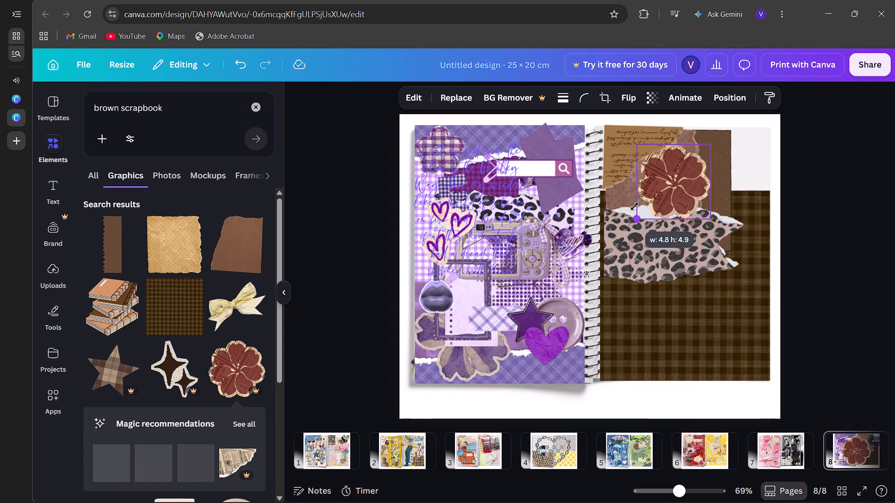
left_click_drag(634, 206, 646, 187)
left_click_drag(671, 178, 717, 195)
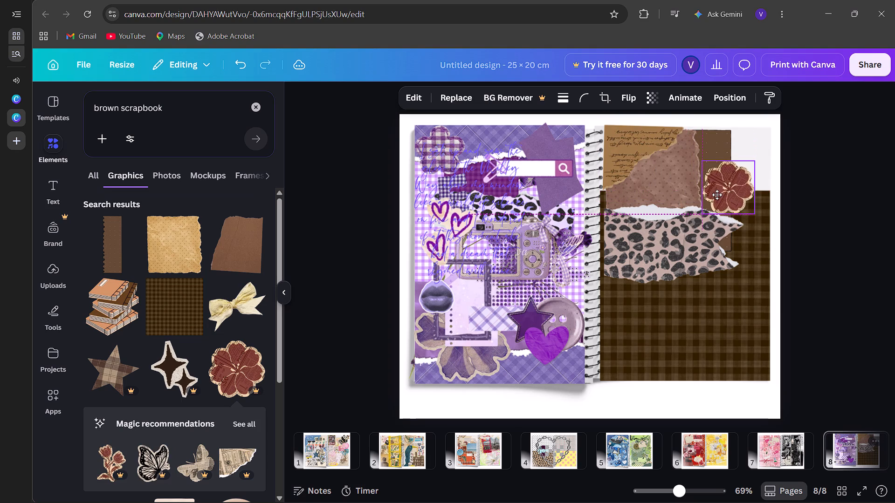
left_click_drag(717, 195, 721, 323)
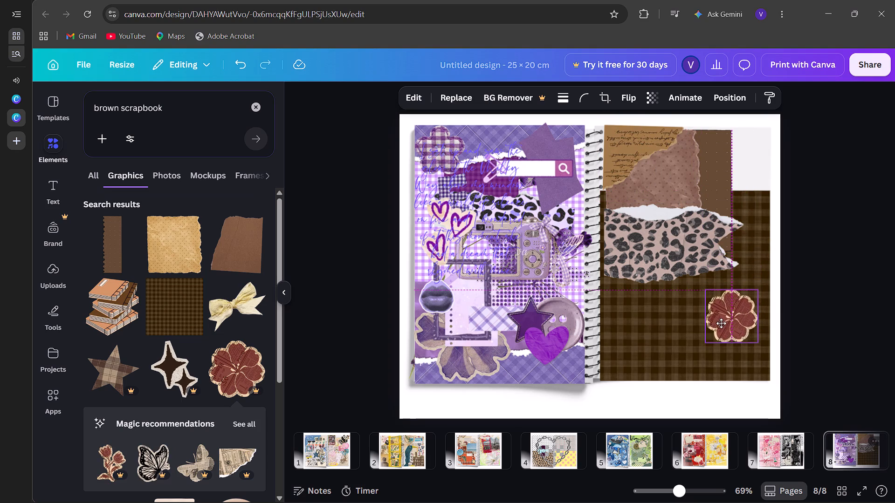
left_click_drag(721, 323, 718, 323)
Add the beige torn-paper collage with the dried leaf, shrink it, and place it at the plaid square's upper outer edge.
scroll(193, 420, "down", 3)
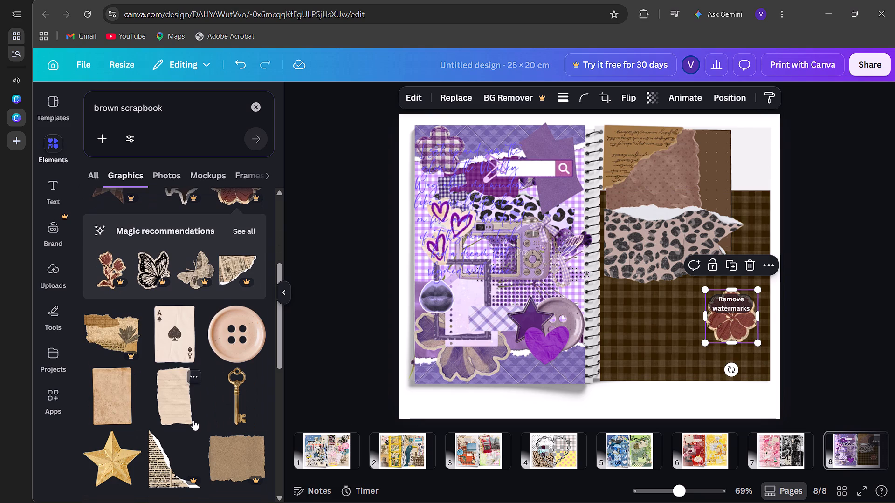
scroll(193, 420, "down", 1)
left_click(108, 286)
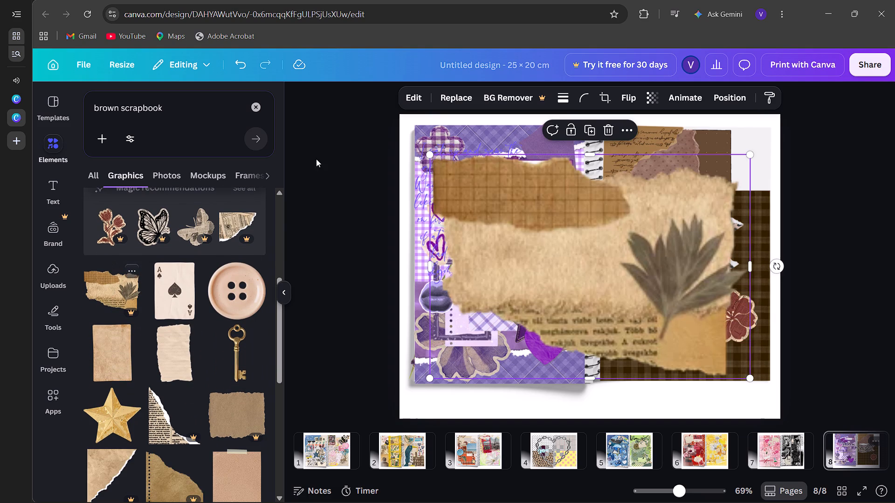
left_click_drag(429, 378, 585, 258)
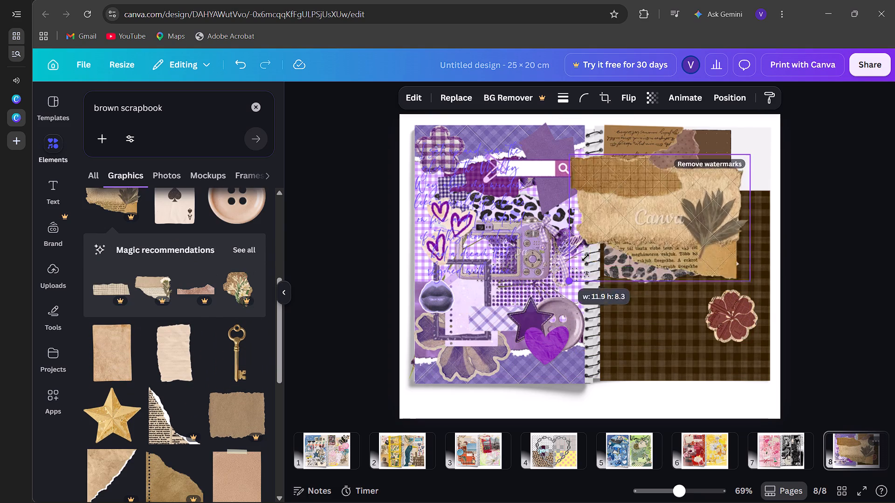
left_click_drag(585, 258, 650, 221)
left_click_drag(702, 193, 710, 248)
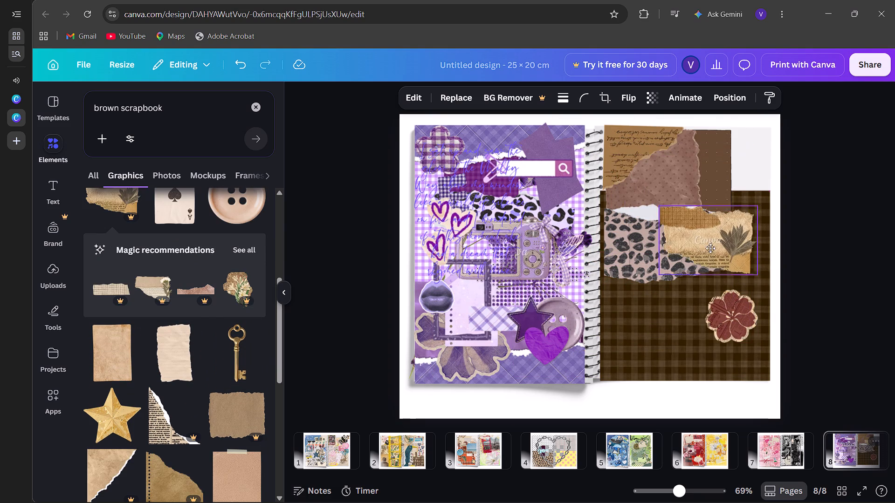
left_click_drag(710, 248, 720, 205)
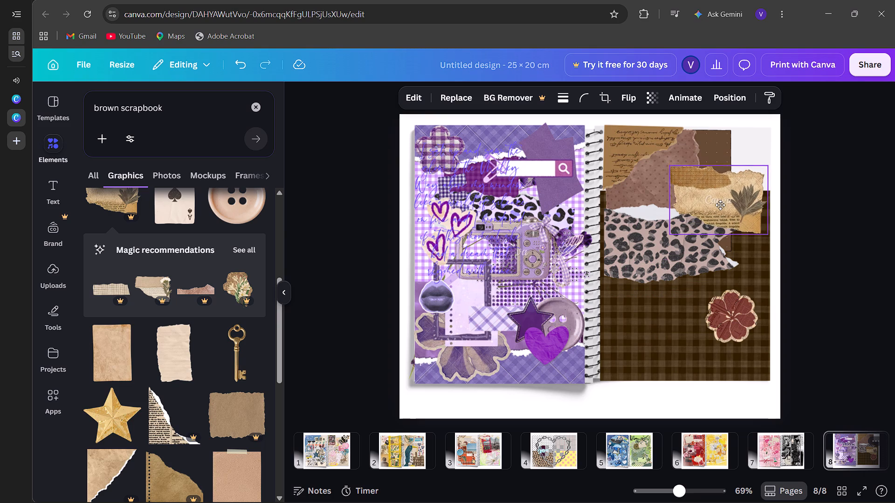
left_click_drag(720, 205, 716, 212)
Delete the leopard-print torn paper from the right page.
scroll(239, 408, "down", 1)
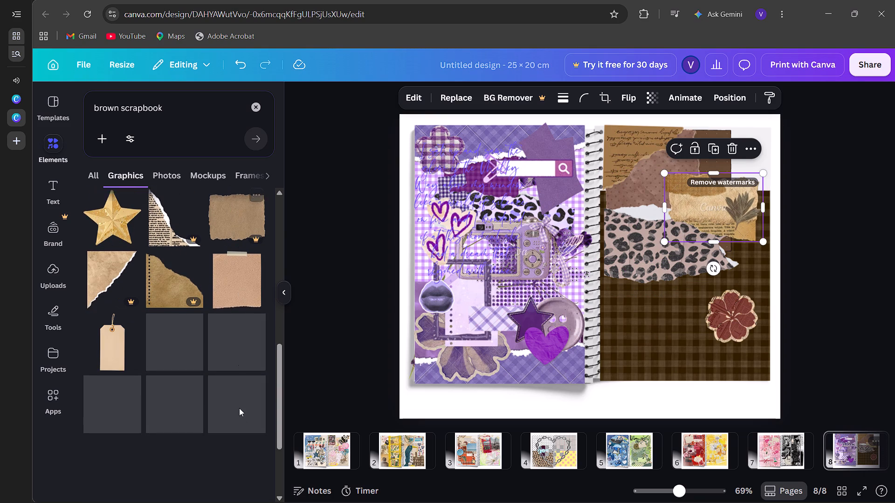
scroll(239, 408, "down", 1)
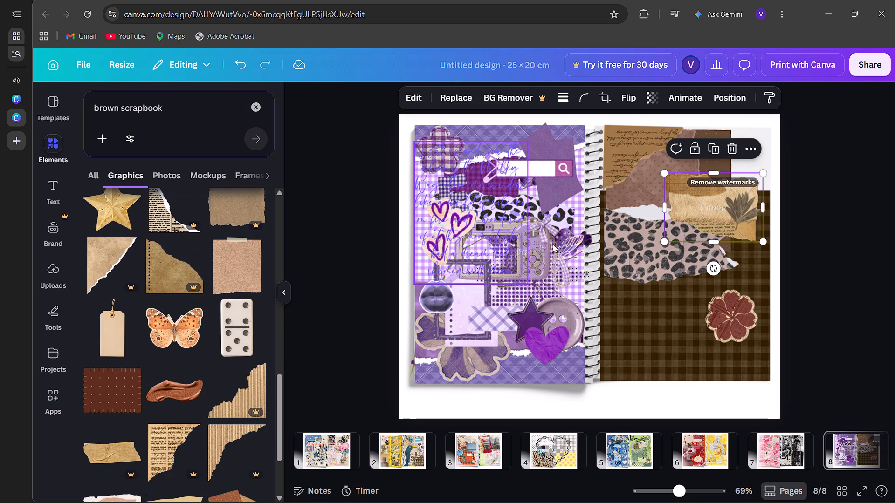
left_click(624, 267)
key("BackSpace")
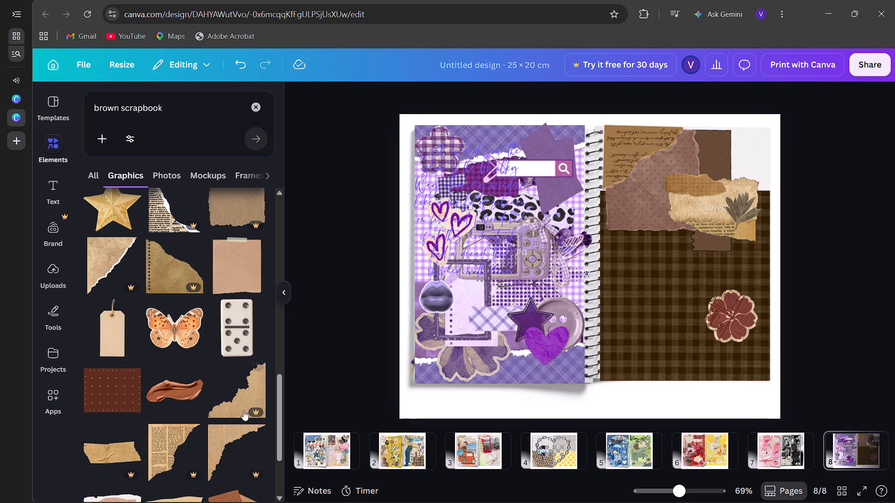
Add the beige polaroid frame, shrink it, and place it on the plaid's outer half, with the flower moved to its lower corner.
scroll(173, 401, "down", 3)
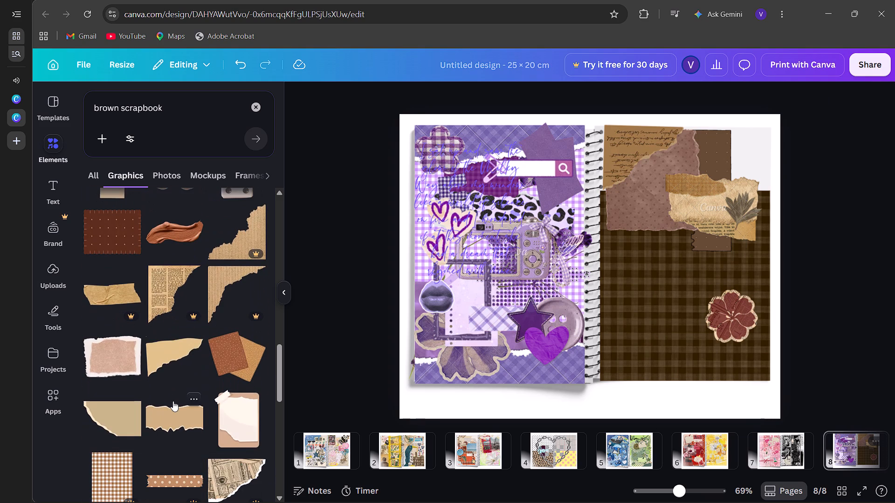
scroll(173, 401, "down", 4)
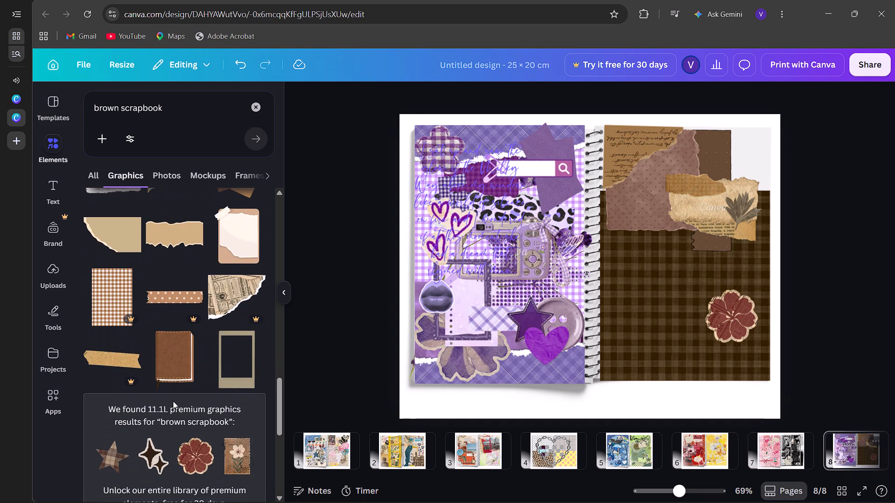
scroll(173, 401, "down", 3)
scroll(173, 401, "up", 1)
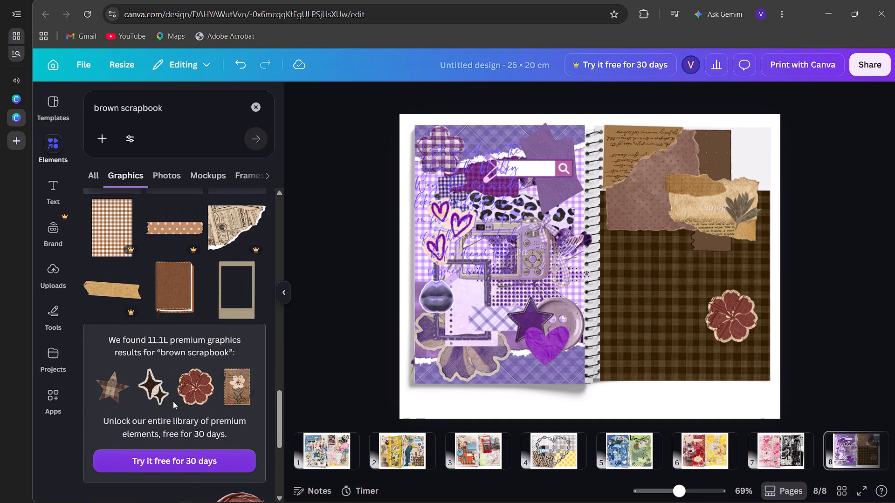
left_click(225, 295)
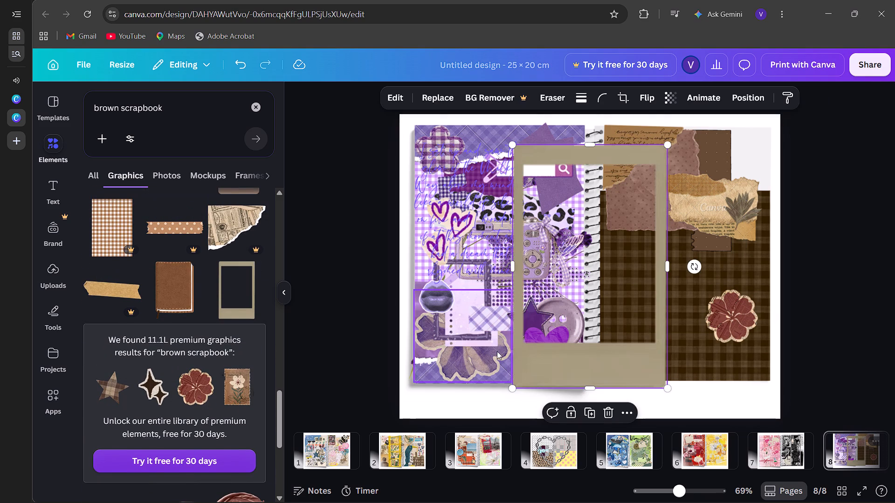
left_click_drag(510, 387, 617, 237)
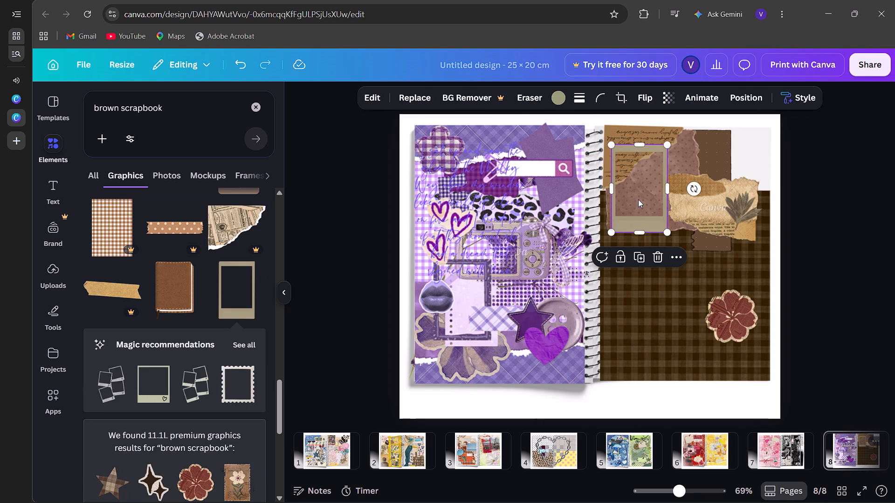
left_click_drag(638, 199, 699, 312)
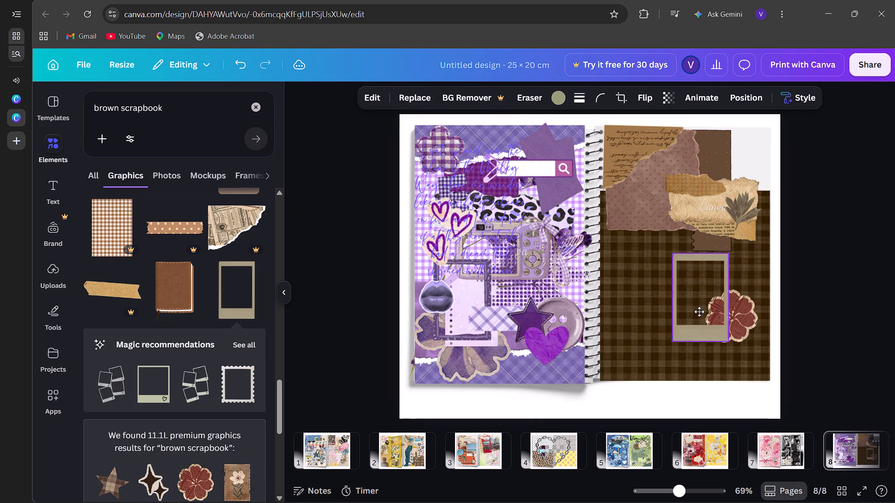
left_click_drag(699, 312, 705, 296)
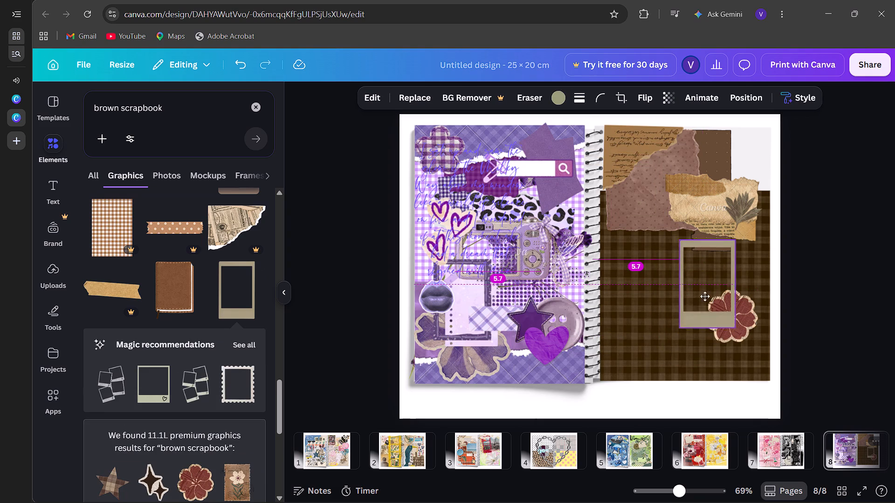
left_click_drag(705, 296, 703, 300)
left_click_drag(739, 310, 741, 325)
left_click_drag(690, 318, 690, 320)
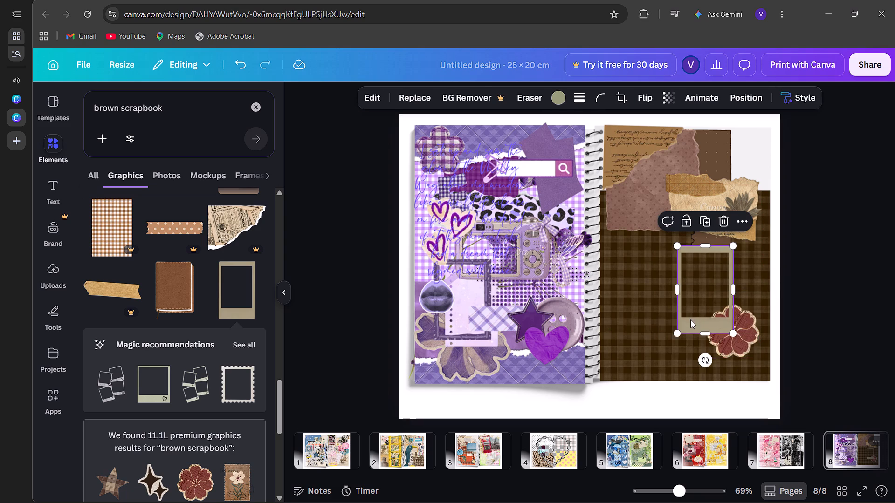
left_click_drag(690, 320, 690, 323)
Add the recommended scalloped stamp frame and place it overlapping the polaroid frame's upper spiral-side corner.
scroll(186, 445, "down", 1)
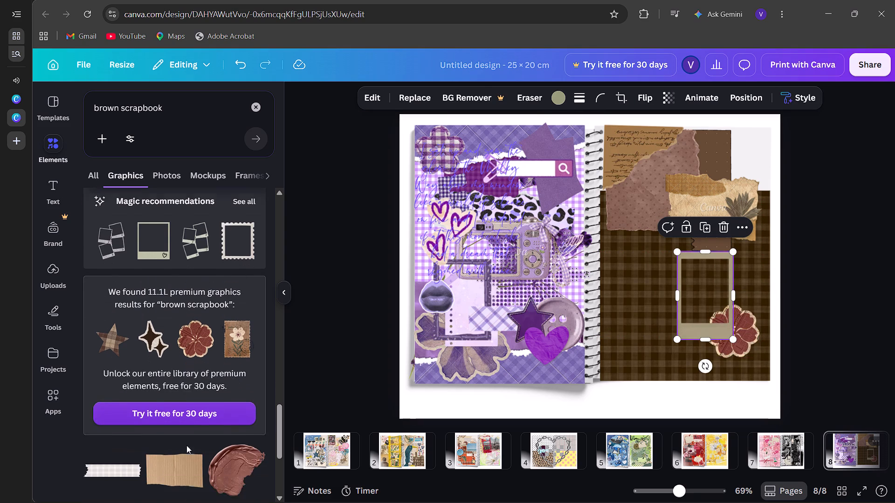
scroll(186, 445, "down", 2)
scroll(196, 398, "up", 2)
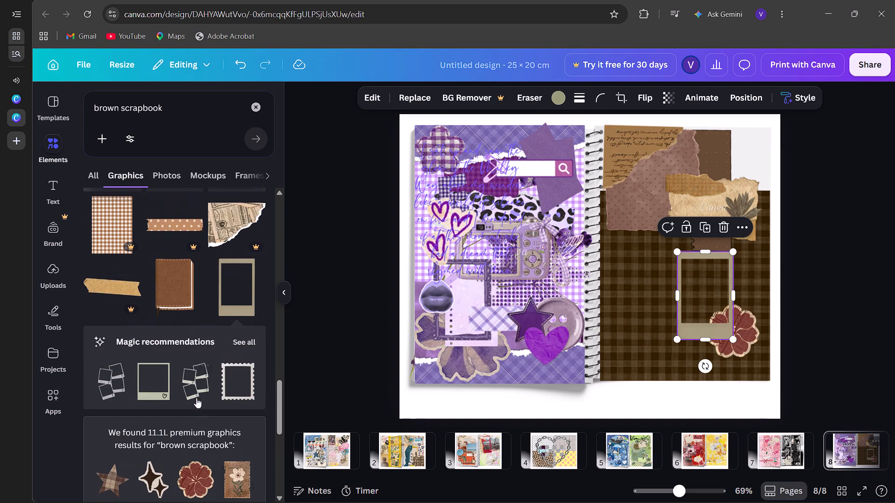
left_click(240, 380)
left_click_drag(584, 281, 667, 275)
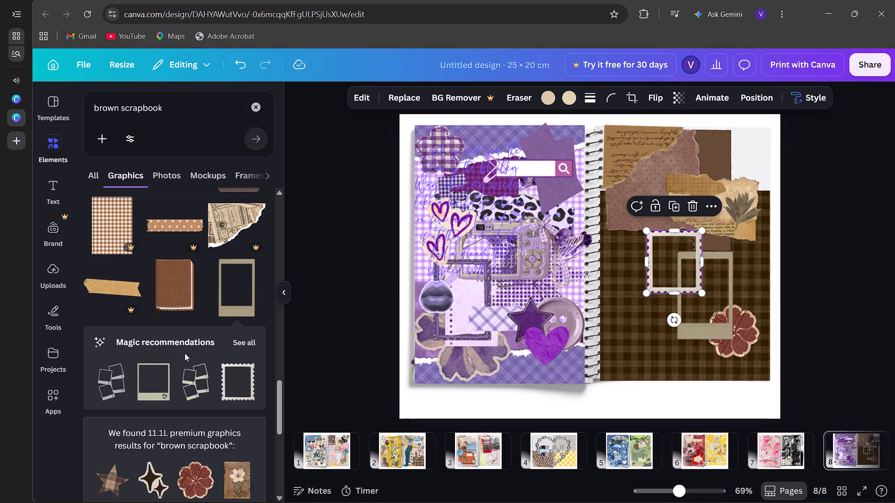
Change the stamp frame's first colour, pastel grey-orange, to a medium brown from the plaid's photo colours.
left_click(549, 96)
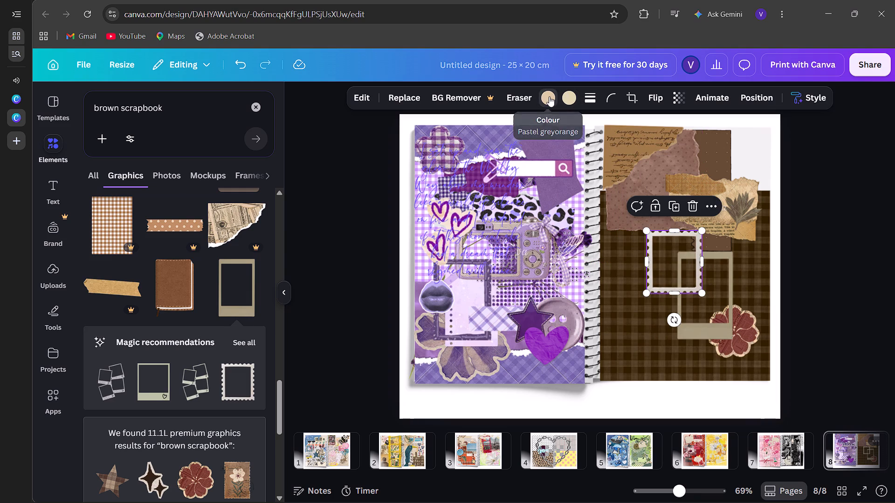
left_click(207, 419)
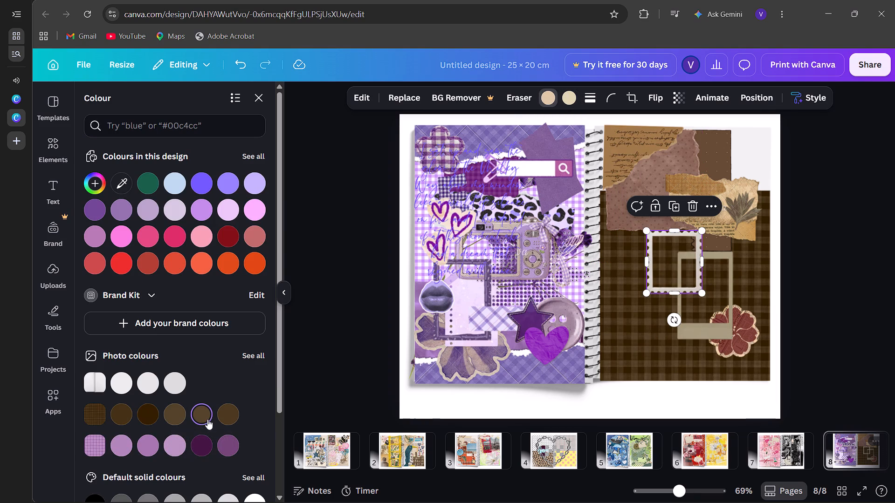
Recolour the polaroid frame with the darkest brown from the plaid's photo colours.
left_click(709, 337)
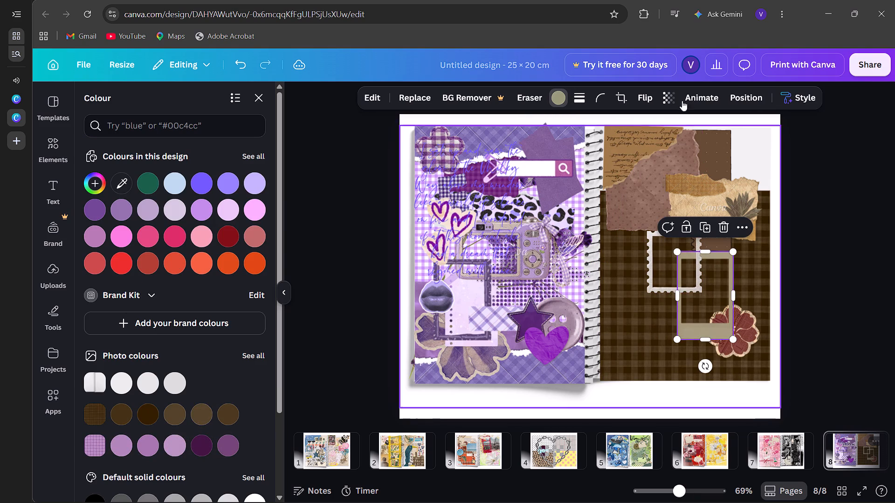
left_click(564, 105)
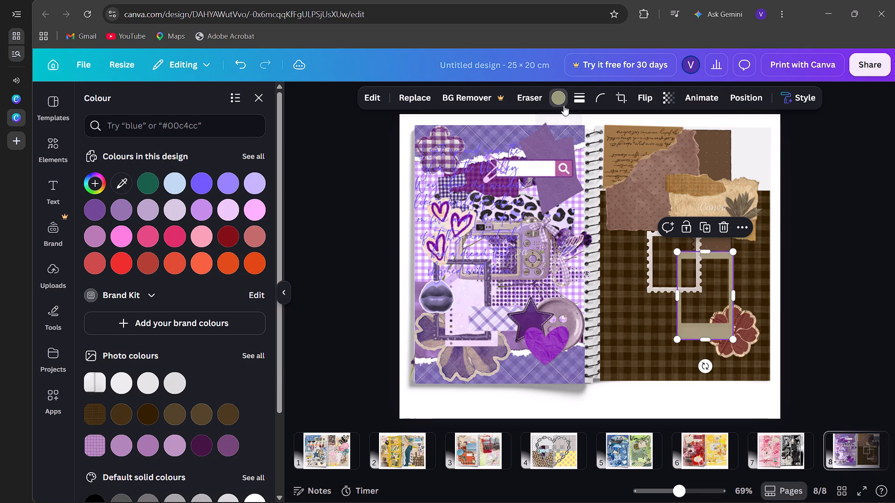
left_click(562, 103)
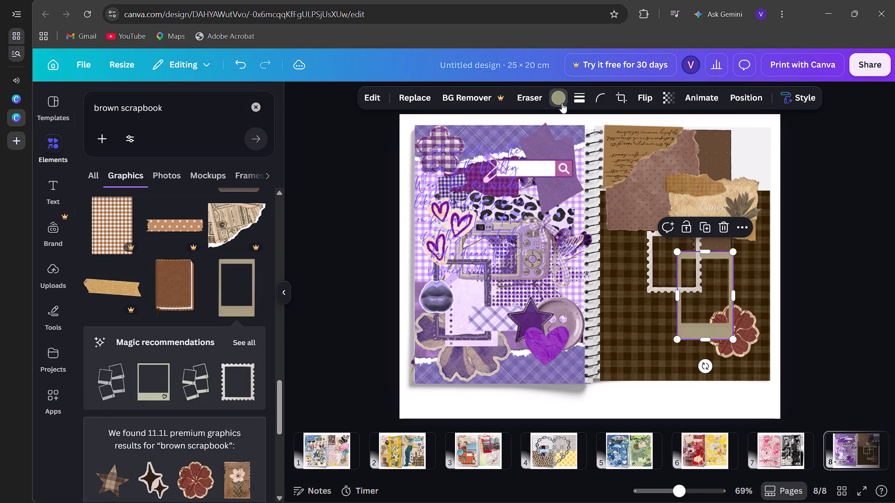
left_click(145, 416)
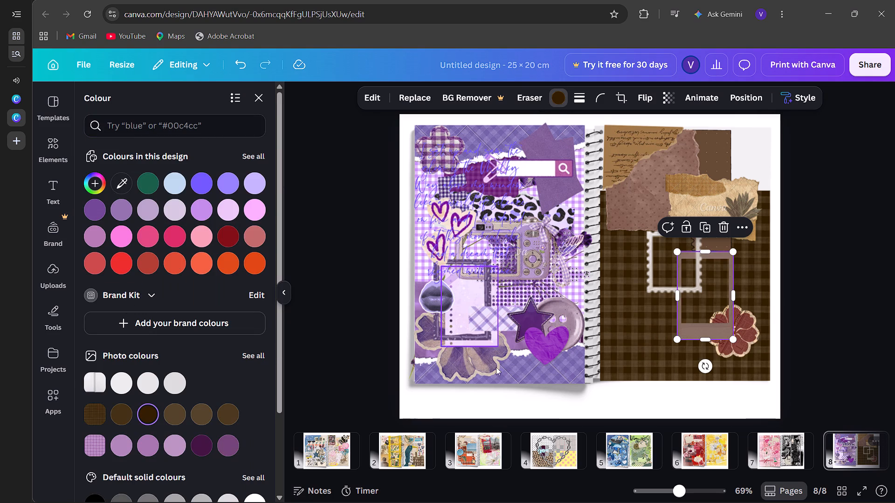
Change the stamp frame's second colour, the cream one, to the darkest brown from the plaid's photo colours.
left_click(647, 285)
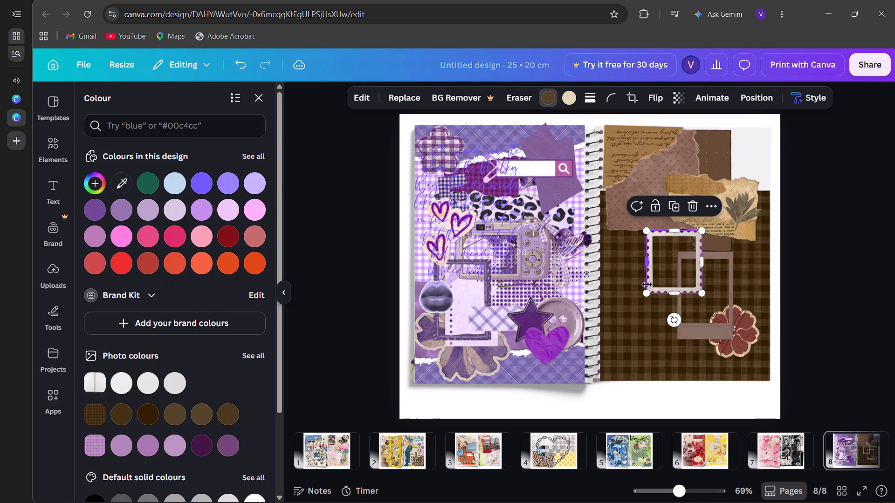
left_click(563, 92)
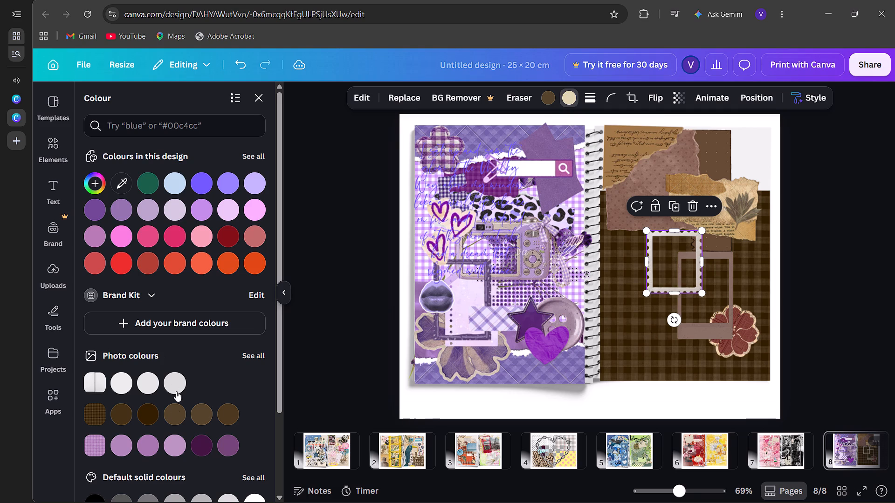
left_click(145, 414)
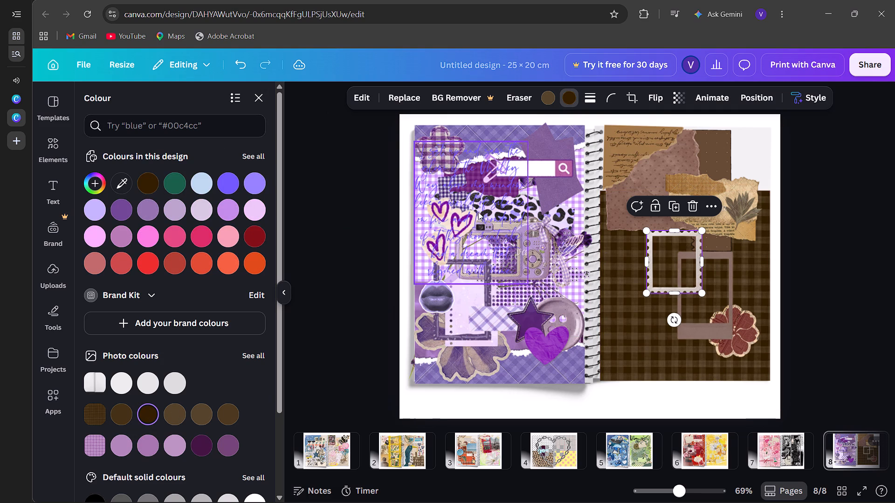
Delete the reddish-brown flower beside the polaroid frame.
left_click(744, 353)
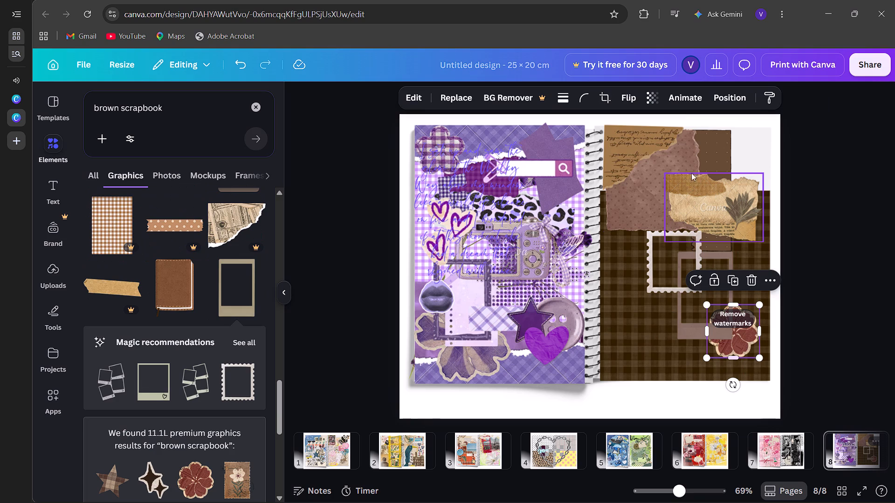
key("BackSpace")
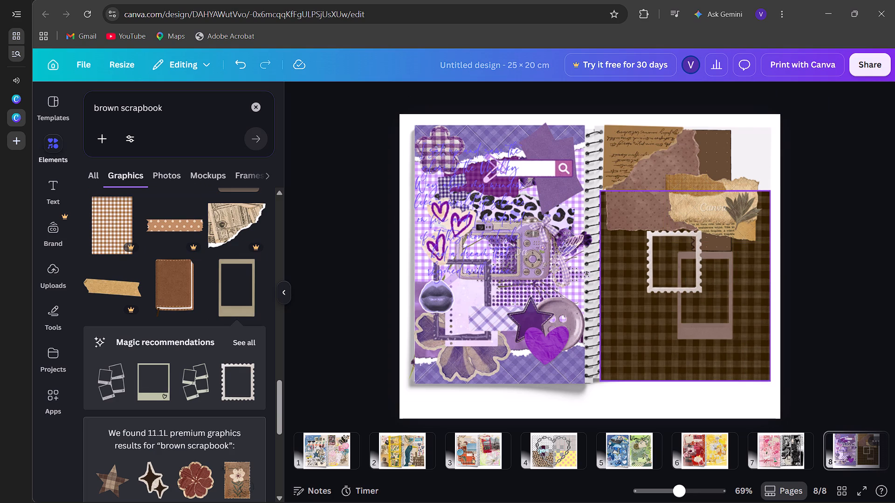
Delete the stamp frame overlapping the polaroid frame on the right page.
left_click(656, 271)
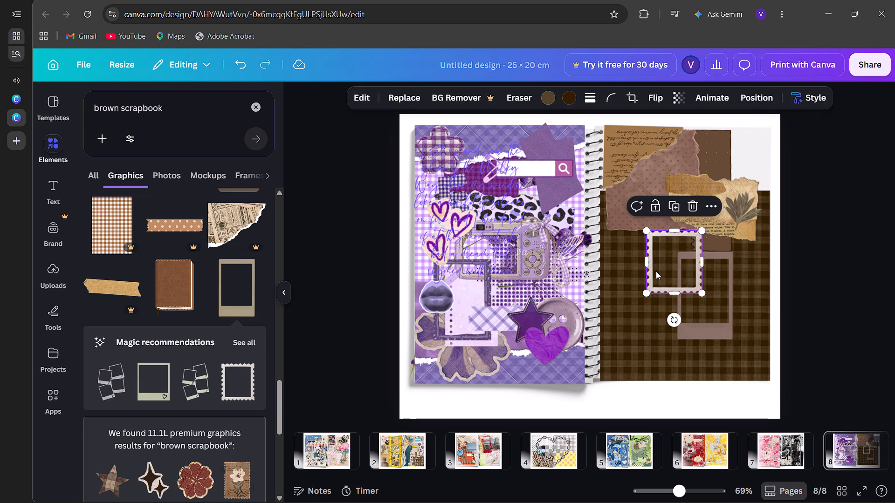
key("BackSpace")
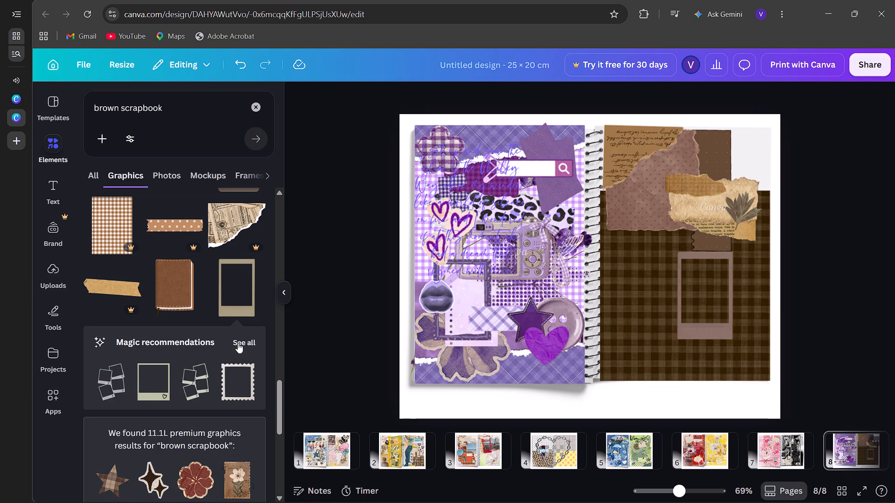
Add the tan crinkled torn-edge paper from the full set of Magic recommendations and place it over the upper plaid, overlapping the polaroid frame's top.
left_click(238, 343)
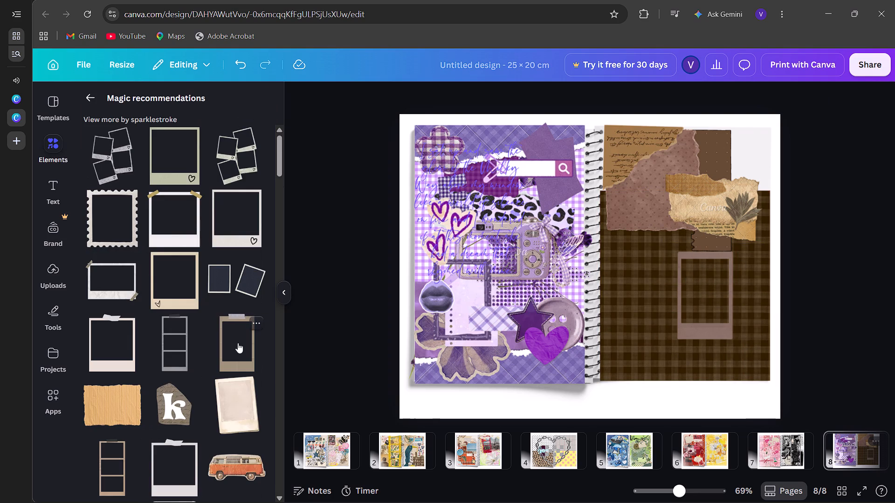
scroll(238, 343, "down", 4)
left_click(120, 246)
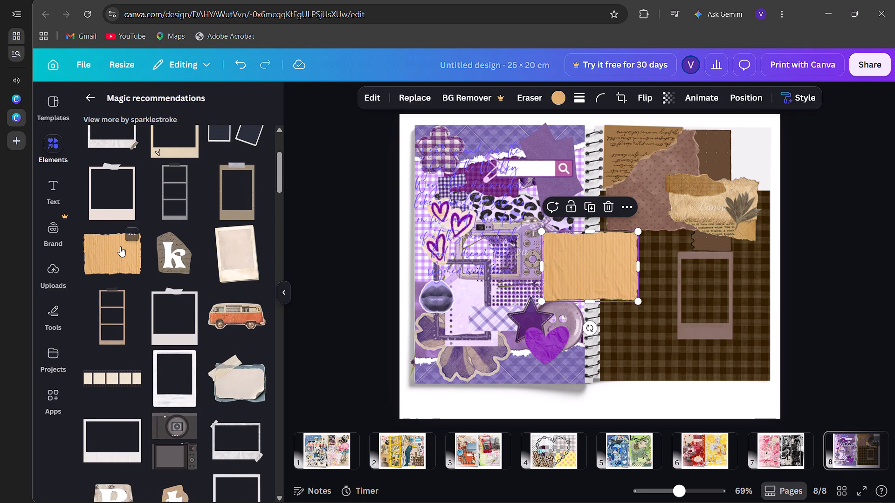
left_click_drag(584, 275, 657, 258)
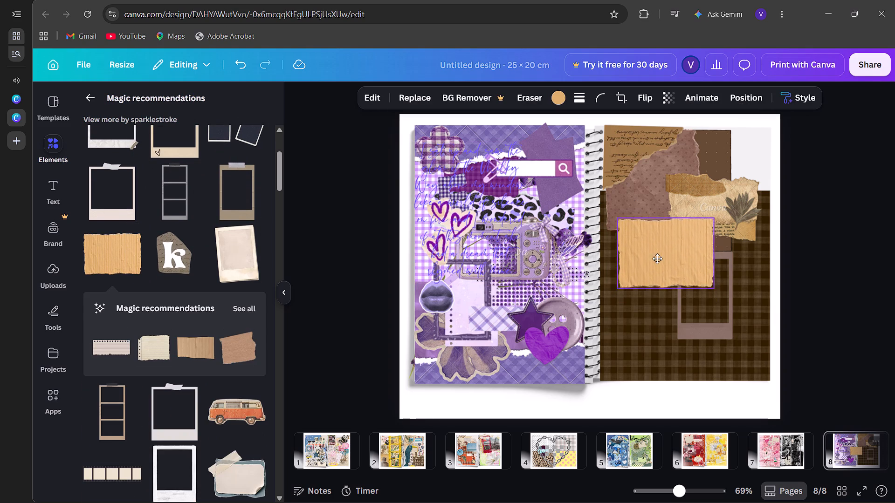
left_click_drag(657, 258, 647, 258)
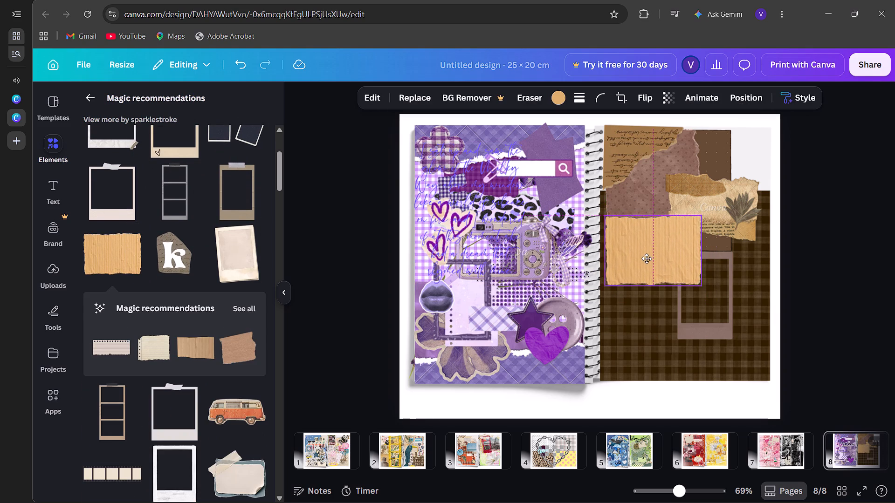
left_click_drag(647, 258, 665, 260)
Recolour the crinkled paper with the last brown swatch of the plaid's photo colours.
left_click(559, 102)
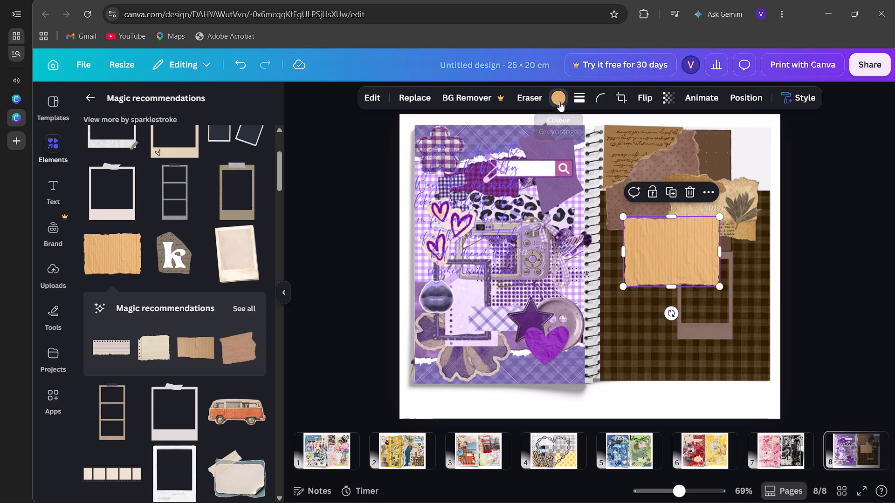
left_click(148, 414)
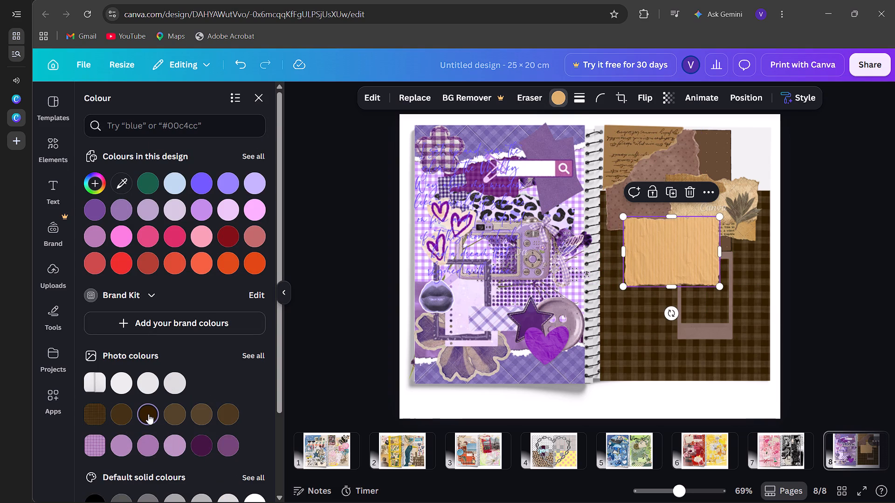
left_click(174, 410)
left_click(123, 409)
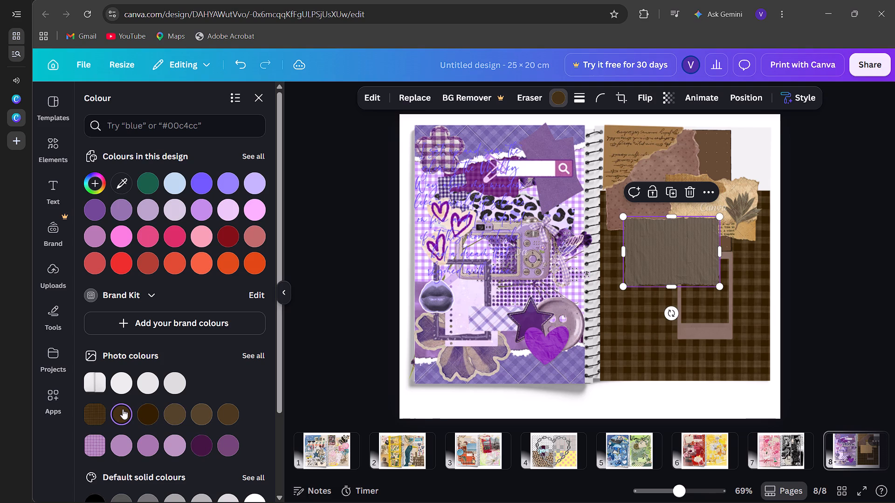
left_click(229, 418)
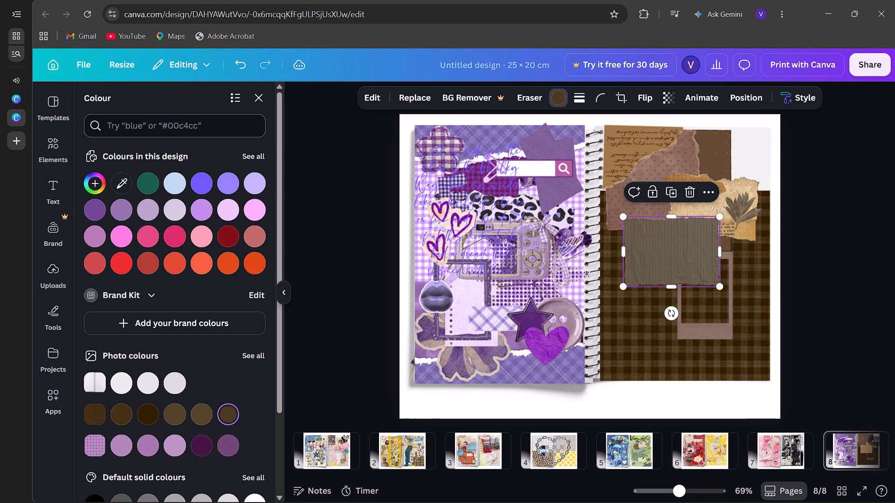
left_click(256, 91)
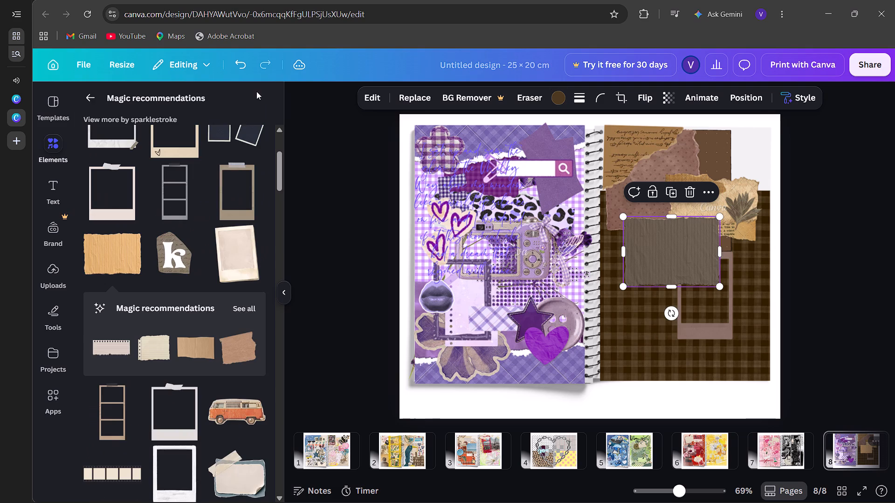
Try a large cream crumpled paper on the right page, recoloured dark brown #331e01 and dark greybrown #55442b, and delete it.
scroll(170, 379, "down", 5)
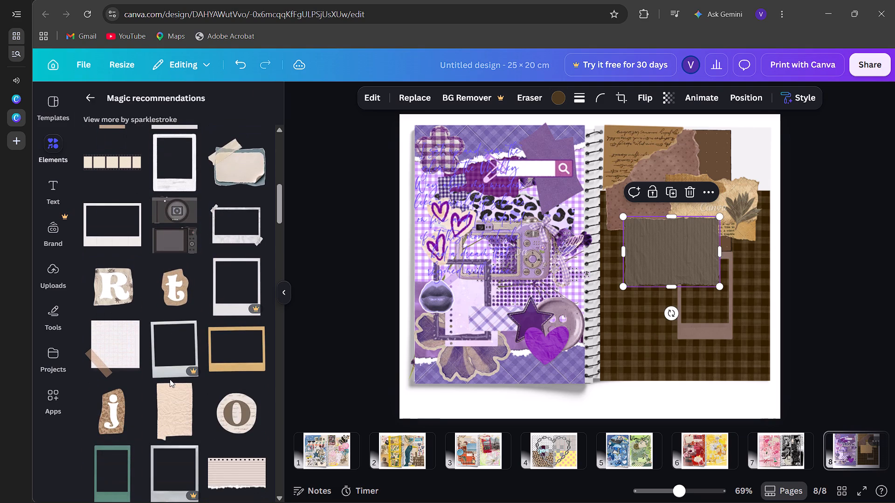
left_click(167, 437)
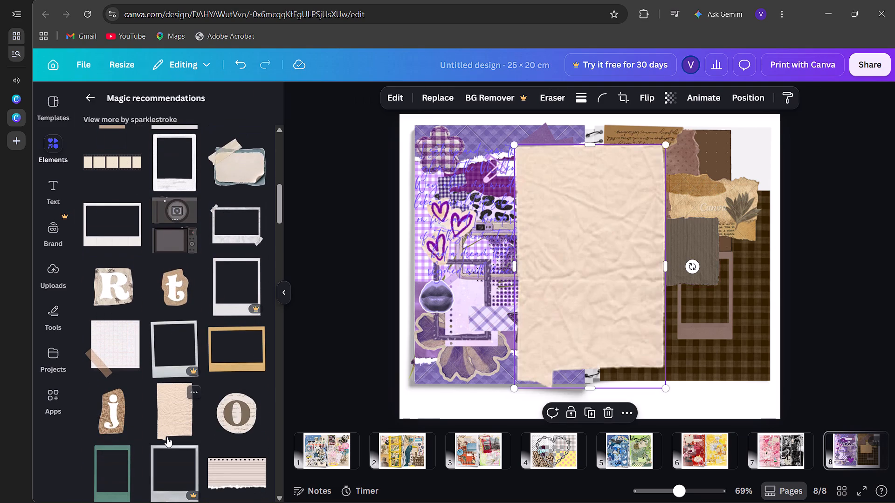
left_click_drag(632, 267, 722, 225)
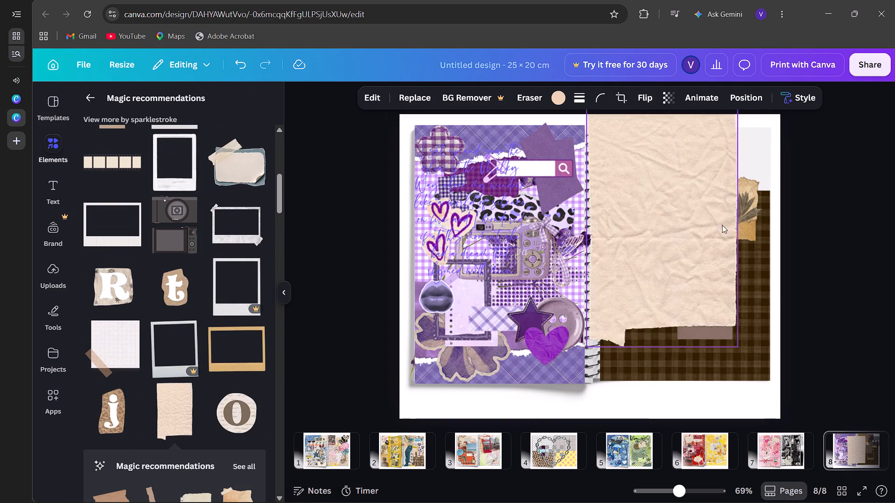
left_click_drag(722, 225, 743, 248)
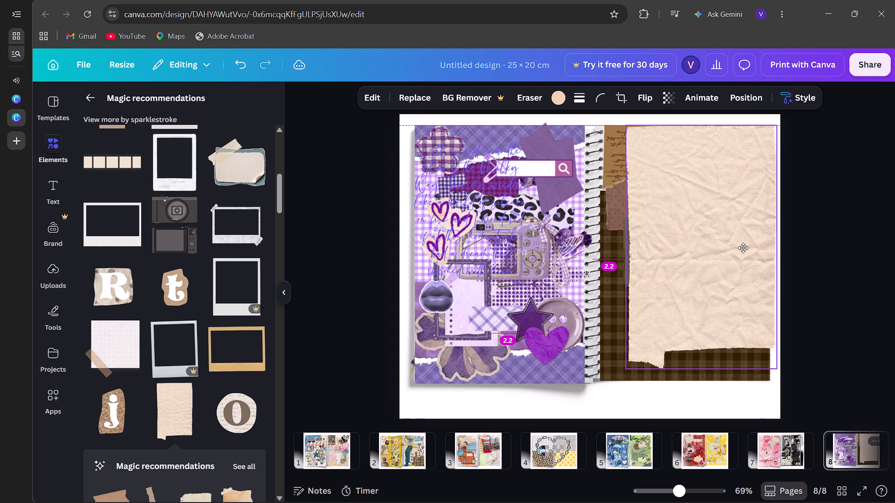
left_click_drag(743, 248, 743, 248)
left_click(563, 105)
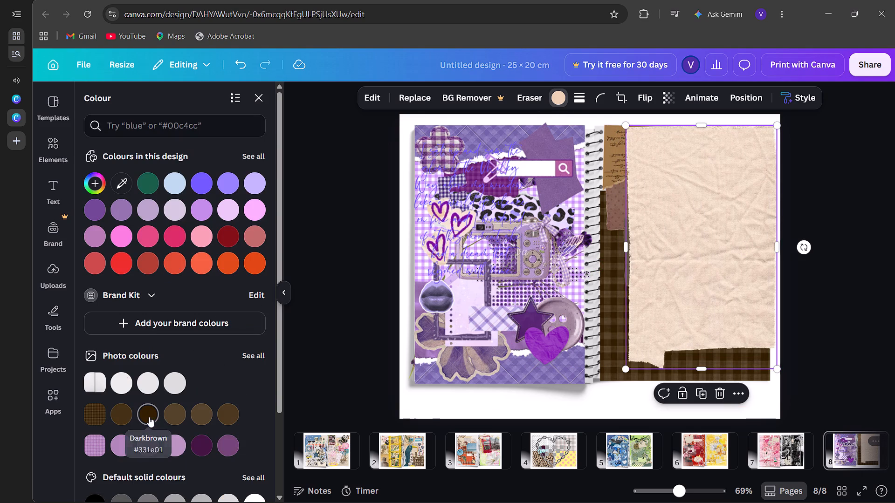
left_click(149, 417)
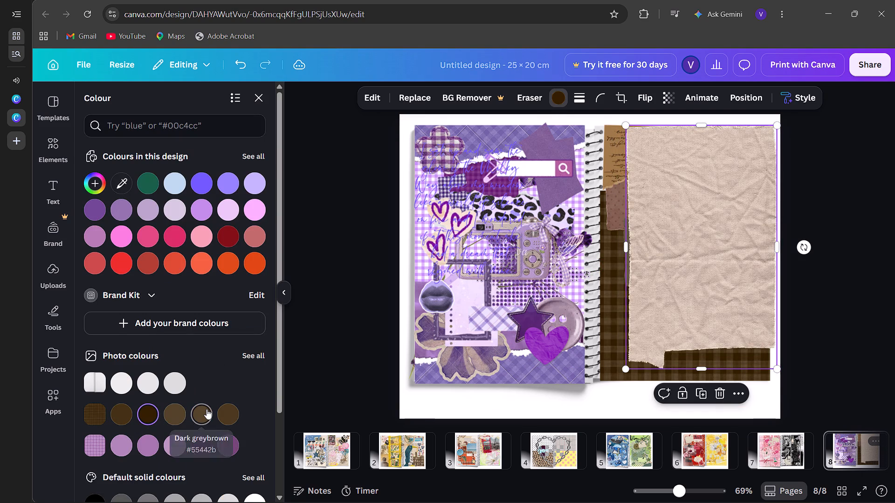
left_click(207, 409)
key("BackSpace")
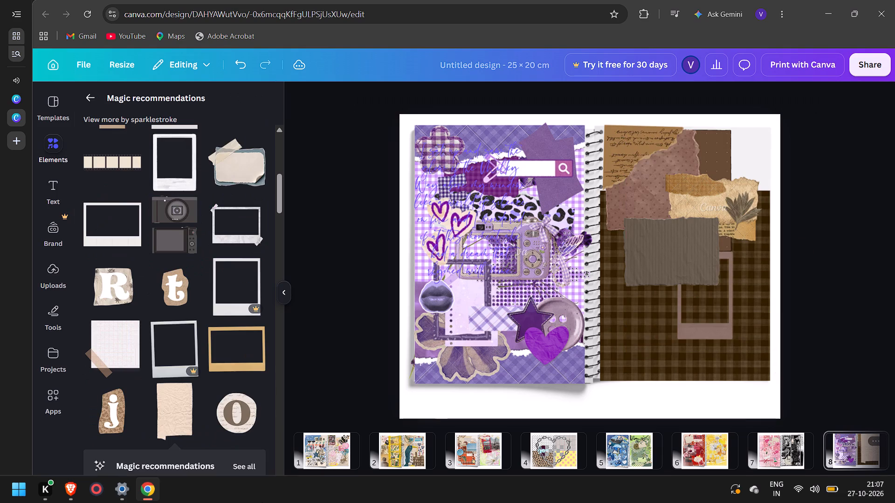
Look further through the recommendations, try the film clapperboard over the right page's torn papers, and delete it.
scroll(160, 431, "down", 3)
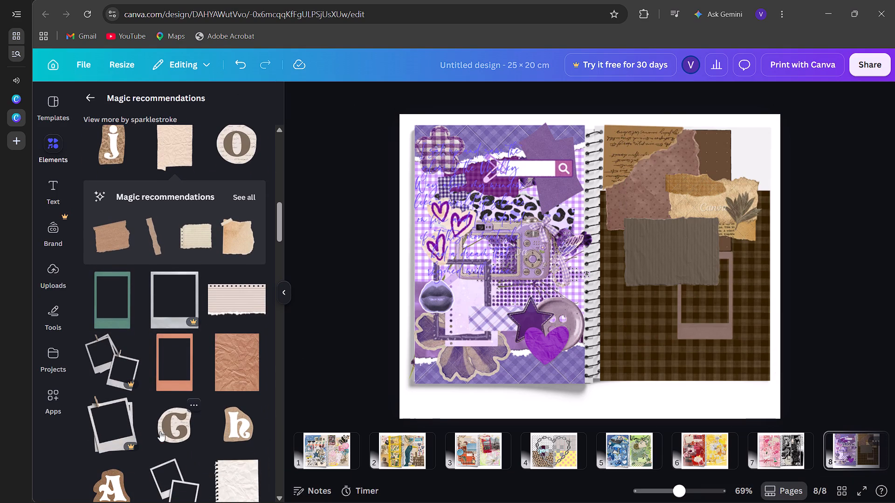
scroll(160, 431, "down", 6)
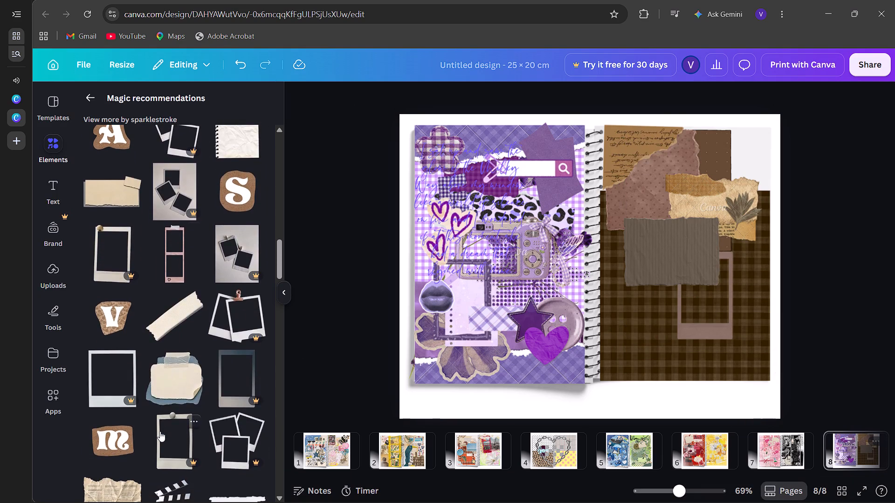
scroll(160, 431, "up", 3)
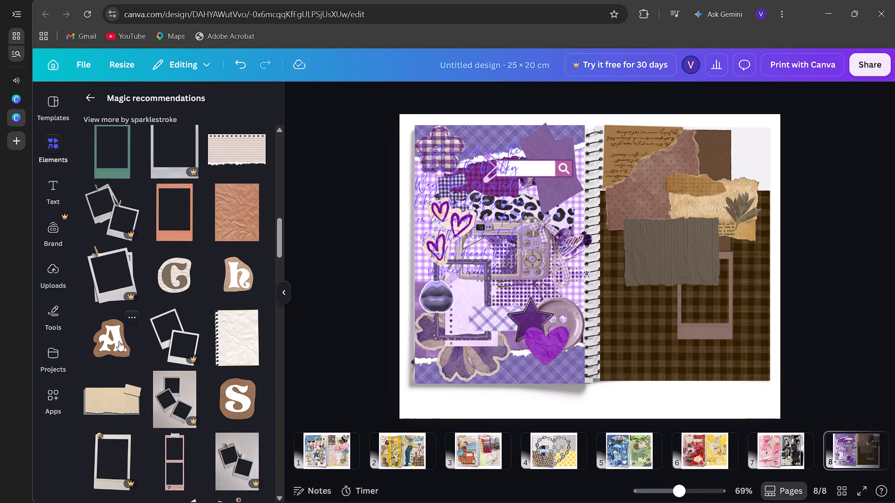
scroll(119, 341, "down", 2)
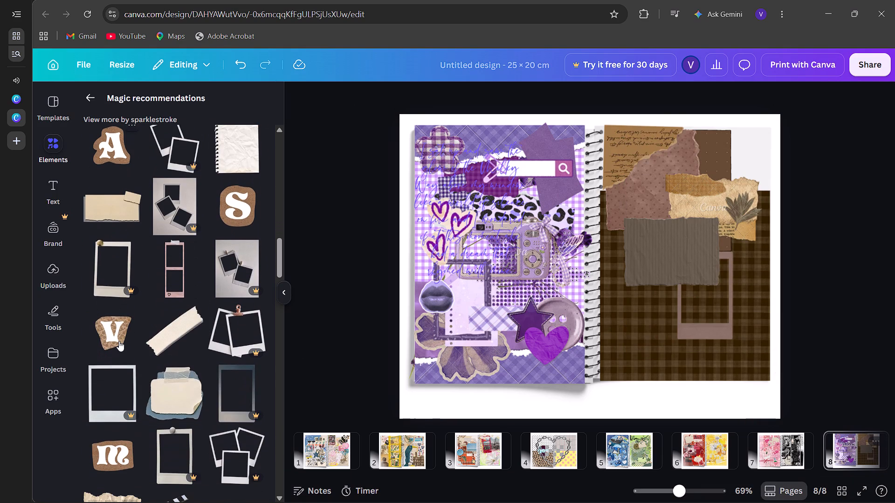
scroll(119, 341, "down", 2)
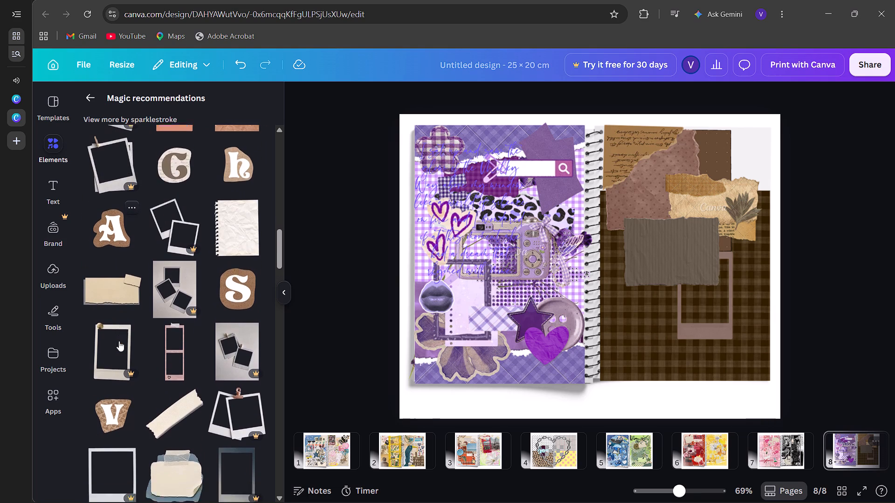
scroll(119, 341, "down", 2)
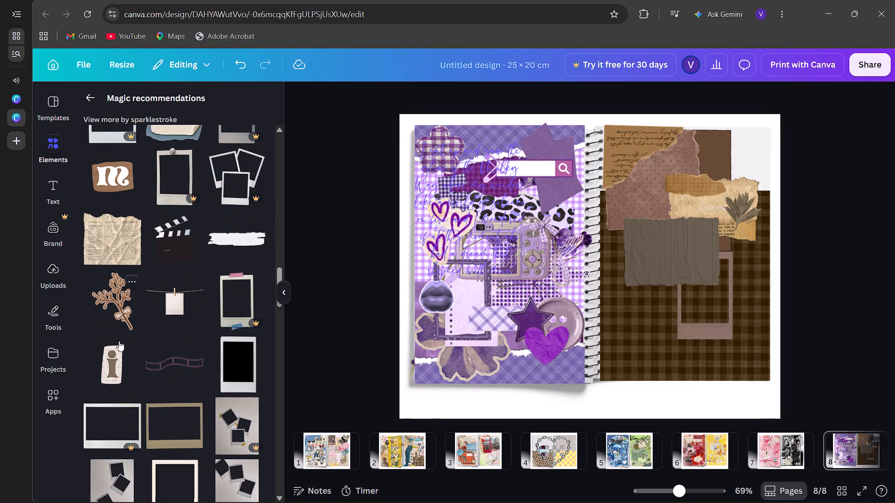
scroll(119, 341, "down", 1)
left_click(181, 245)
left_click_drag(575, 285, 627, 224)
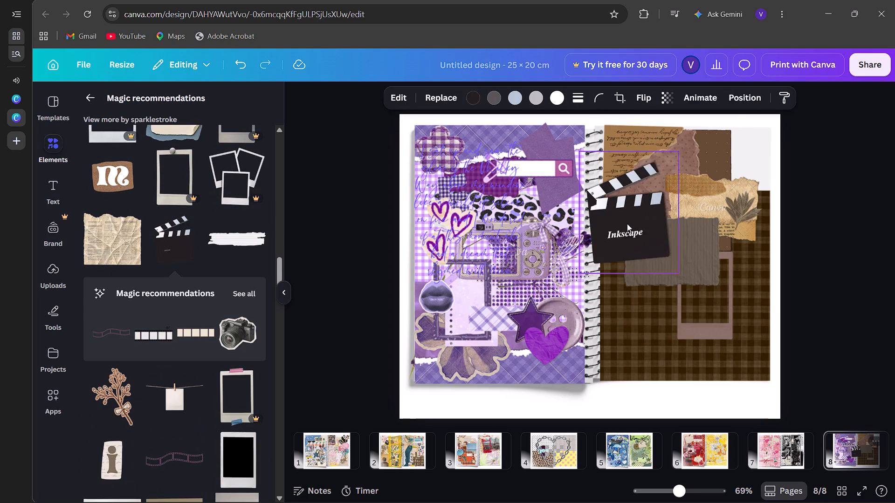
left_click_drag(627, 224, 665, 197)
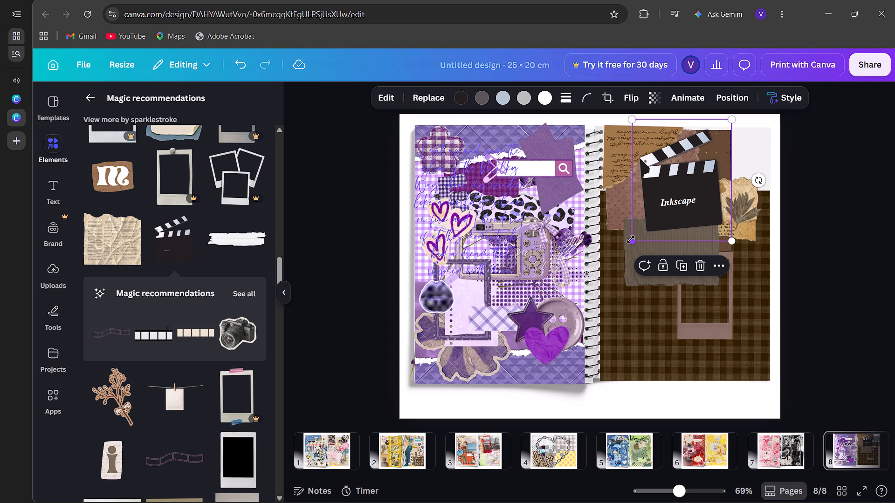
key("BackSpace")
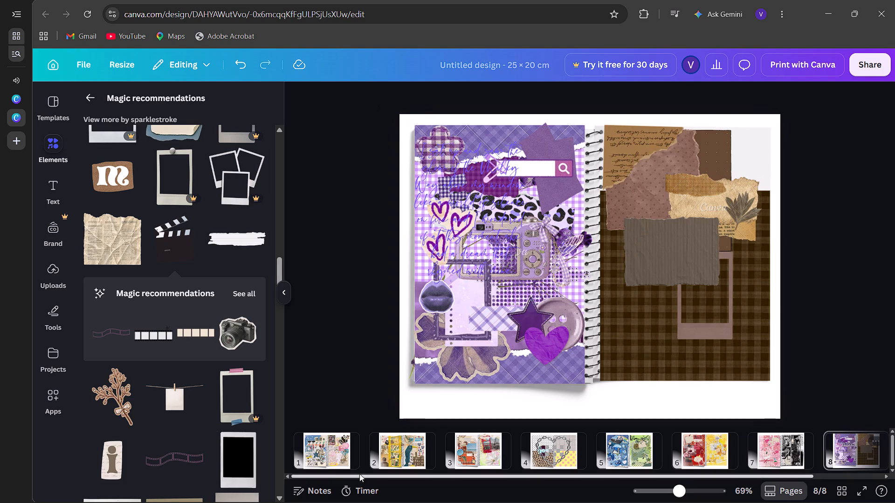
Add the blank note pegged on a string, shrink it to under half size, and place it across the right page's upper torn papers.
left_click(184, 402)
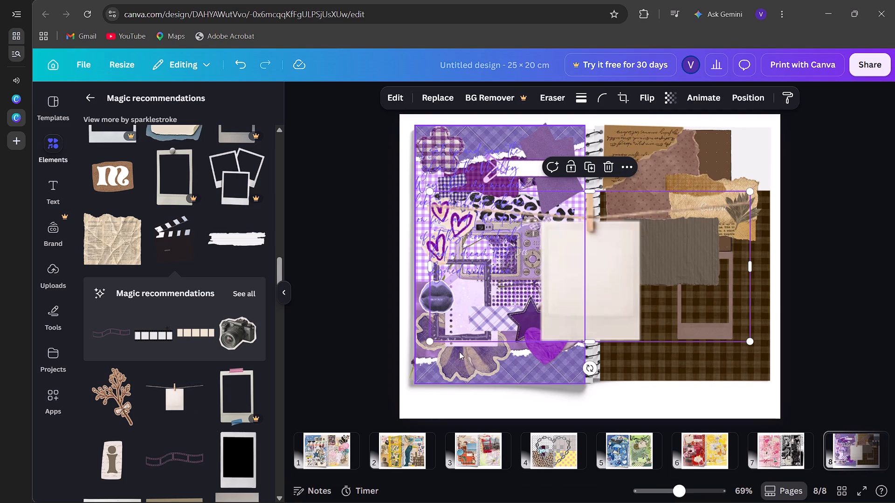
left_click_drag(427, 341, 620, 266)
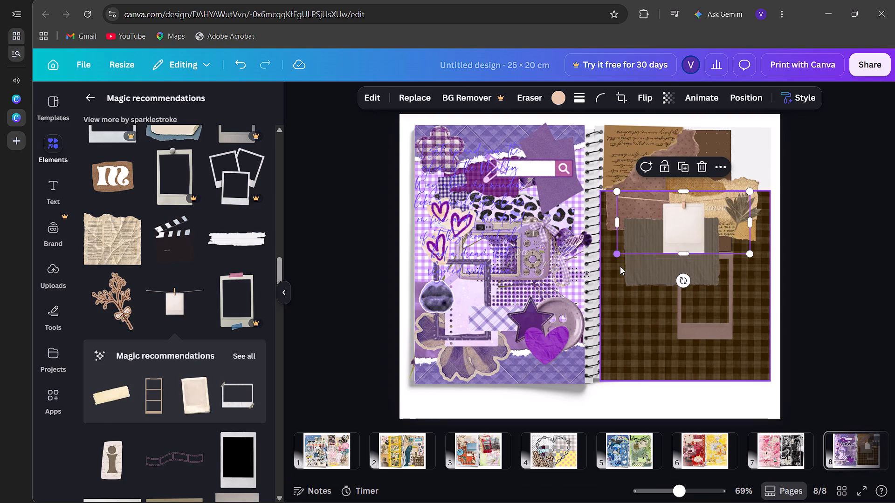
left_click_drag(647, 231, 672, 187)
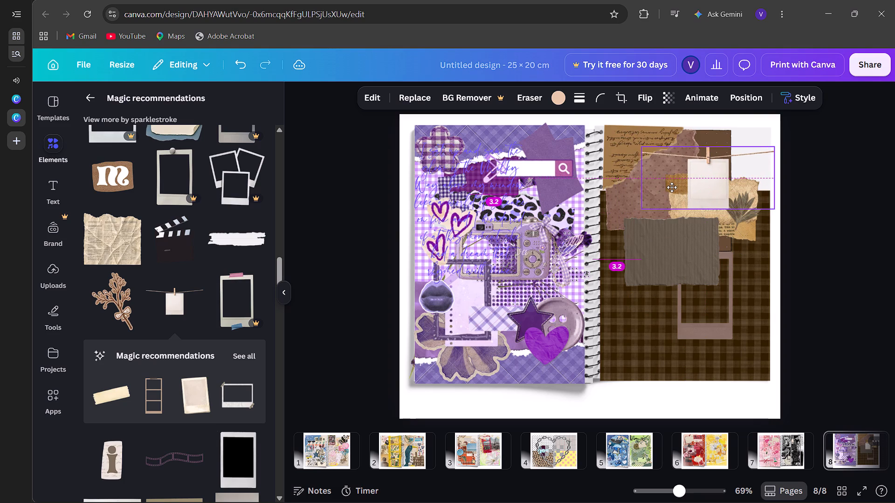
left_click_drag(672, 187, 665, 238)
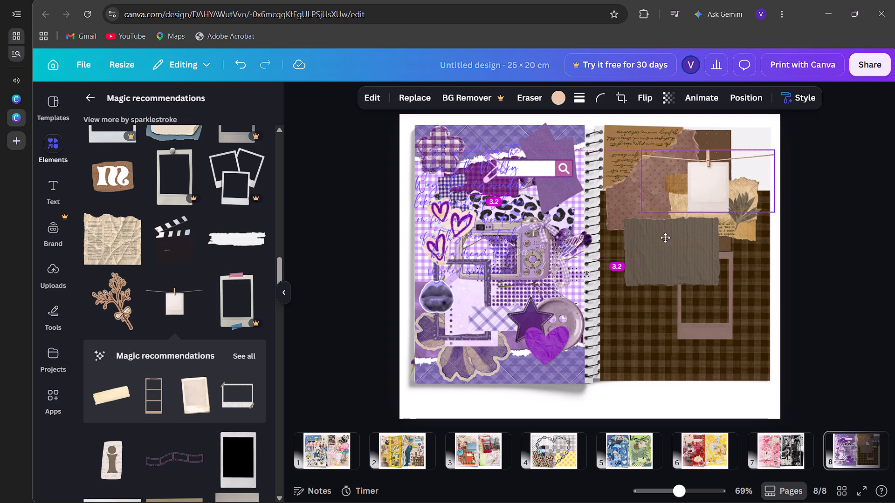
left_click_drag(665, 238, 627, 276)
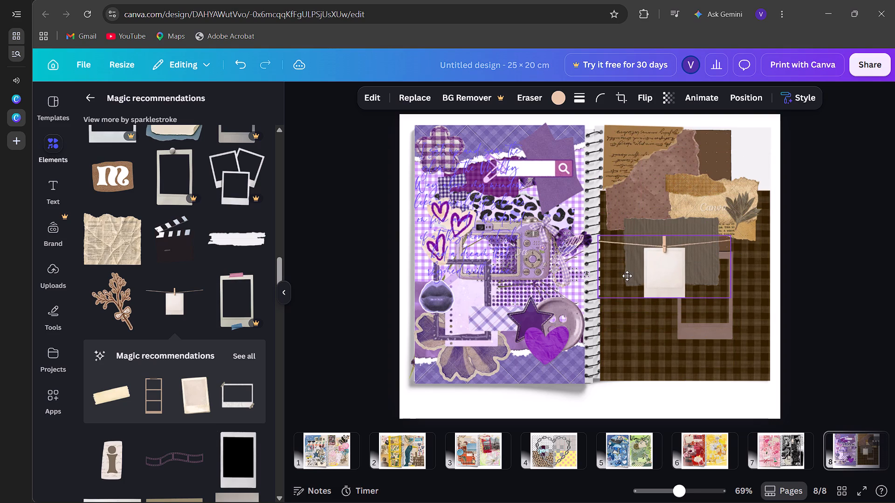
left_click_drag(627, 276, 672, 191)
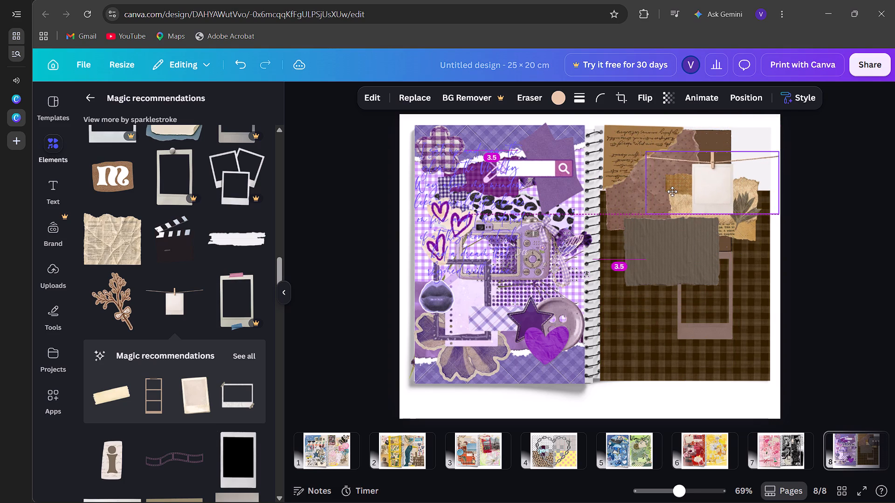
left_click_drag(672, 191, 664, 191)
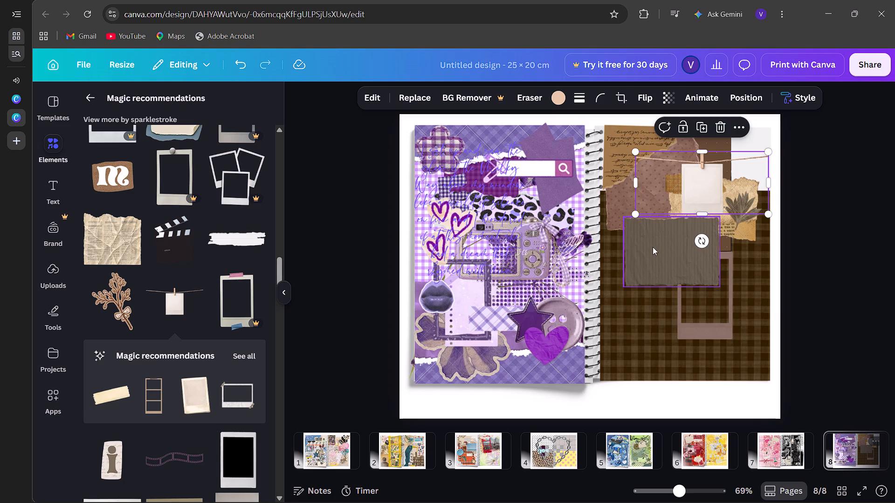
Move the crinkled paper to the right page's lower area beside the spiral binding and reapply the plaid's last brown photo colour.
left_click_drag(653, 247, 637, 337)
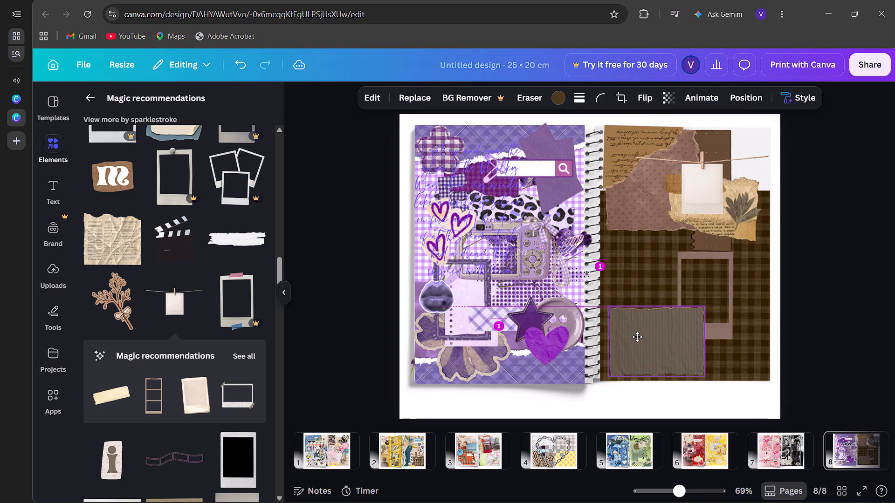
left_click_drag(637, 337, 636, 321)
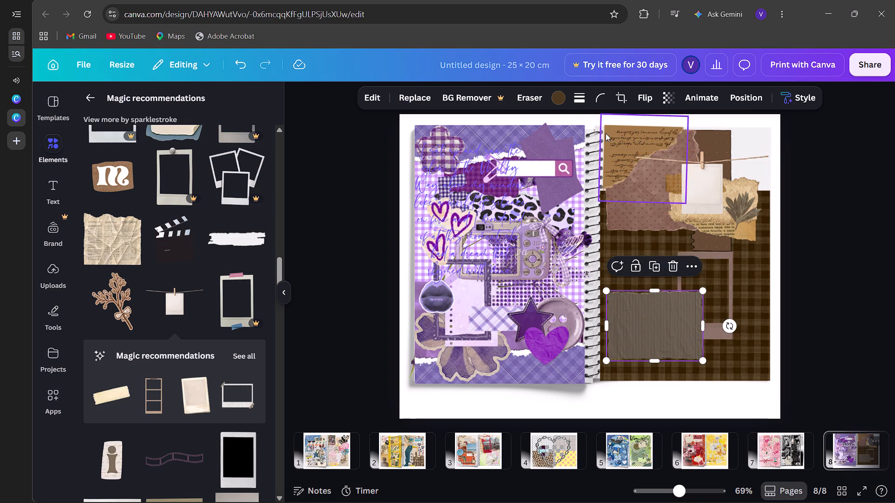
left_click(566, 99)
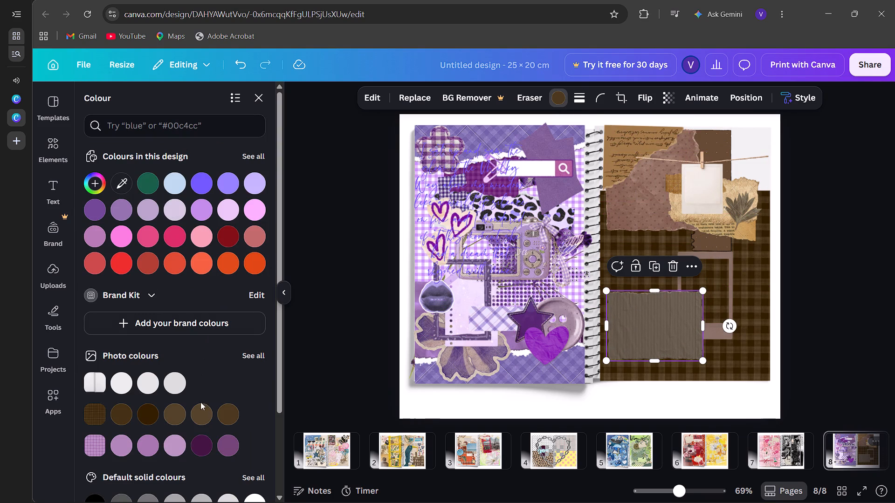
left_click(224, 418)
left_click(255, 92)
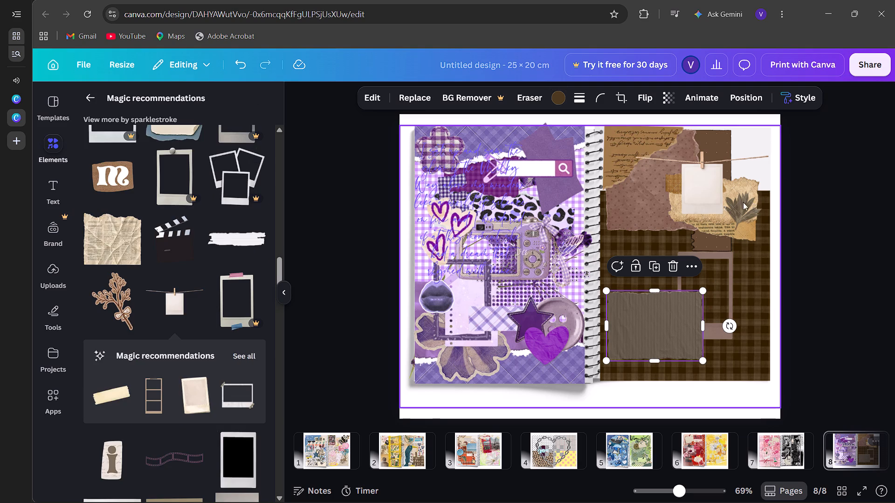
Recolour the hanging note's peg and string with the plaid's darkest brown and move it to the torn papers' lower edge near the binding.
left_click(692, 183)
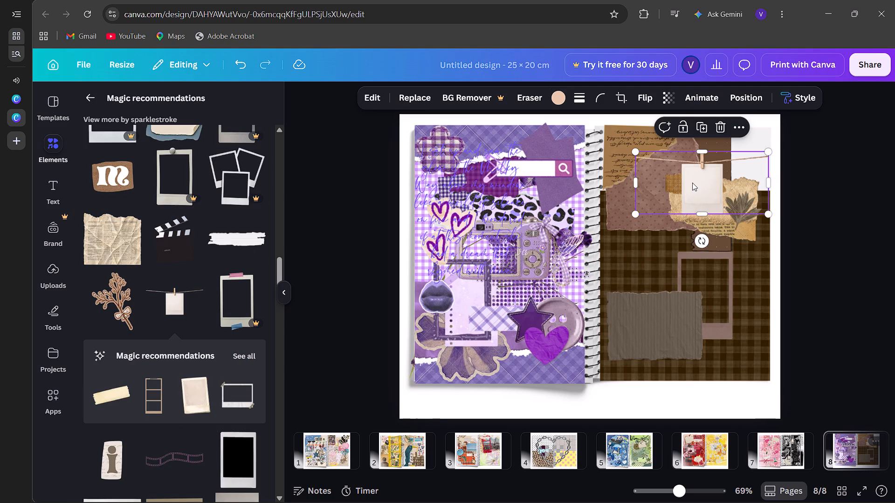
left_click(553, 98)
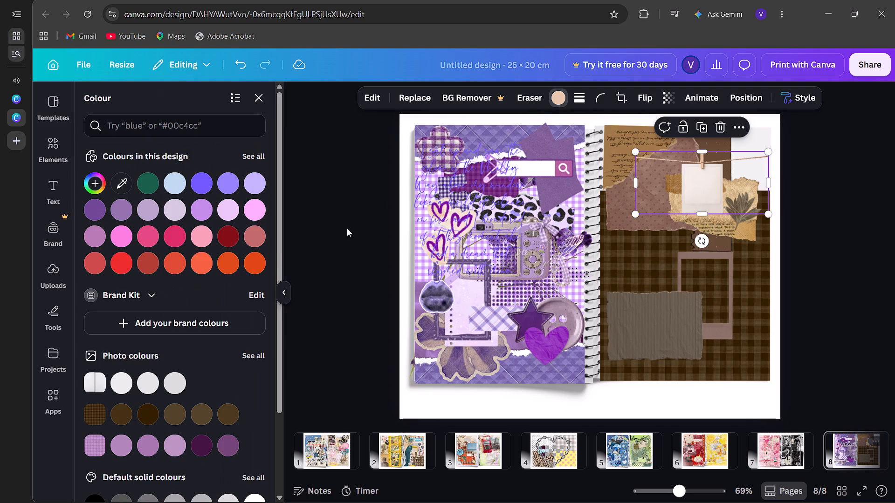
left_click(141, 414)
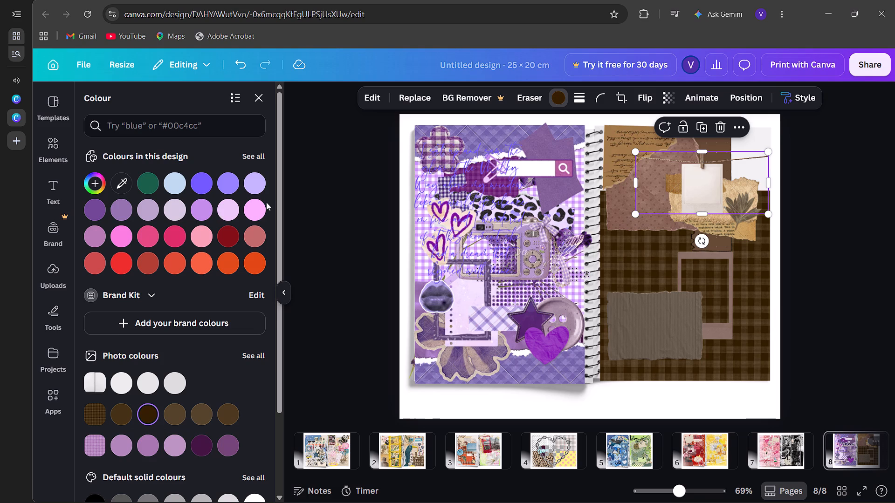
left_click(258, 91)
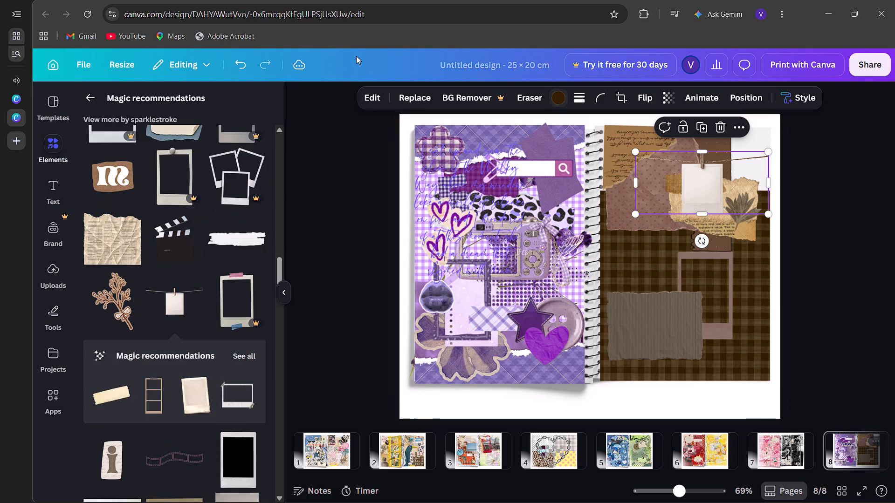
left_click_drag(696, 186, 653, 234)
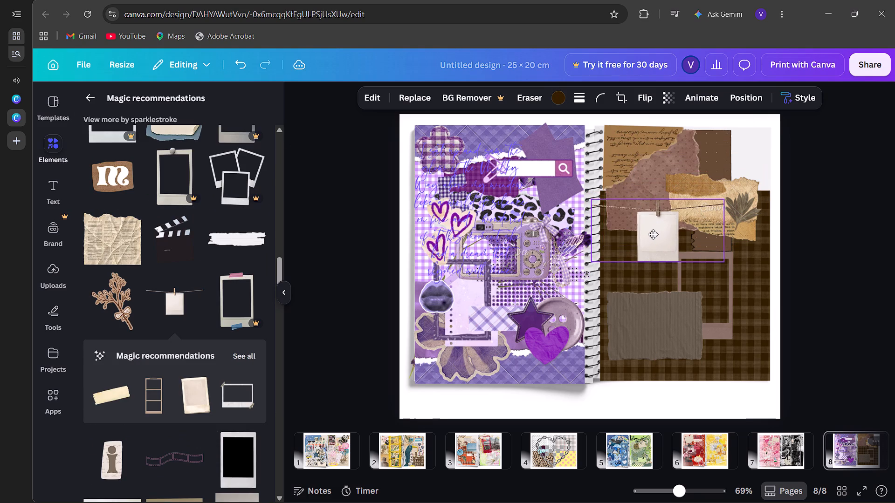
left_click_drag(653, 234, 655, 234)
Shift the mauve polaroid frame around the right page's lower plaid area and delete it.
left_click_drag(727, 312, 748, 340)
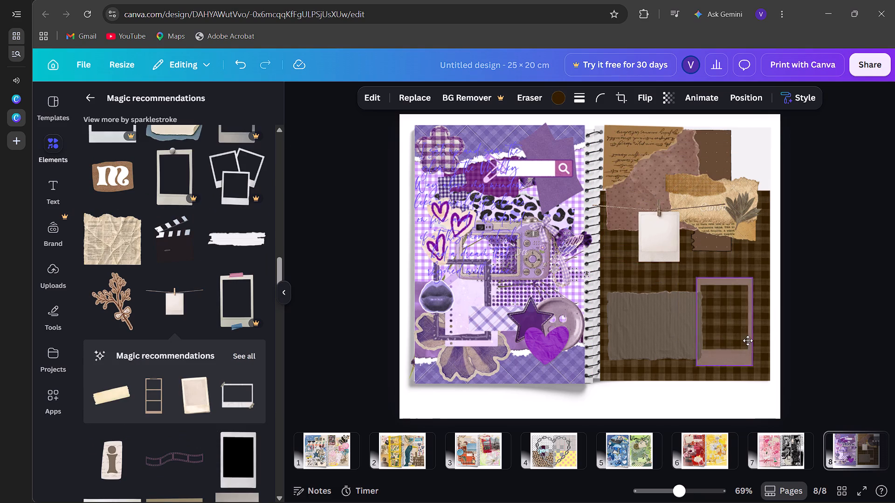
left_click_drag(748, 340, 726, 340)
key("BackSpace")
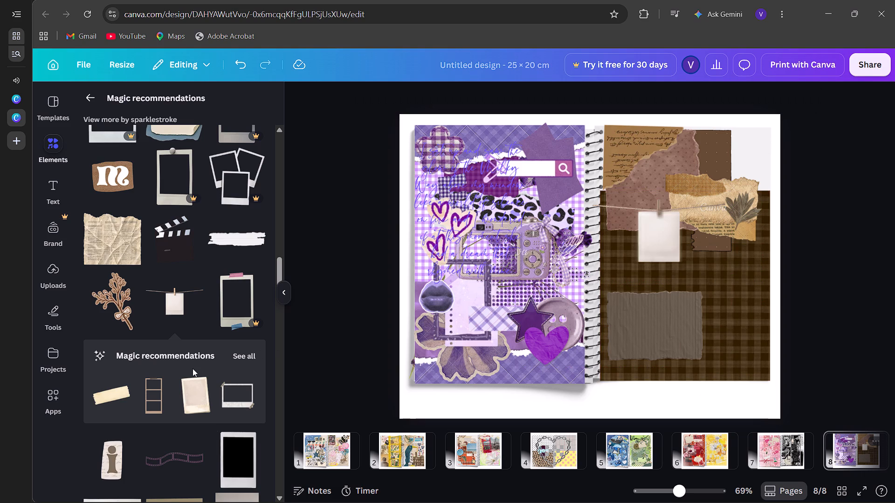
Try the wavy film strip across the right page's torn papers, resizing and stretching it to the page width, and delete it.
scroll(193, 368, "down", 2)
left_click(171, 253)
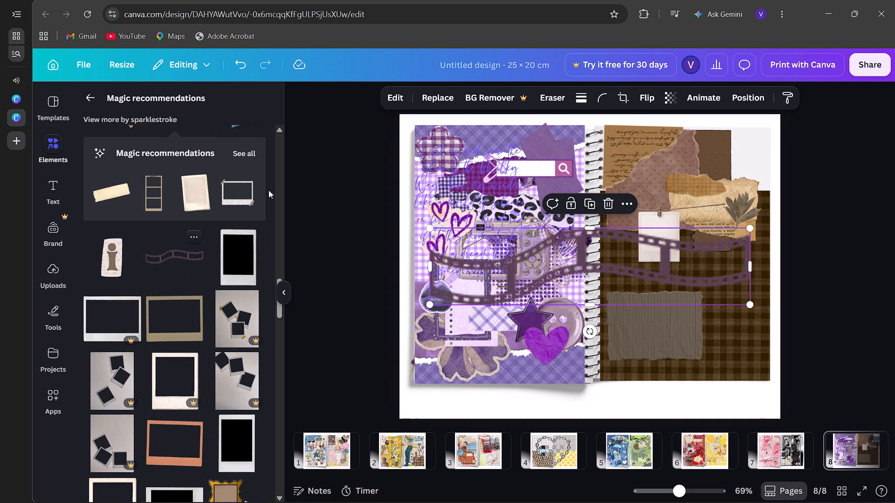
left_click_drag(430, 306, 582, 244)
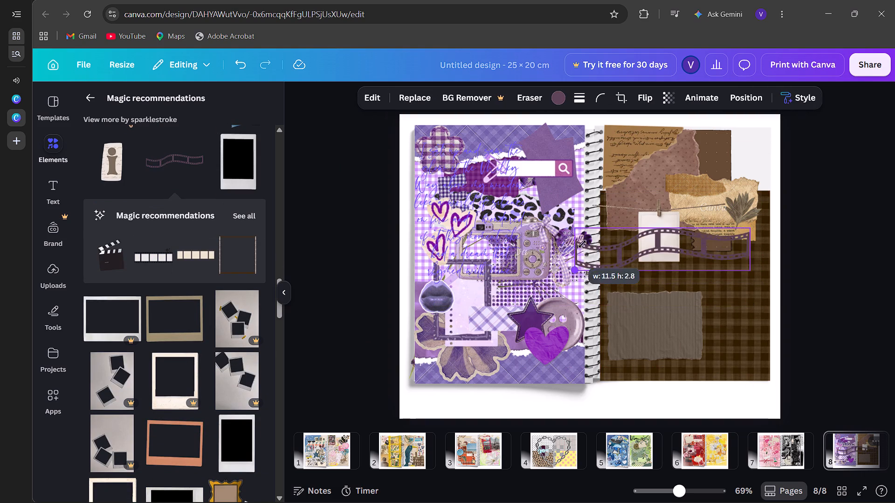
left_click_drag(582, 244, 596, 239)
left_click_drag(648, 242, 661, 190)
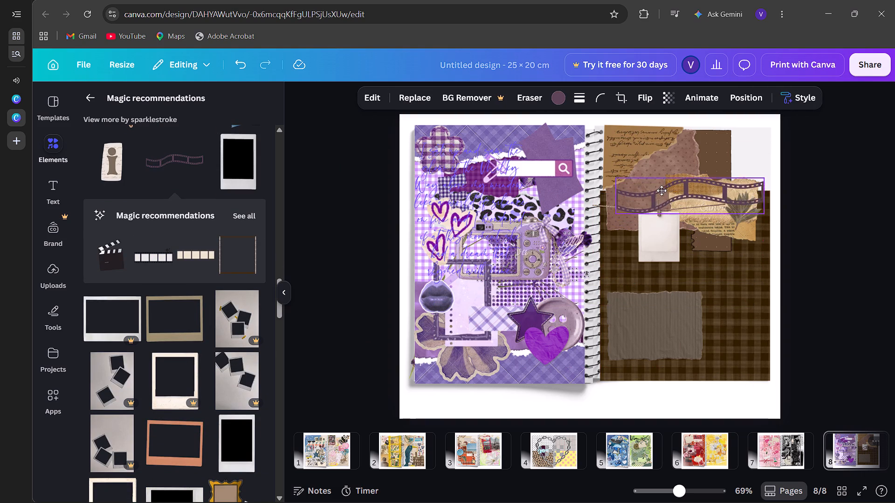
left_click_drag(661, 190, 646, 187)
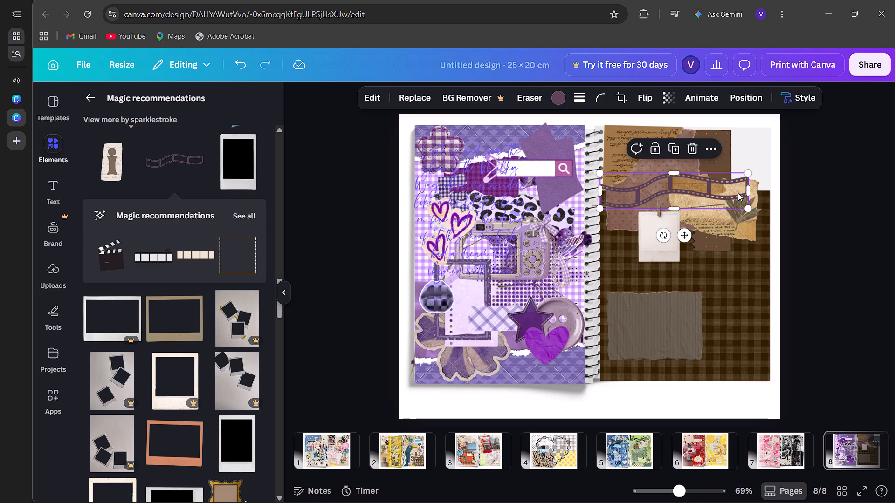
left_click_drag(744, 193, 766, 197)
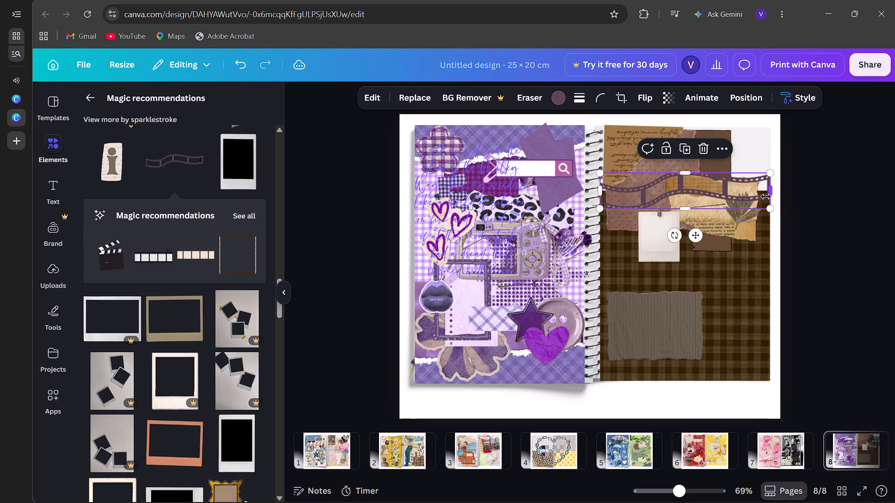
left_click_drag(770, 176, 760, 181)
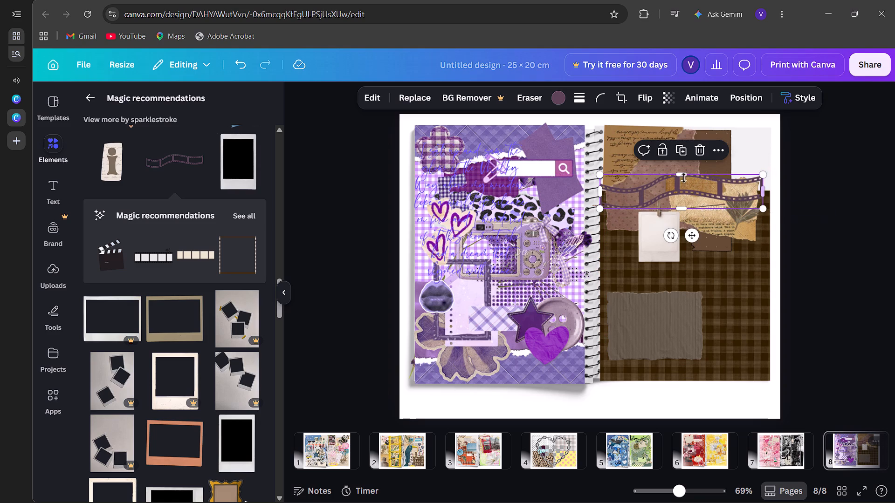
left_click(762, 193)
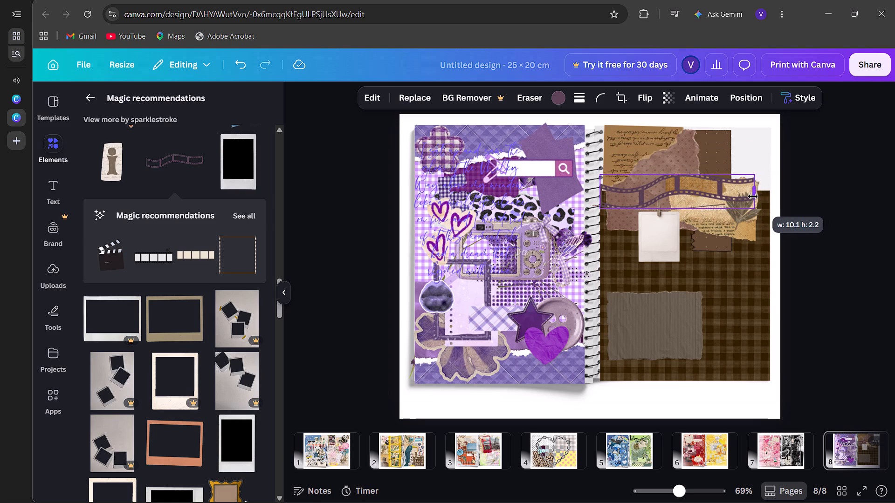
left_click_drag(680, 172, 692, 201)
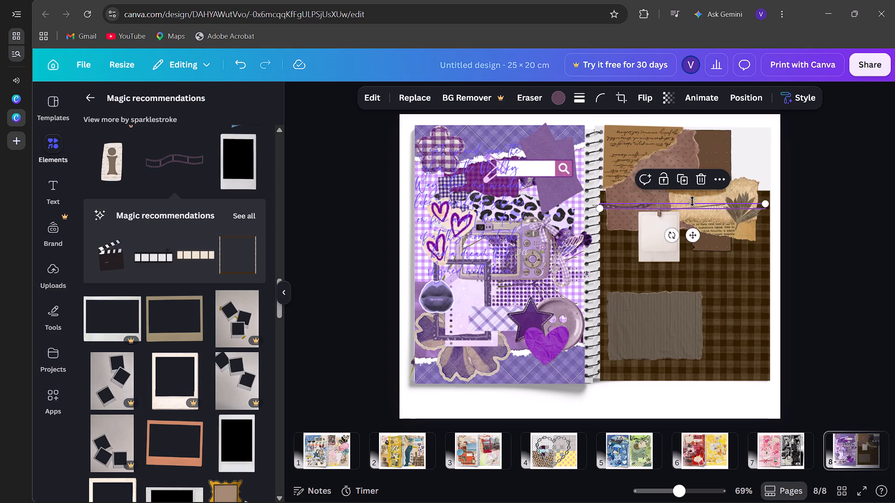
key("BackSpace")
Add the wavy film strip again and shrink it proportionally to about 12.3 cm wide.
left_click(175, 155)
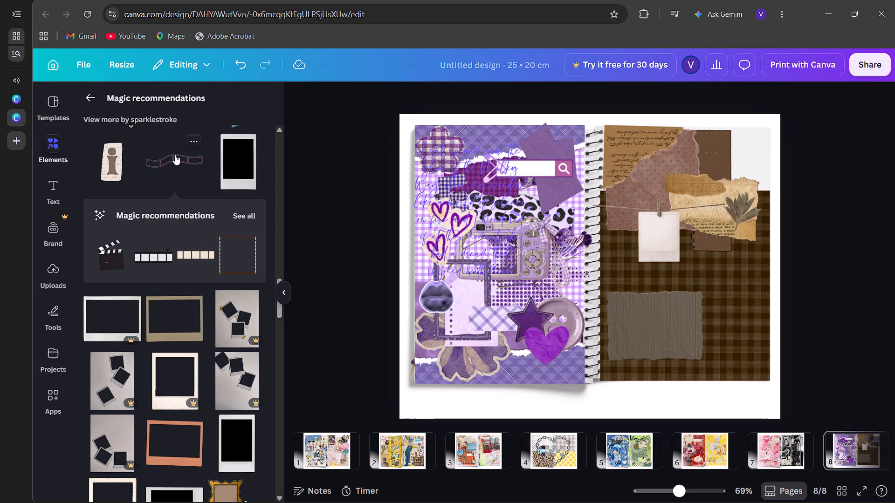
left_click_drag(438, 282, 534, 224)
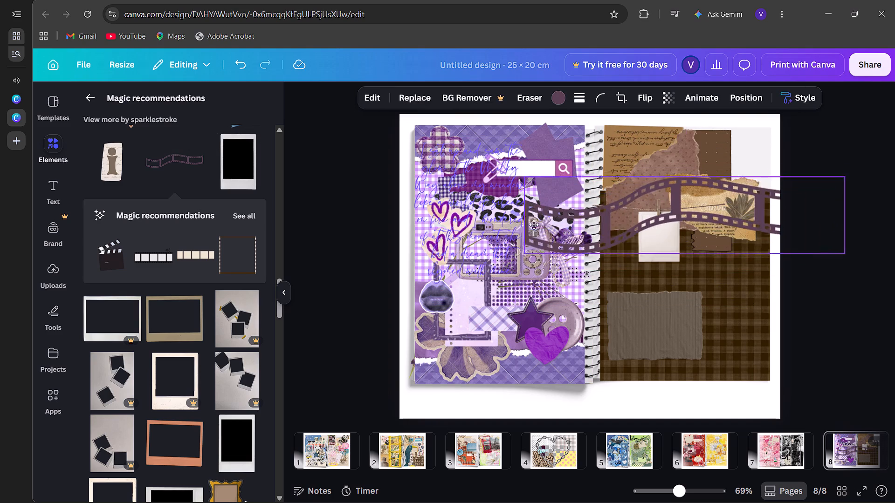
left_click_drag(534, 224, 415, 232)
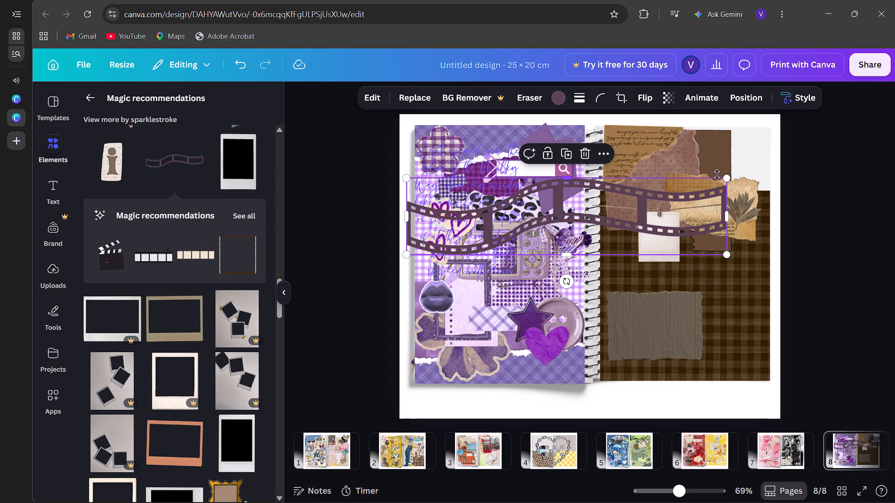
left_click(731, 179)
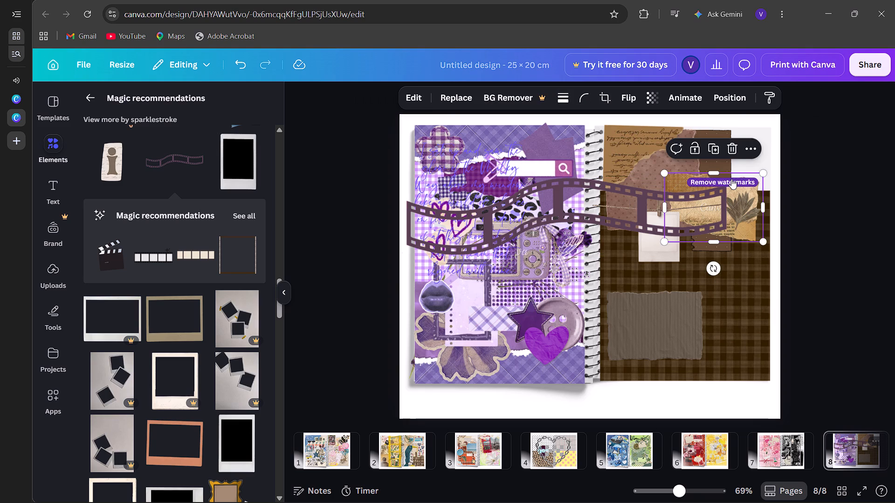
left_click(583, 195)
left_click_drag(723, 176, 636, 197)
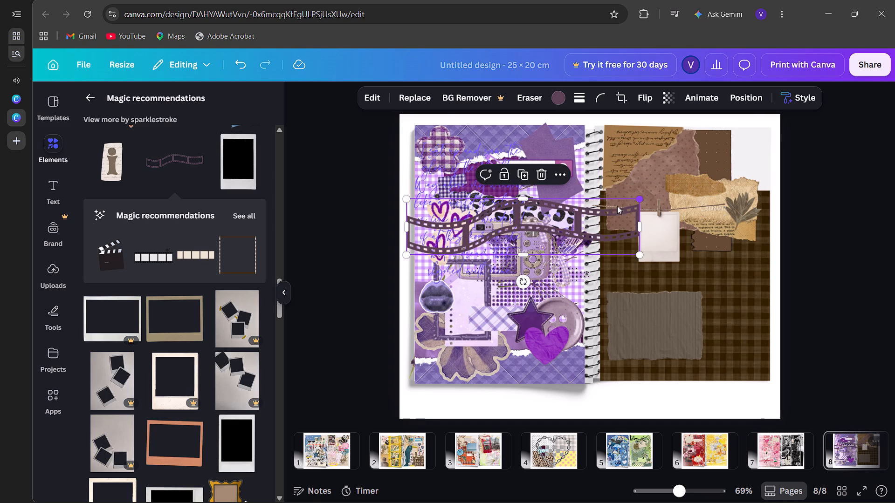
left_click_drag(549, 224, 634, 195)
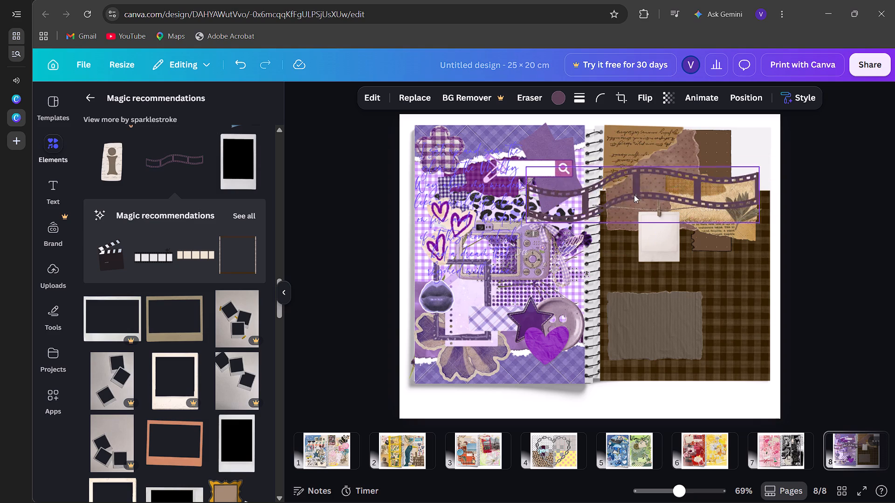
left_click_drag(634, 195, 598, 197)
left_click_drag(692, 175, 661, 187)
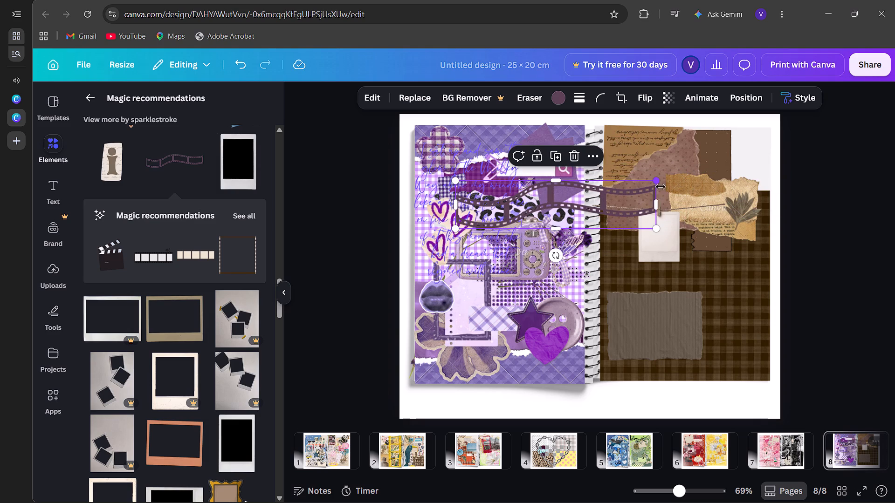
left_click_drag(577, 207, 625, 205)
left_click(709, 182)
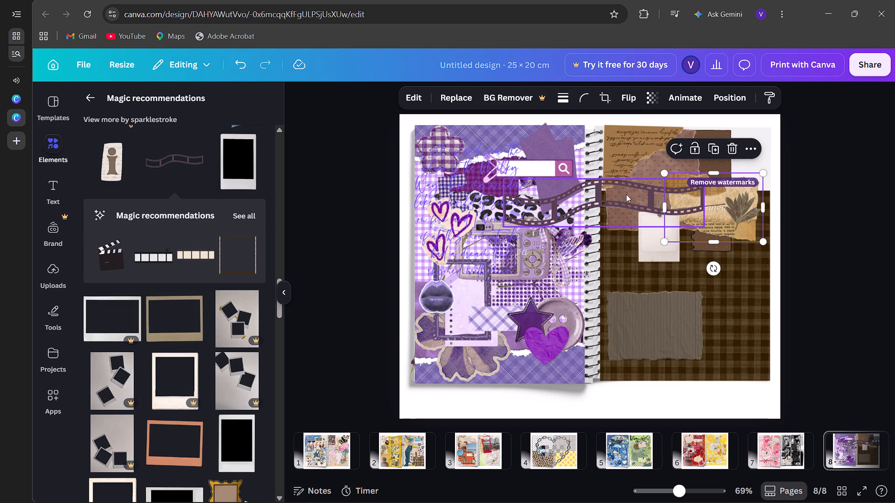
left_click(619, 196)
left_click_drag(704, 180, 695, 185)
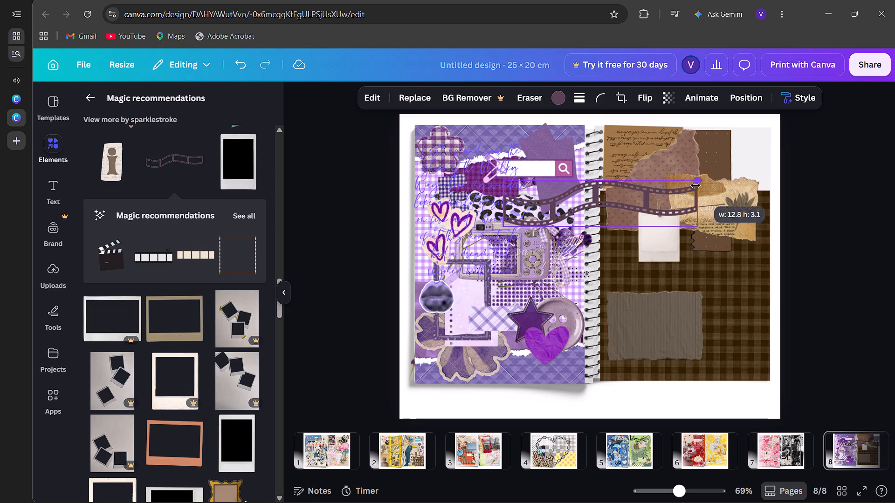
left_click(698, 179)
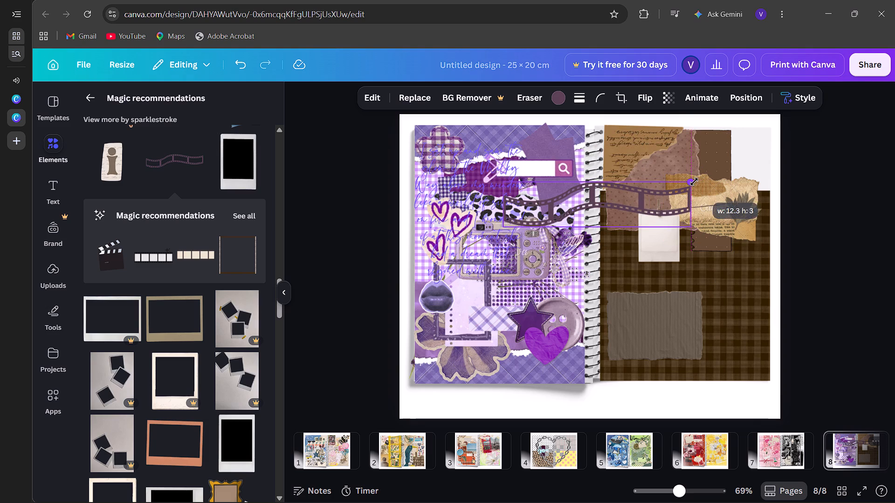
Shrink the film strip further to fit the right page's width and lay it across the upper torn papers above the hanging note.
left_click_drag(633, 204, 732, 175)
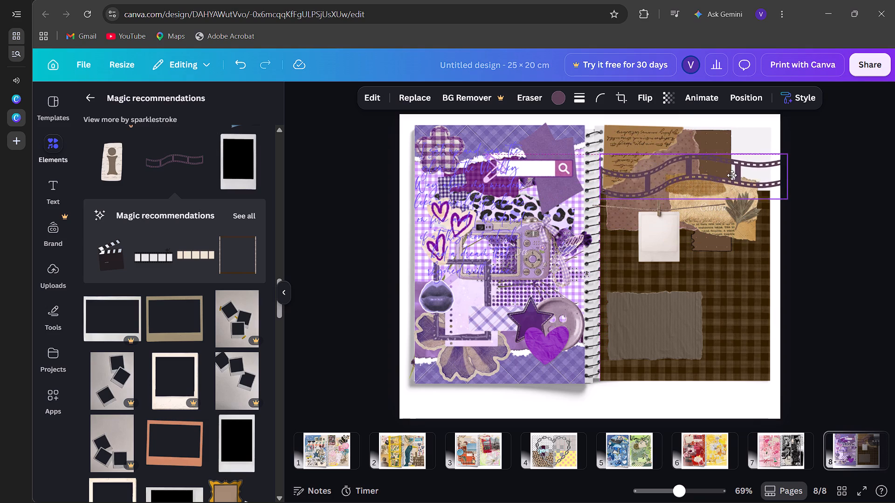
left_click_drag(732, 175, 628, 203)
left_click_drag(685, 184, 668, 193)
left_click_drag(622, 200, 729, 173)
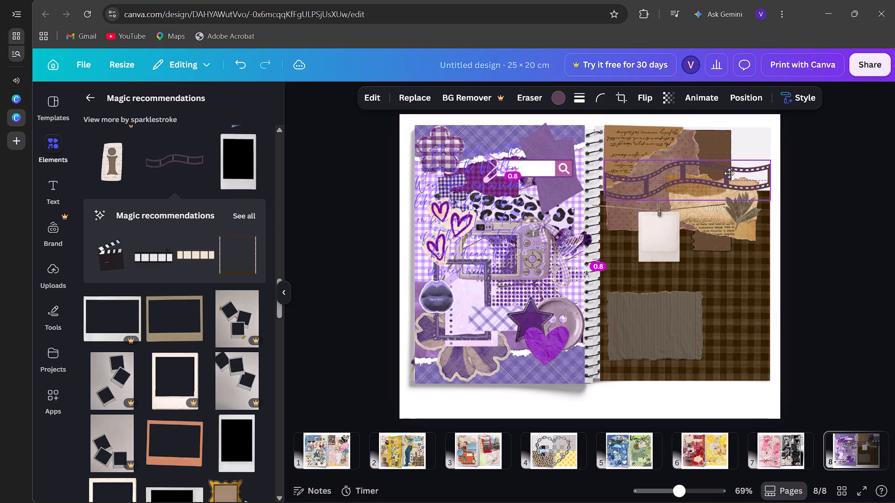
left_click_drag(729, 173, 726, 176)
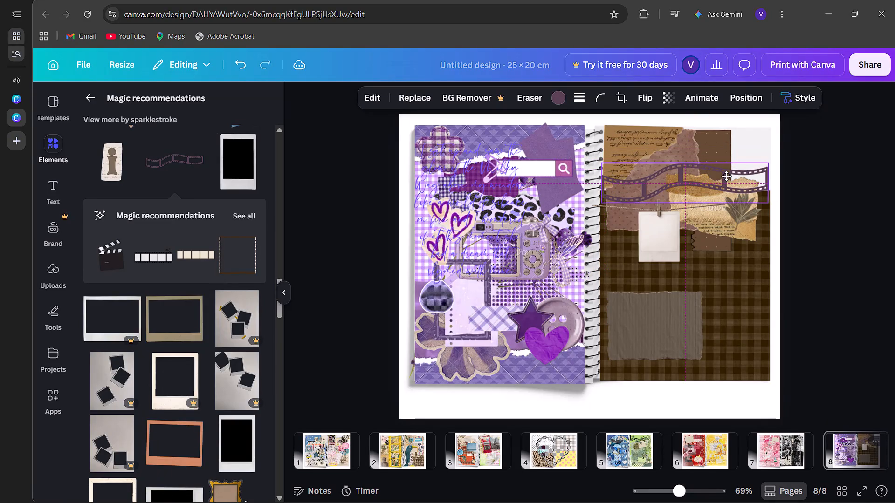
left_click_drag(726, 176, 728, 178)
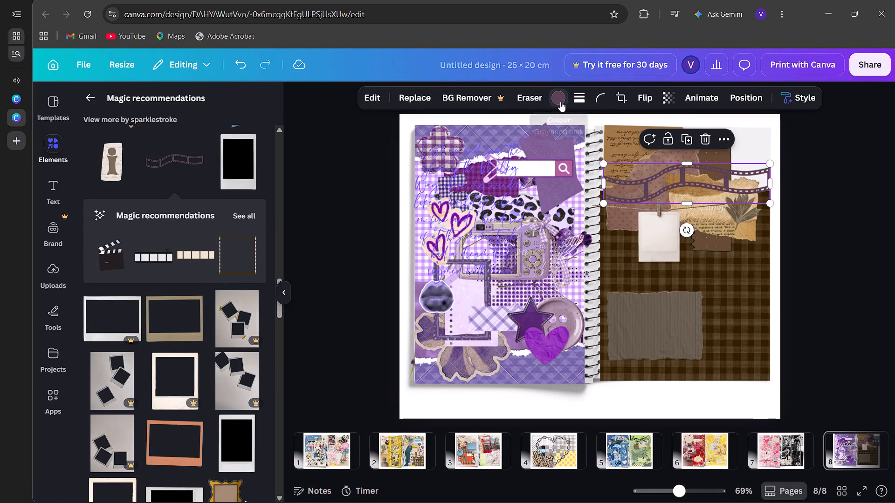
Recolour the film strip with the darkest brown of the plaid's photo colours.
left_click(560, 102)
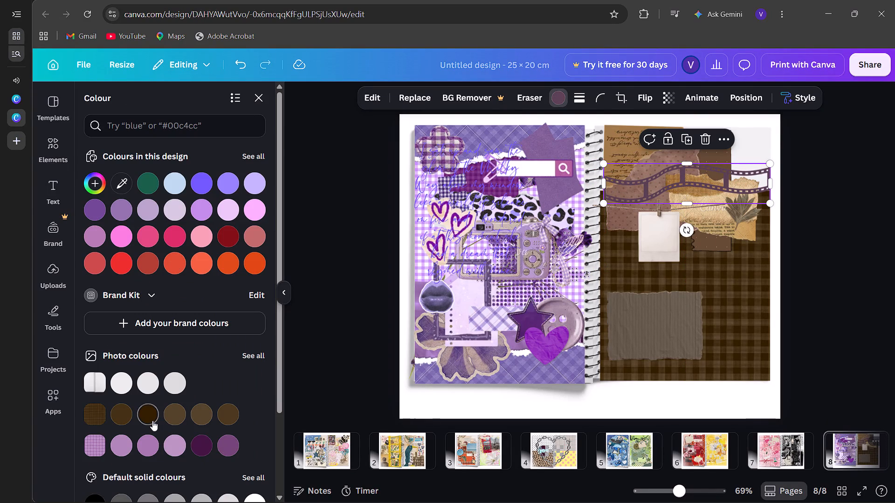
left_click(152, 421)
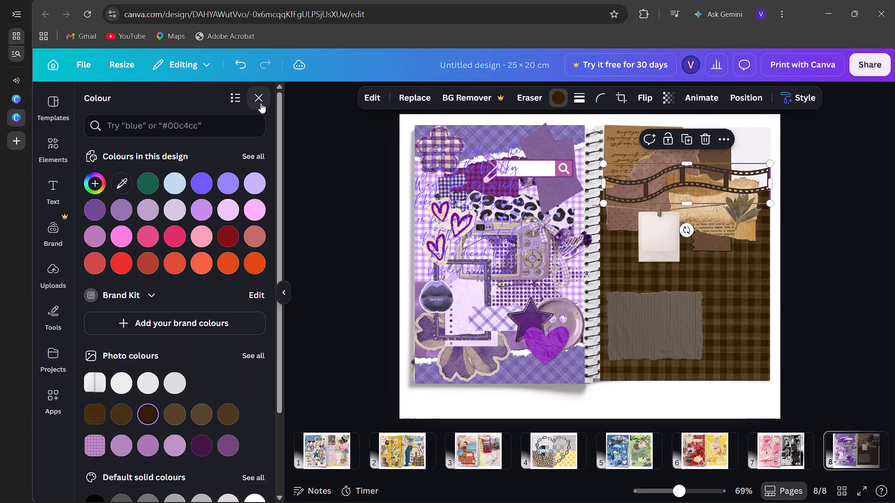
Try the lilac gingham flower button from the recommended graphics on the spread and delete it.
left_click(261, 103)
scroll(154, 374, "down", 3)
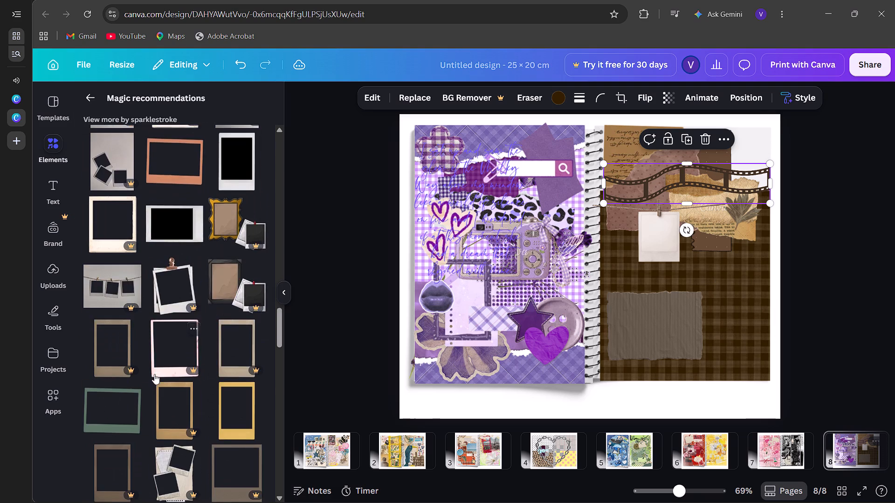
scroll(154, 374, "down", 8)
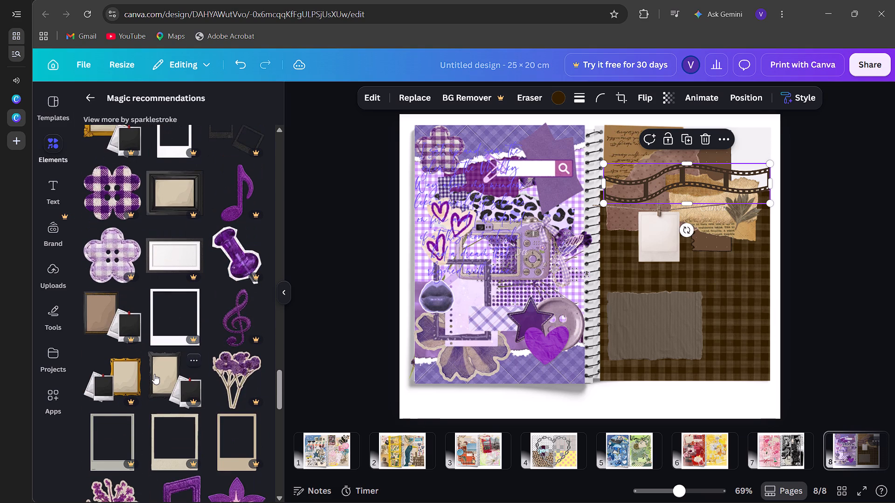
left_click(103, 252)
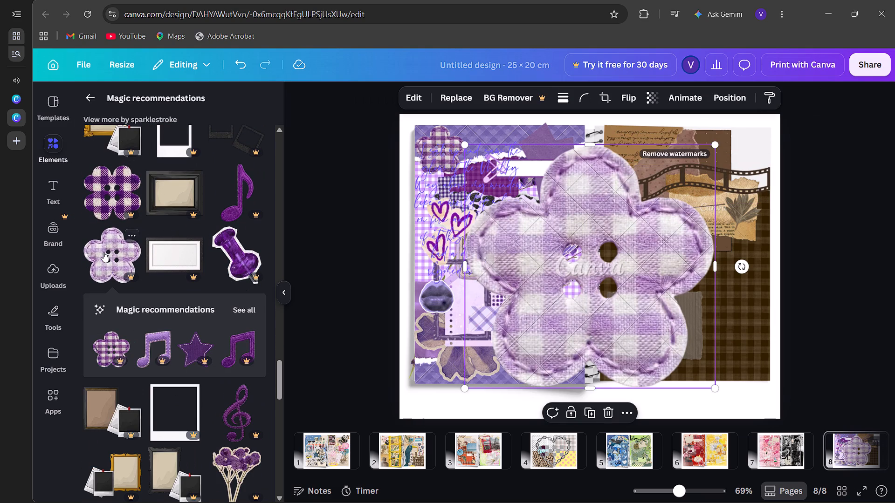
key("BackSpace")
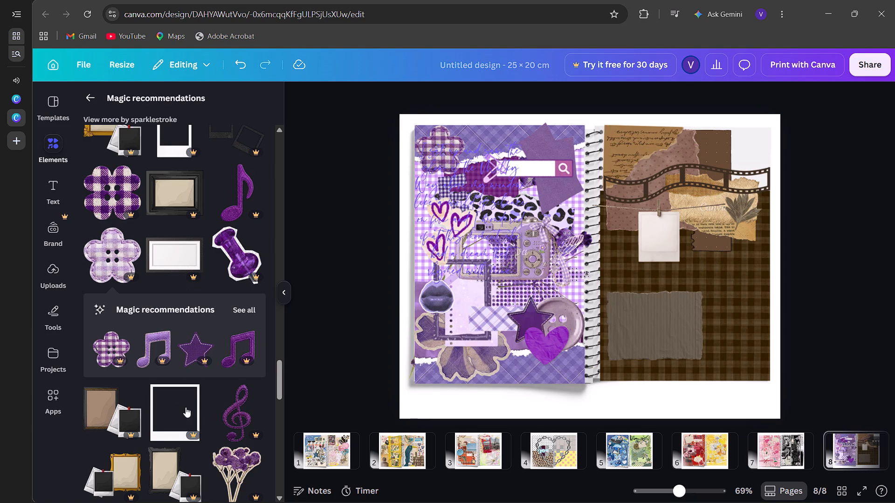
Add the purple goldfish cutout, shrink it to under 4 cm wide, and place it on the left page just below the lips.
scroll(213, 446, "down", 4)
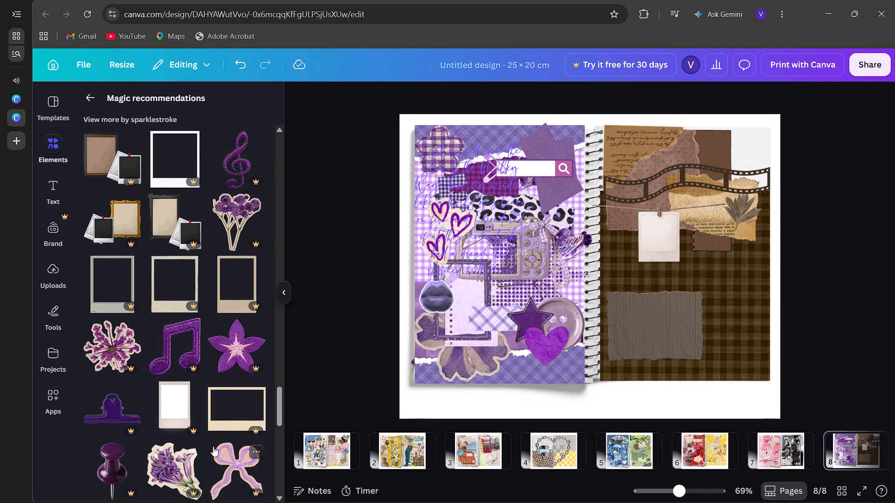
scroll(213, 446, "down", 5)
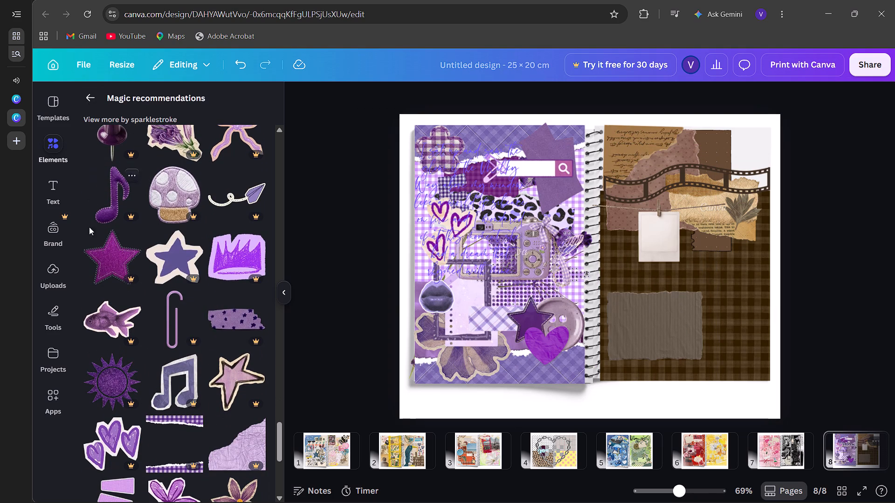
left_click(115, 310)
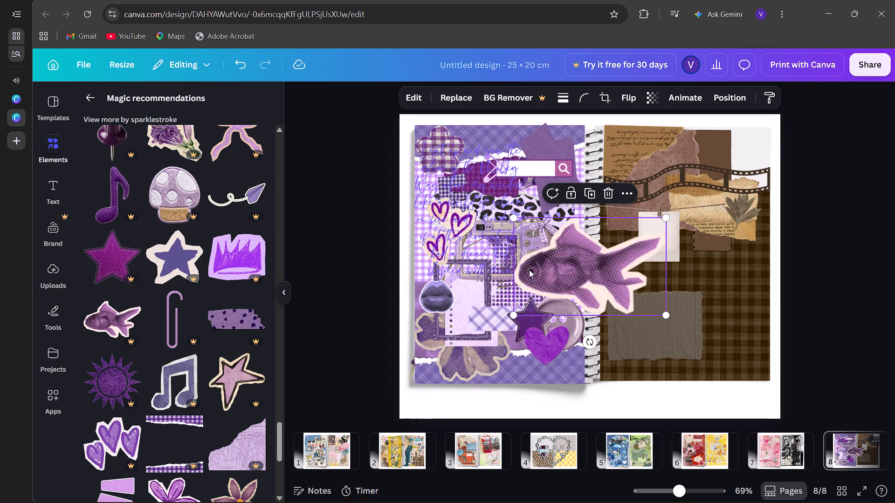
left_click_drag(512, 315, 589, 258)
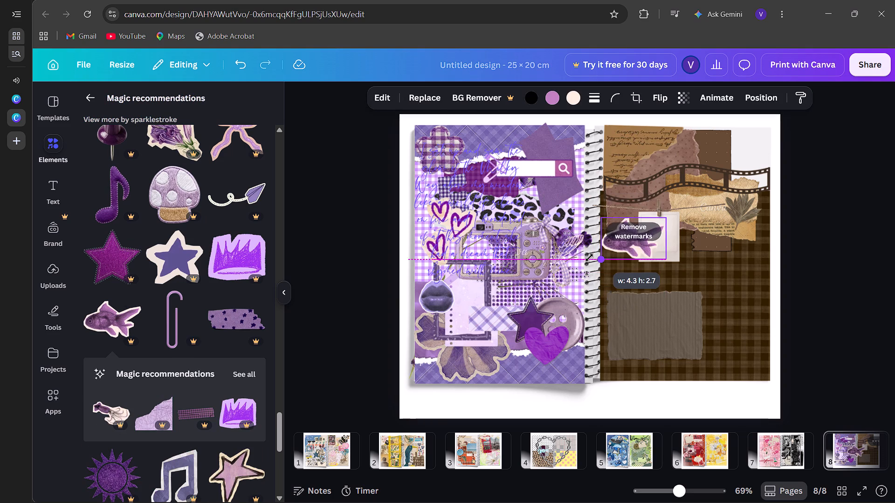
left_click_drag(589, 258, 589, 258)
left_click_drag(630, 239, 640, 245)
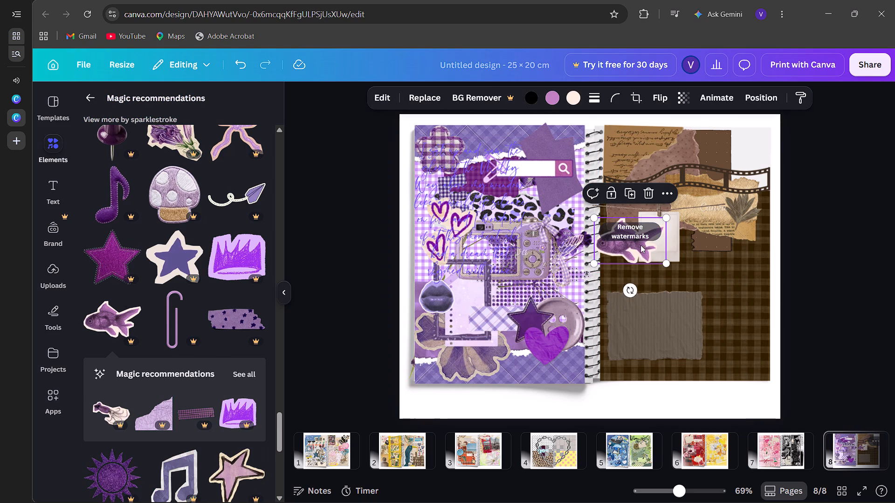
left_click_drag(640, 245, 626, 249)
left_click_drag(626, 249, 558, 311)
left_click_drag(527, 325, 544, 310)
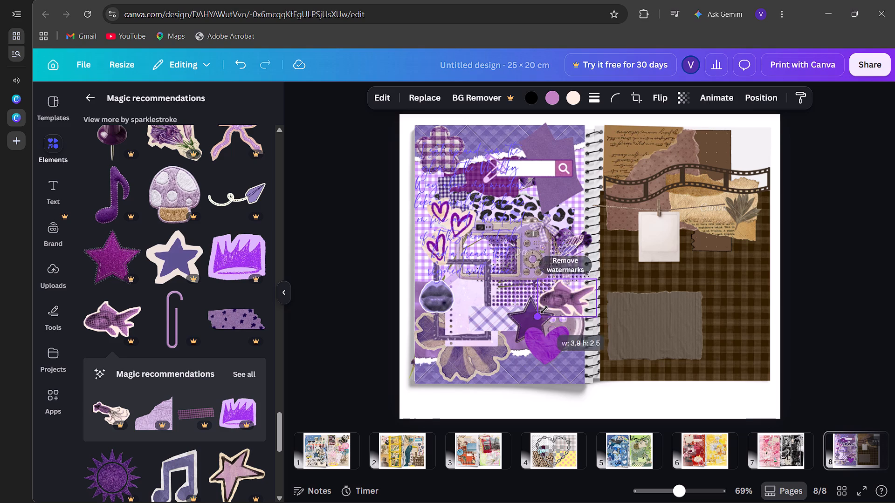
left_click_drag(544, 310, 544, 310)
left_click_drag(562, 304, 446, 313)
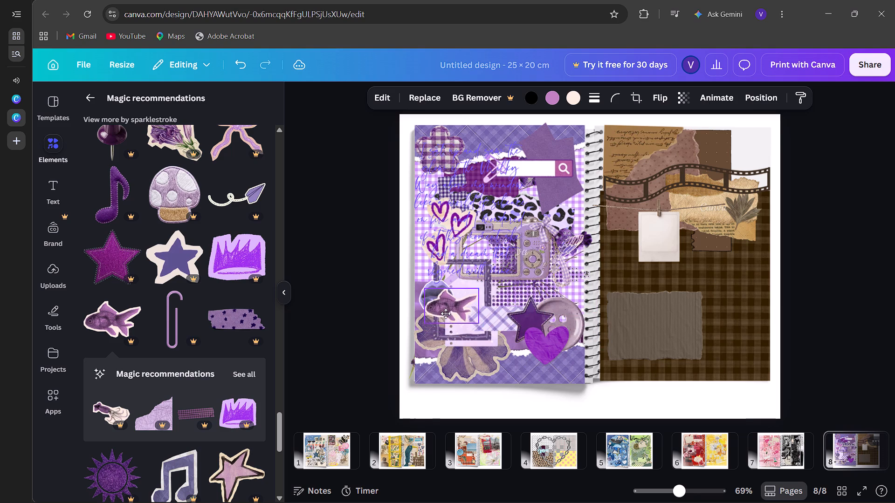
left_click_drag(446, 313, 455, 319)
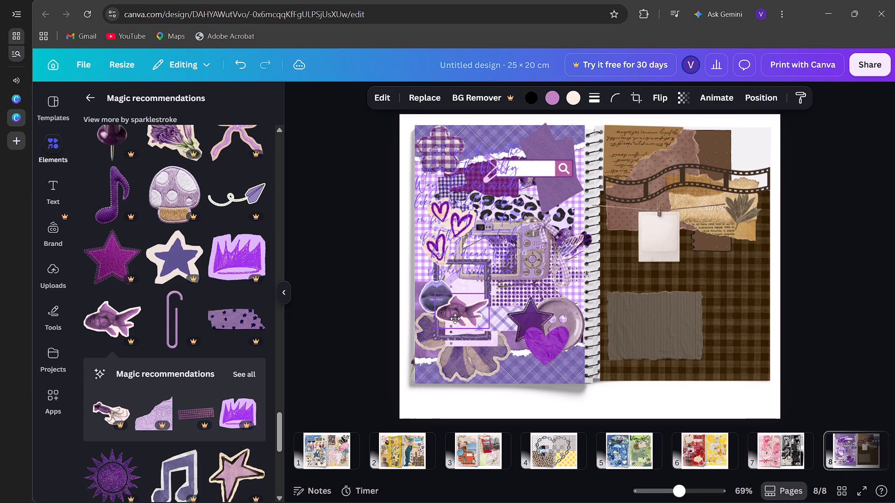
left_click_drag(455, 319, 454, 321)
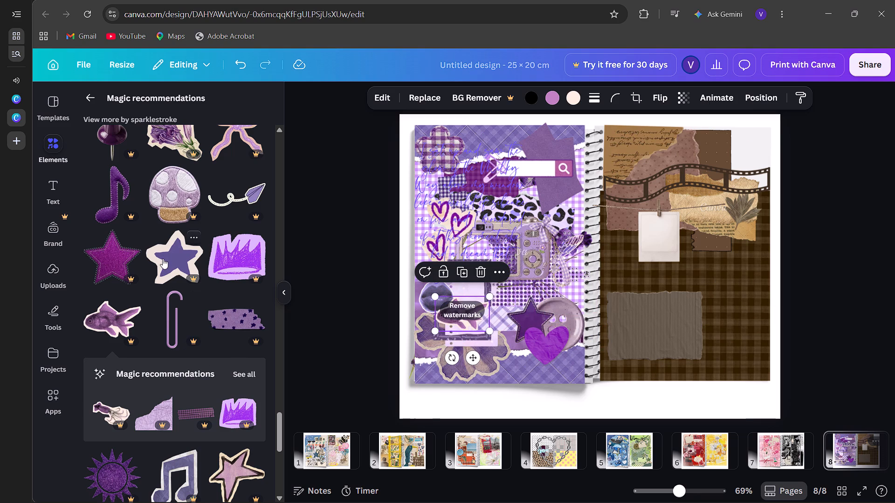
Delete the purple handwritten script overlay from the left page.
left_click(492, 236)
key("BackSpace")
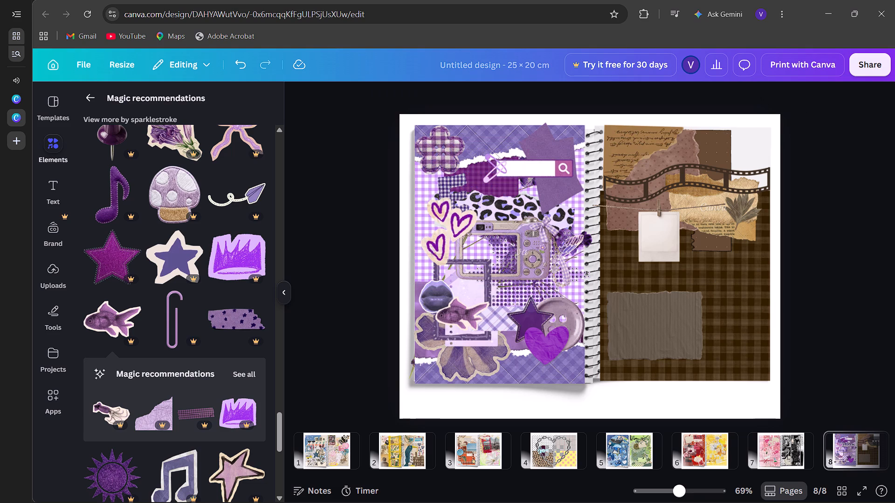
Add the orange oak leaf from the brown scrapbook graphics, shrink it, and place it in the right page's upper outer corner.
left_click(87, 94)
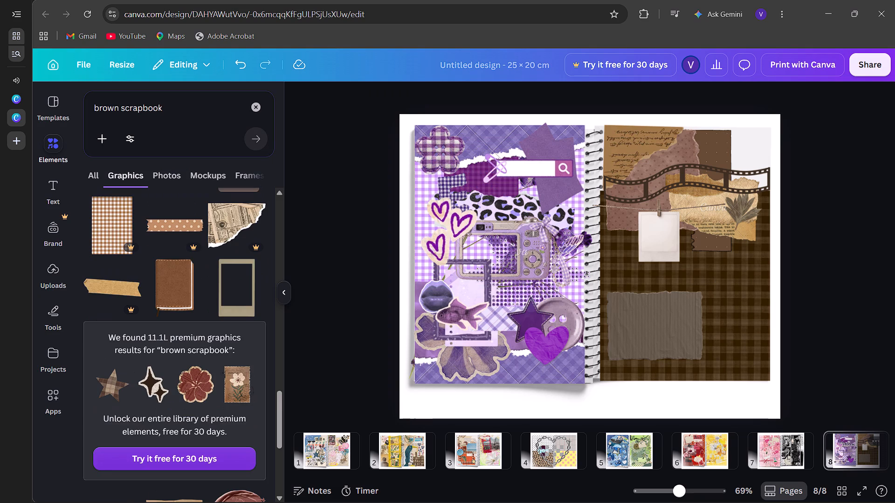
scroll(240, 438, "down", 2)
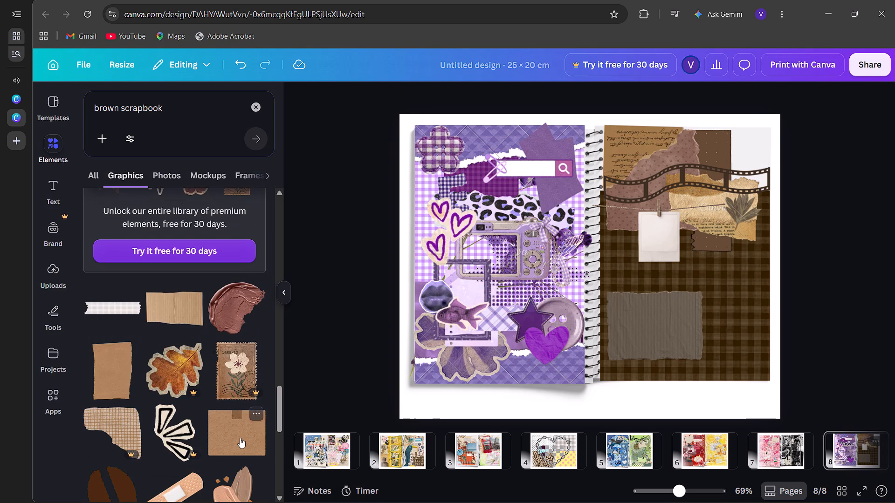
scroll(240, 438, "down", 1)
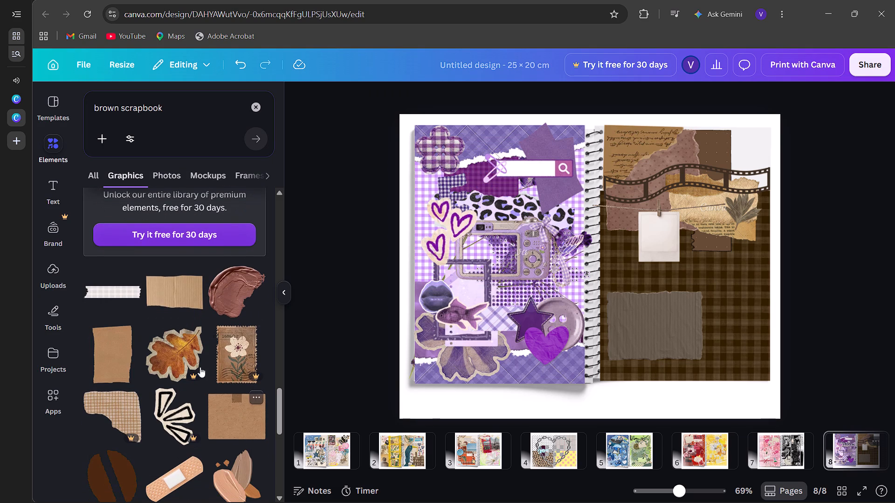
left_click(184, 351)
left_click_drag(463, 389, 643, 231)
left_click_drag(675, 189, 728, 170)
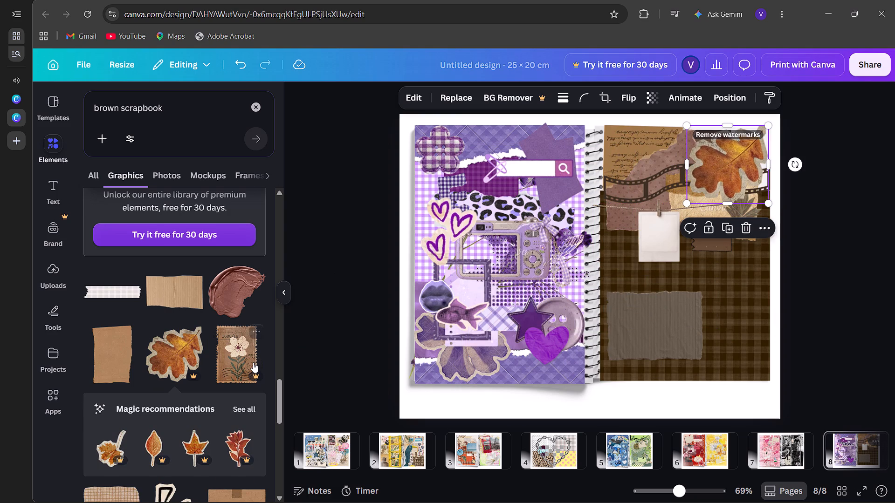
Bring the torn paper with the dried plant forward so it overlaps the oak leaf.
scroll(253, 362, "down", 1)
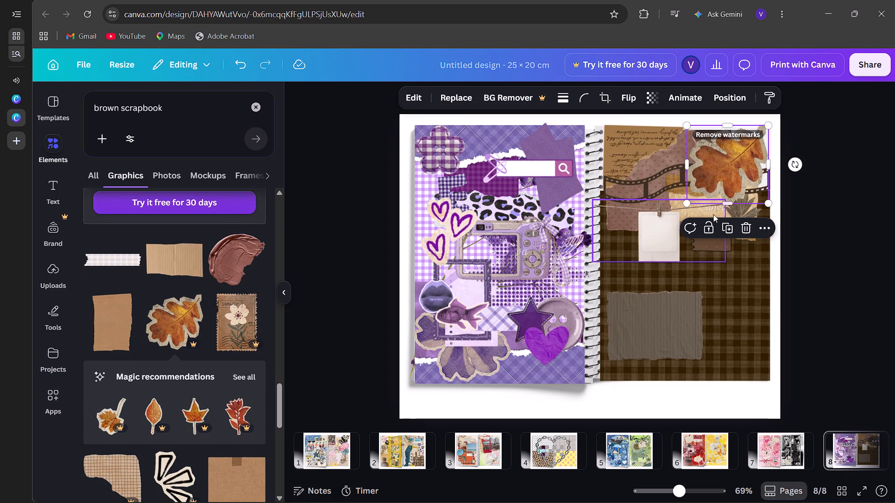
left_click(747, 208)
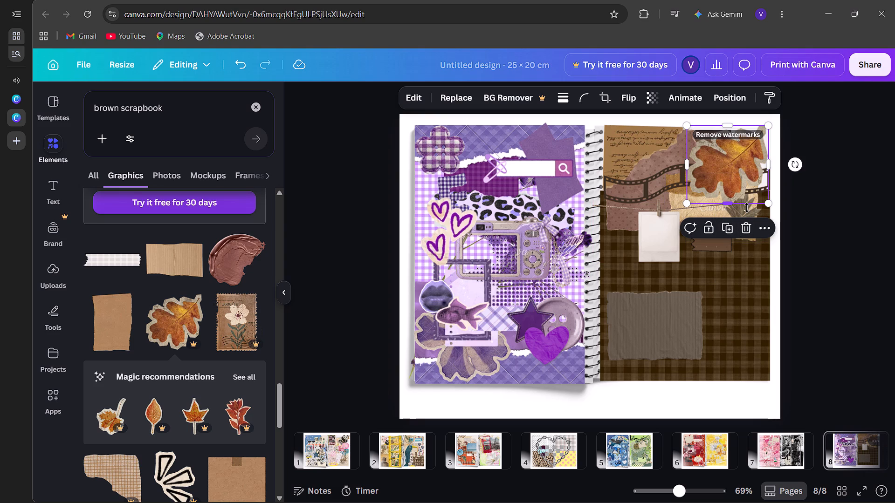
left_click(744, 211)
left_click(716, 95)
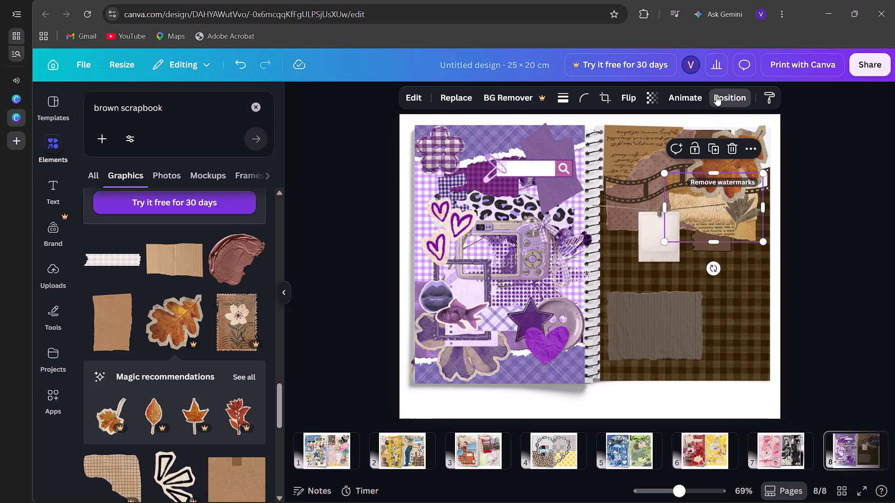
left_click(169, 154)
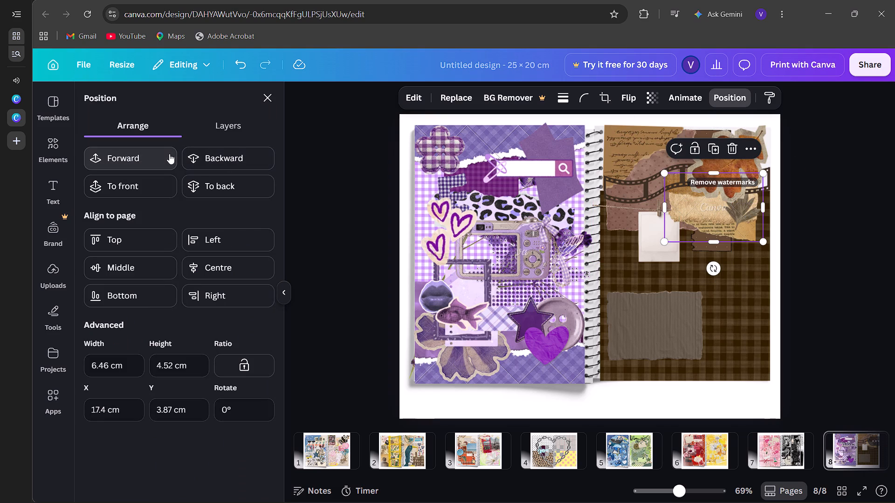
left_click(169, 154)
left_click(169, 154)
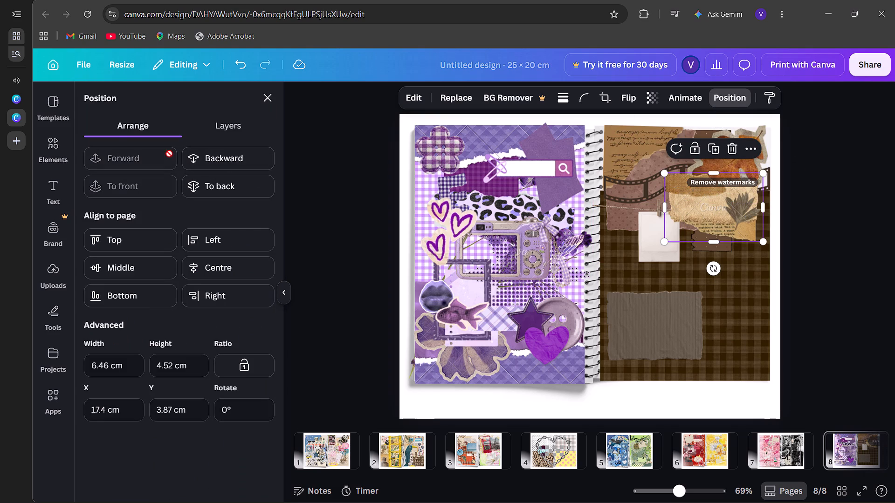
left_click(268, 102)
Add the bandage graphic, shrink it, and place it over the upper outer corner of the grey-brown crinkled paper.
scroll(206, 389, "down", 3)
scroll(206, 389, "up", 1)
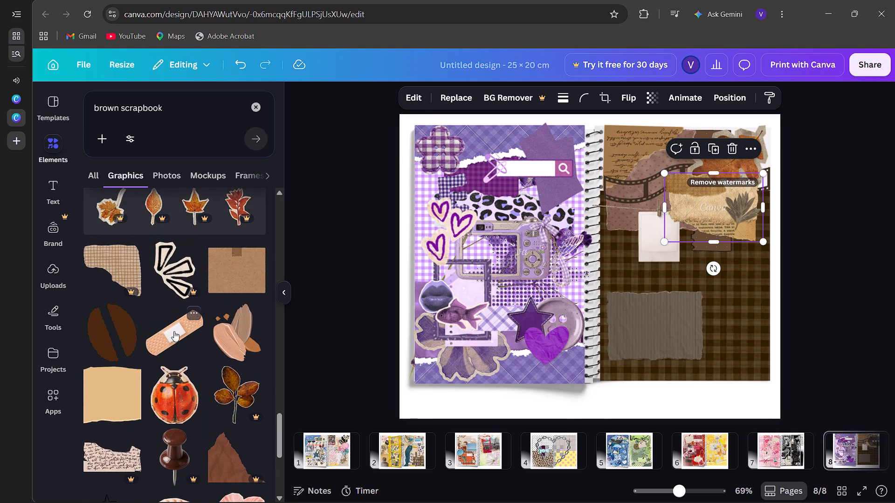
left_click(172, 330)
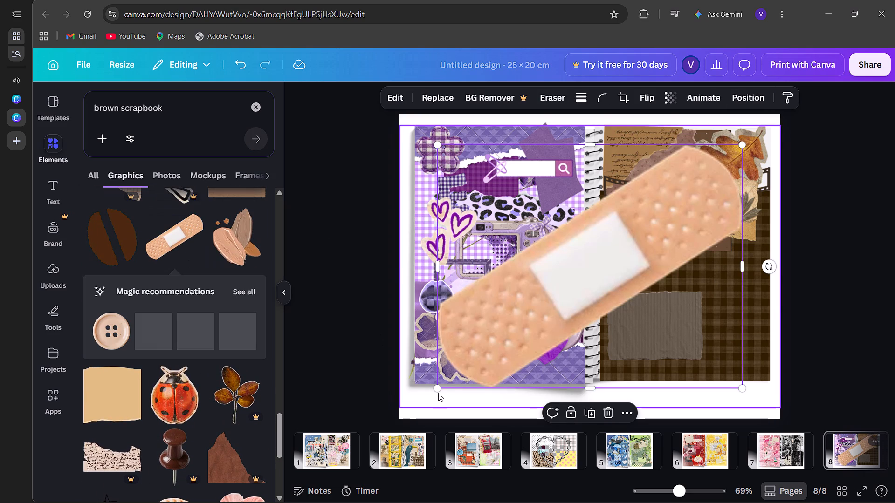
left_click_drag(439, 390, 679, 145)
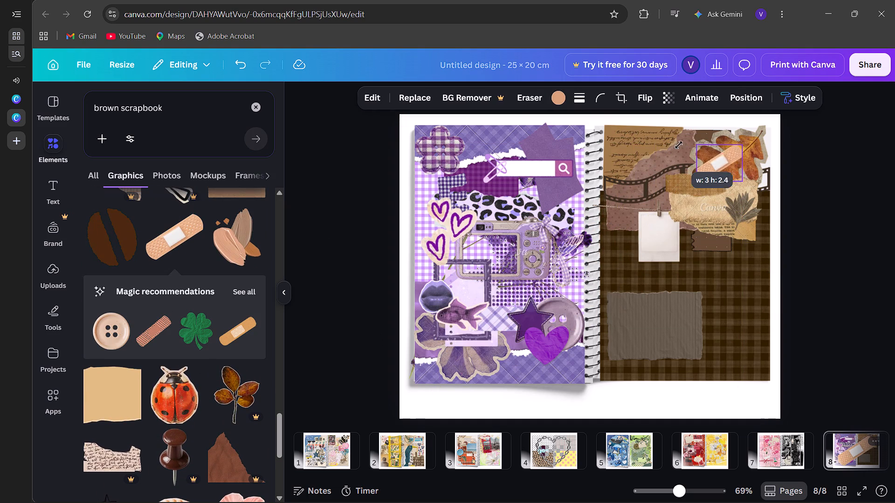
left_click_drag(679, 145, 673, 169)
left_click_drag(723, 166, 710, 305)
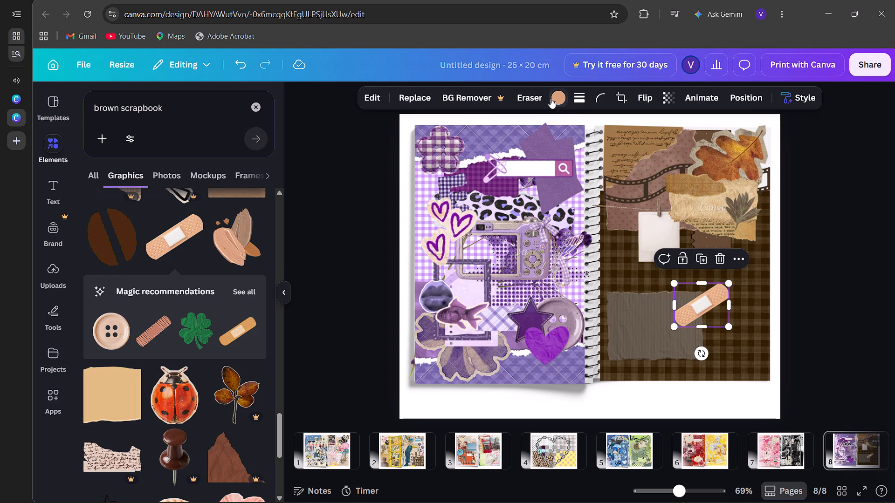
Try two of the plaid's browns on the bandage and settle on the reddish brown from the leopard print's photo colours.
left_click(549, 98)
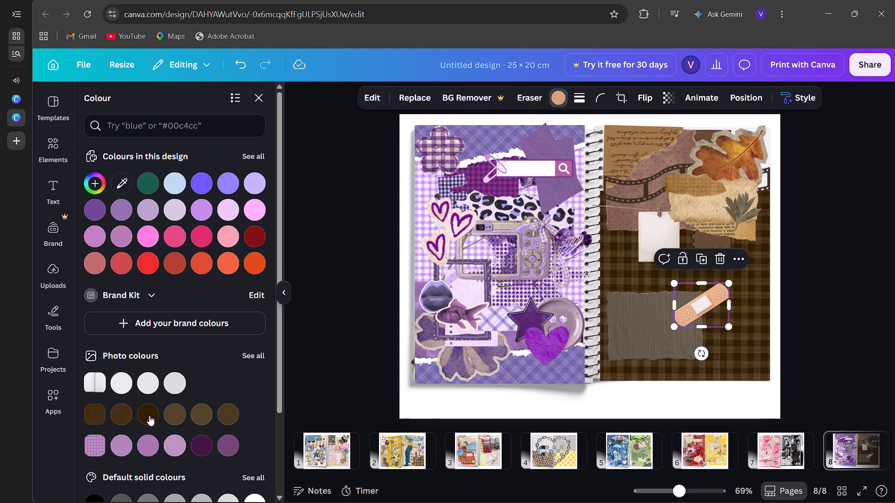
left_click(144, 414)
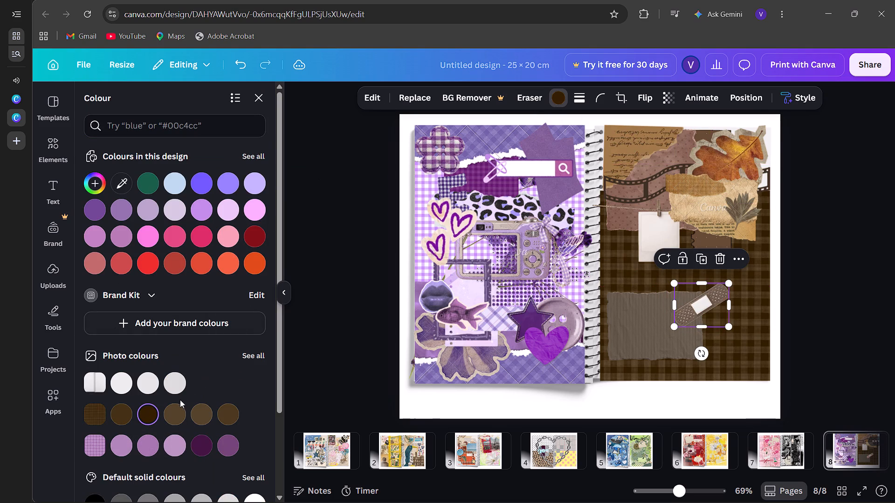
left_click(230, 416)
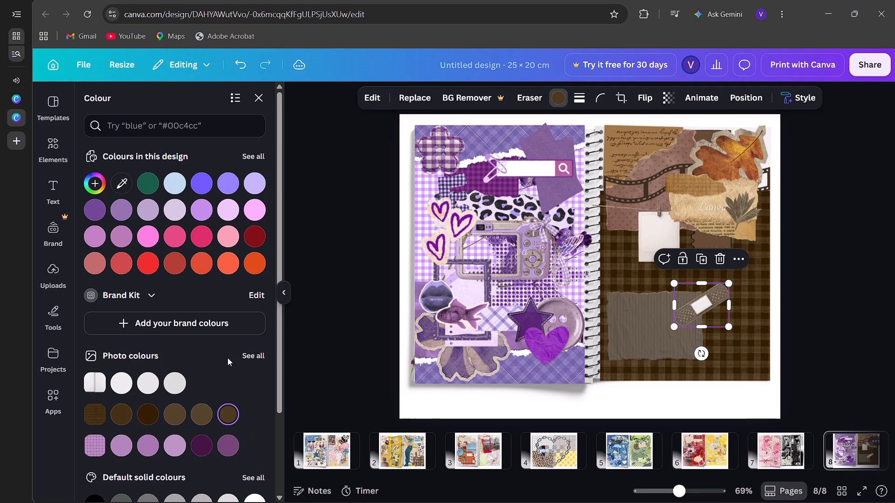
left_click(260, 350)
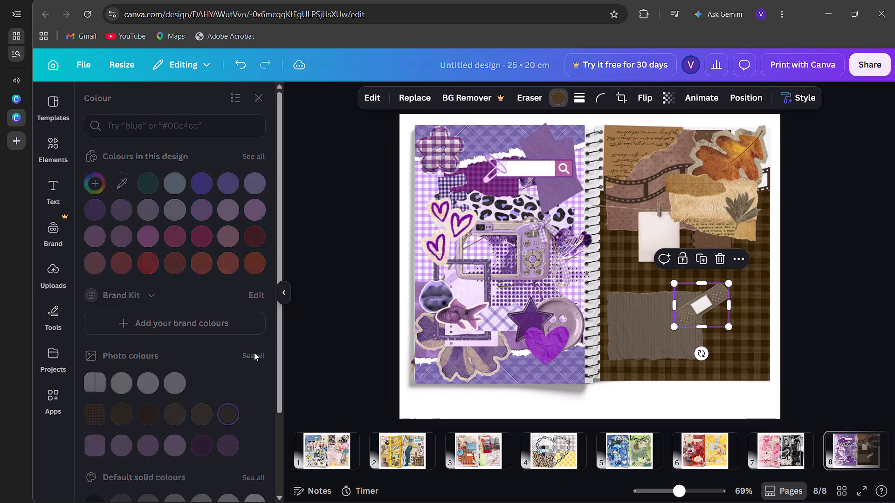
scroll(204, 302, "down", 1)
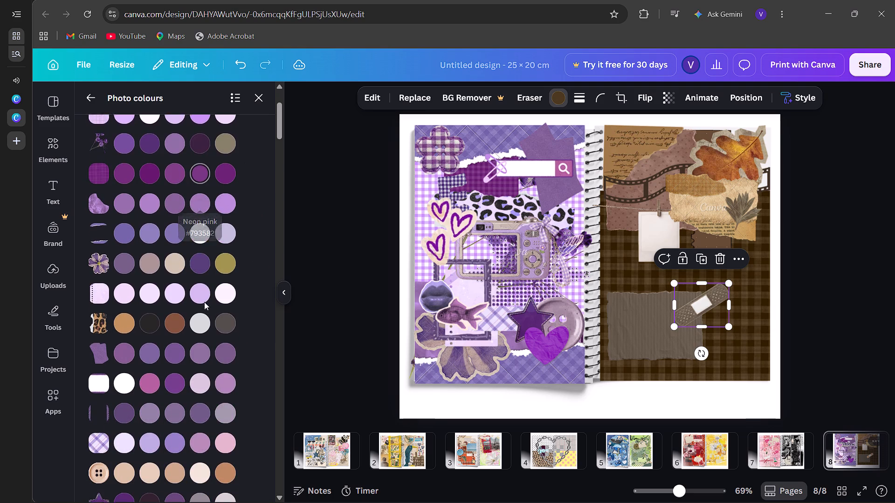
scroll(204, 302, "down", 2)
left_click(173, 294)
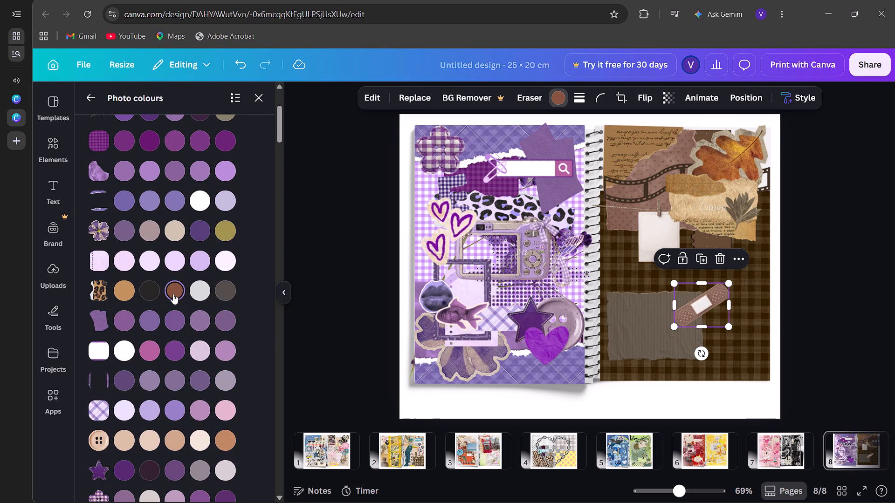
Recolour the crinkled paper beneath the bandage with the same reddish brown from the leopard print's photo colours.
left_click(625, 340)
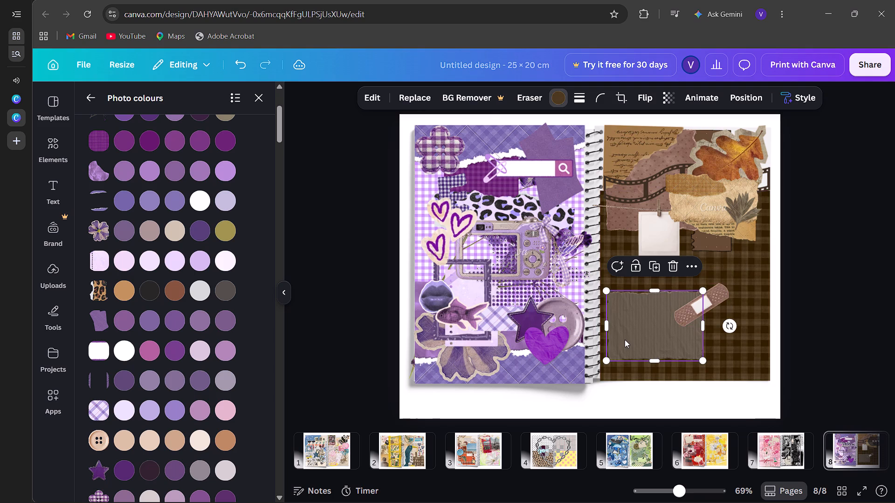
left_click(174, 289)
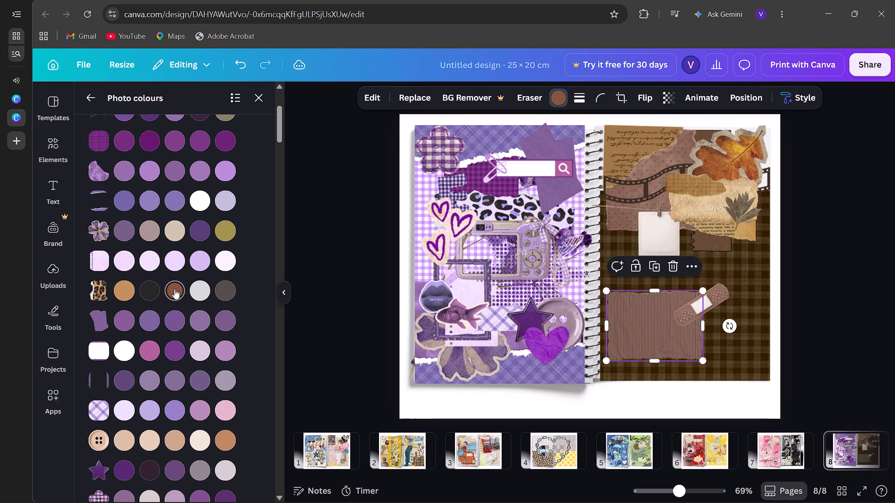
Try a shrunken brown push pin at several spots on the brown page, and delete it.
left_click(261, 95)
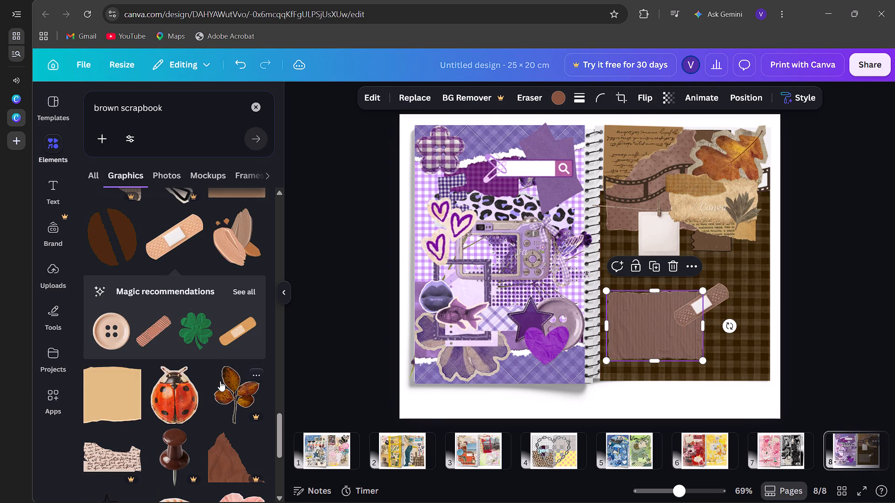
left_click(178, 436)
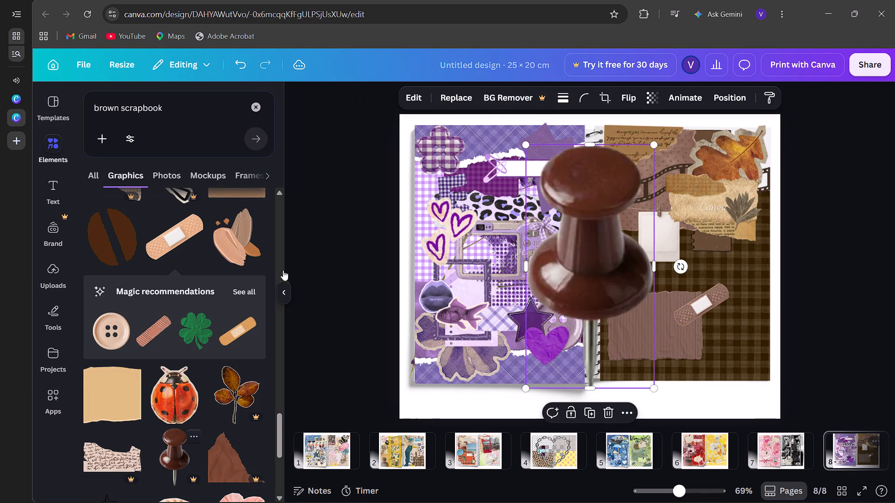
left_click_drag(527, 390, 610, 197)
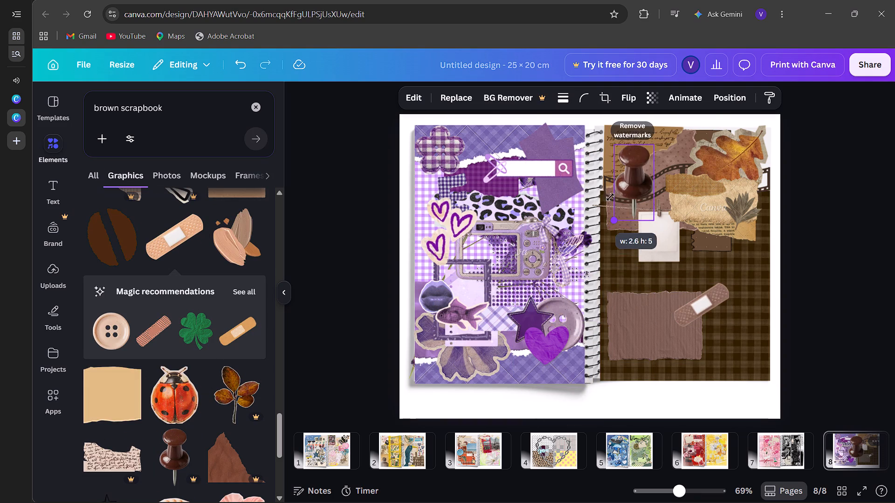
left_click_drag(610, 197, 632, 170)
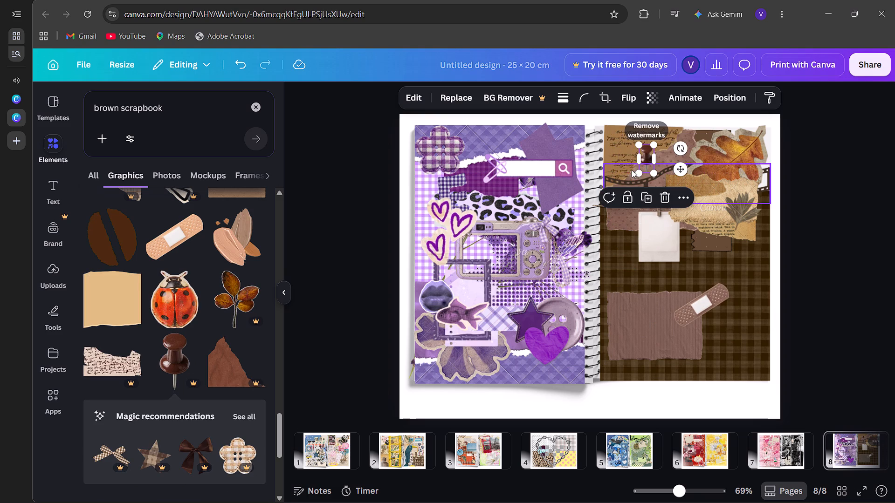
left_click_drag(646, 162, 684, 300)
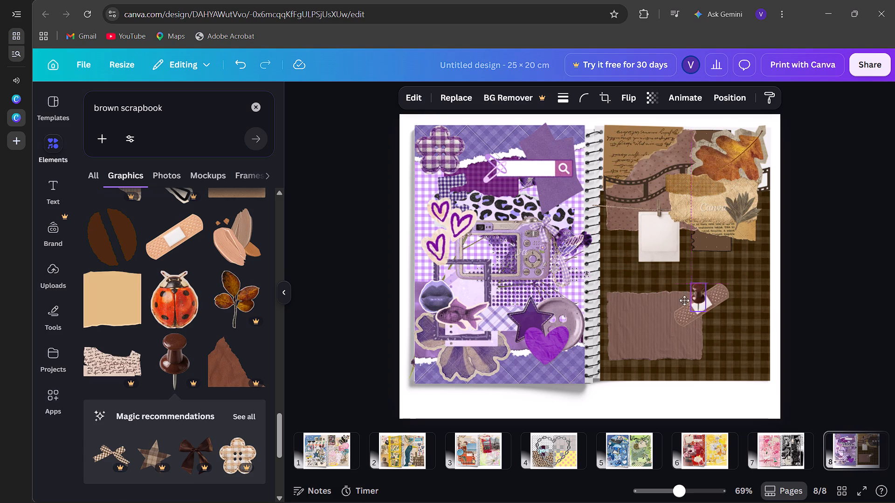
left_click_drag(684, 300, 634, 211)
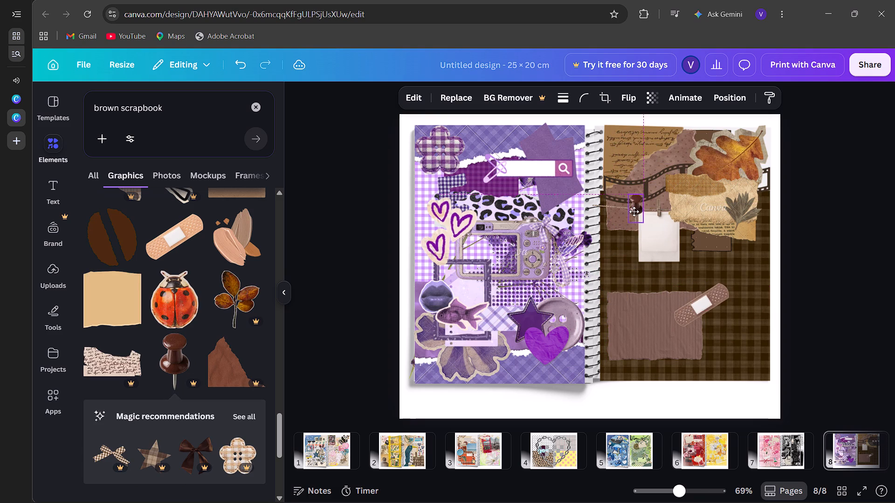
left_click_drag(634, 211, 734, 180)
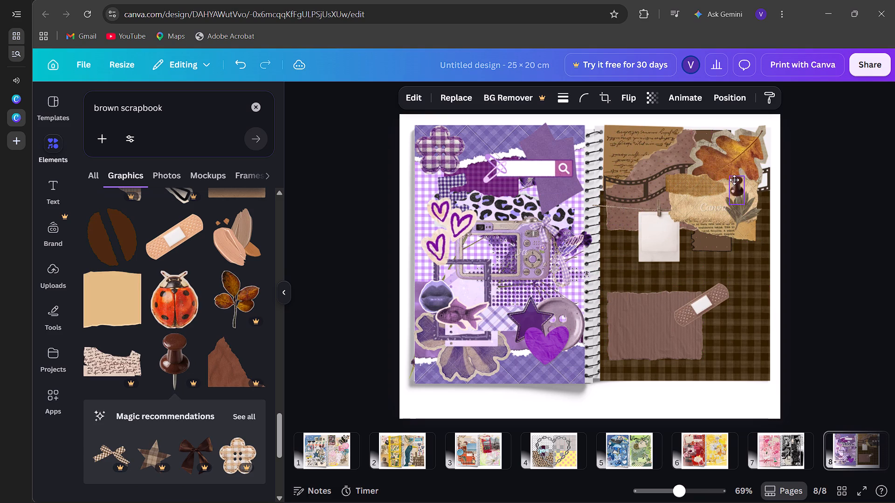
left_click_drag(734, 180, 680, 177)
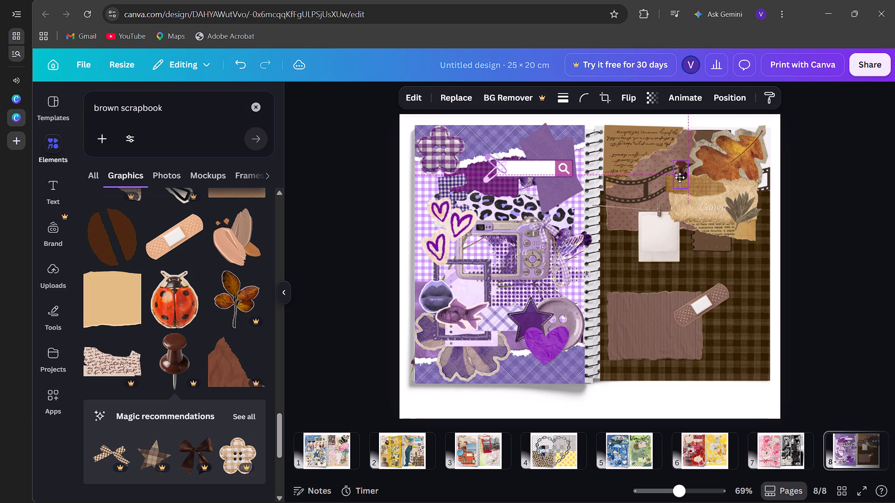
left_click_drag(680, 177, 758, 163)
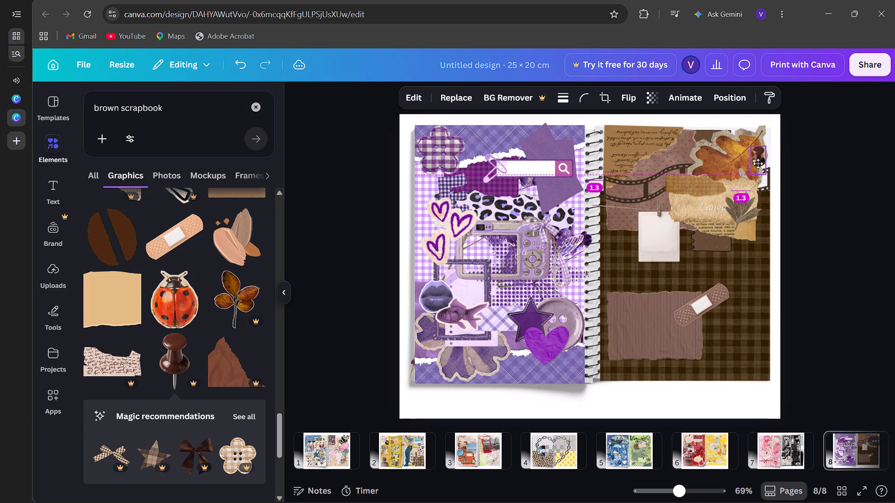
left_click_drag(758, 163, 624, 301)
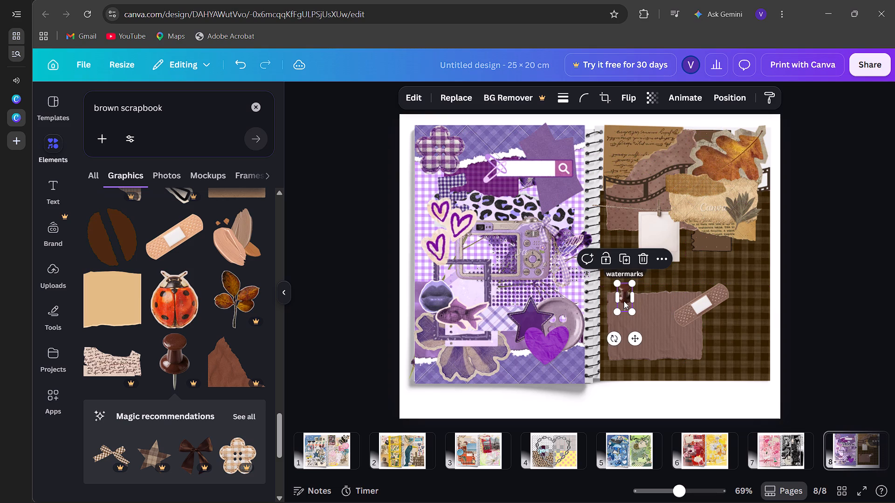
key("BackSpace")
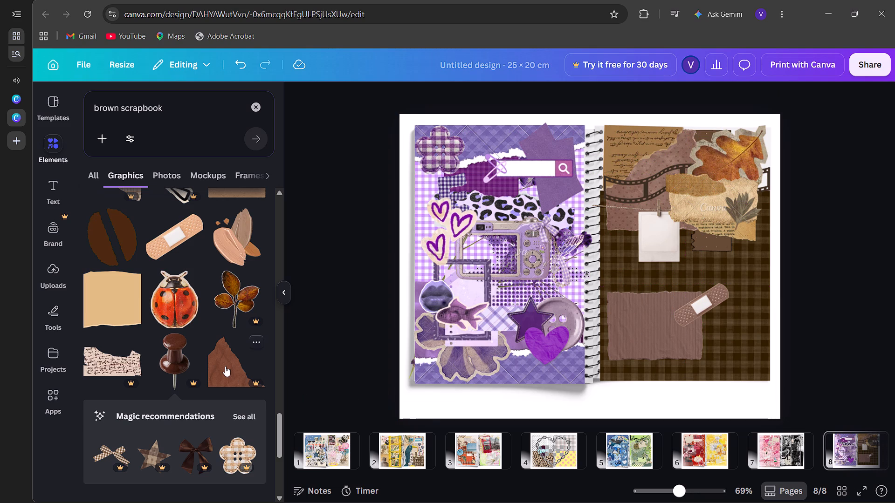
Add the reddish-brown torn paper, shrink it to about 7.4 cm wide, and place it in the brown page's lower inner corner.
left_click(225, 366)
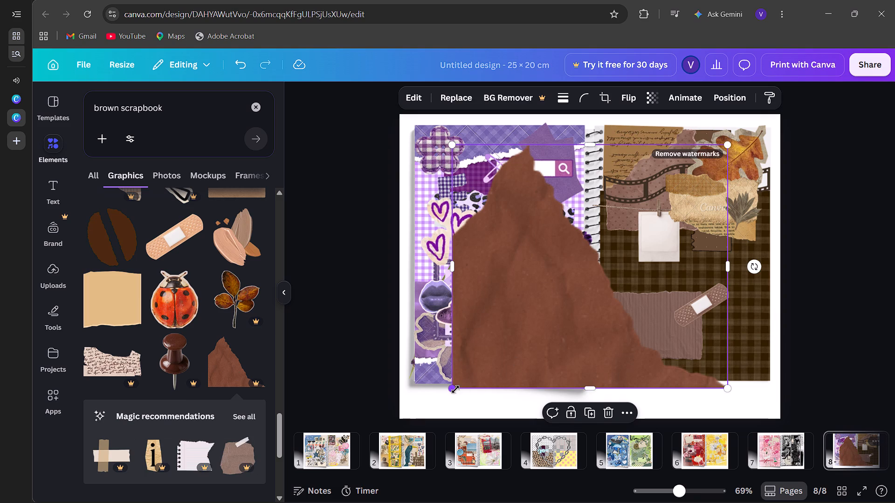
left_click_drag(455, 389, 575, 321)
left_click_drag(627, 275, 693, 319)
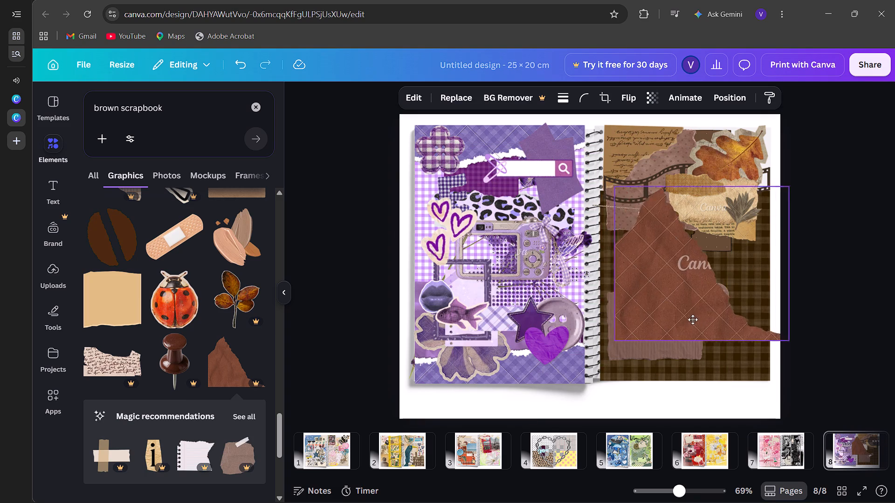
left_click_drag(693, 319, 671, 359)
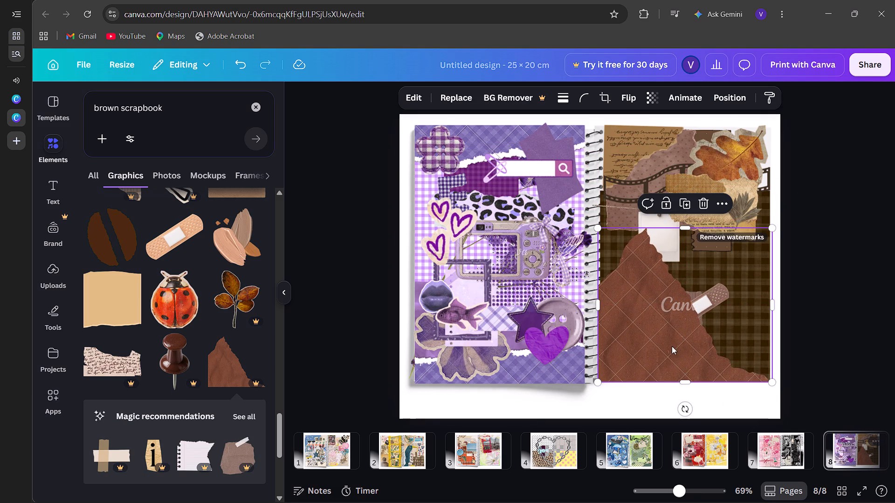
left_click_drag(598, 381, 656, 320)
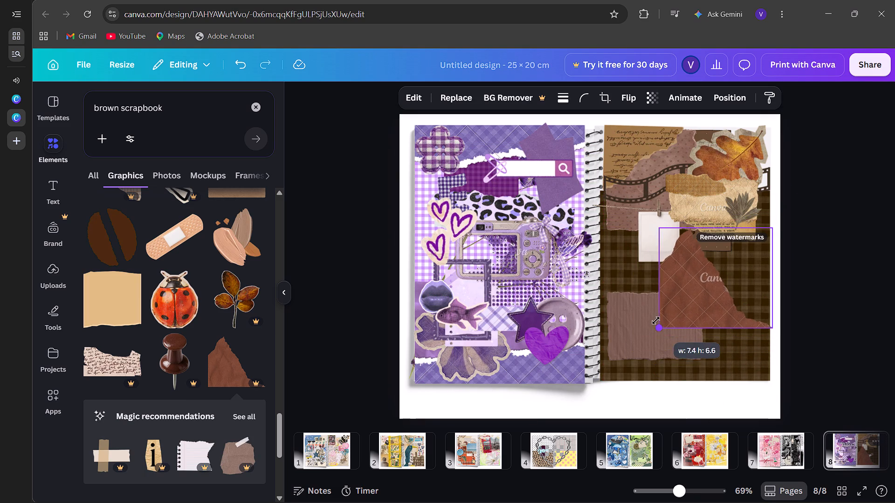
left_click_drag(656, 320, 657, 320)
left_click(636, 357)
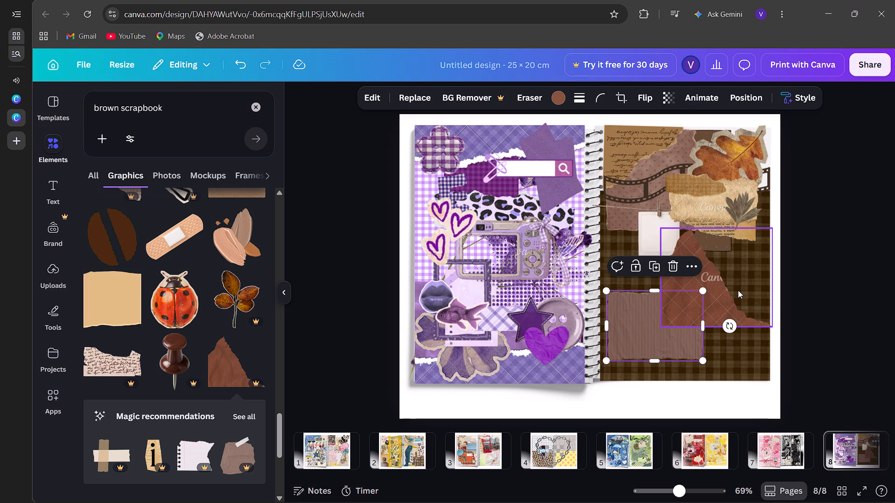
left_click(738, 290)
left_click(756, 252)
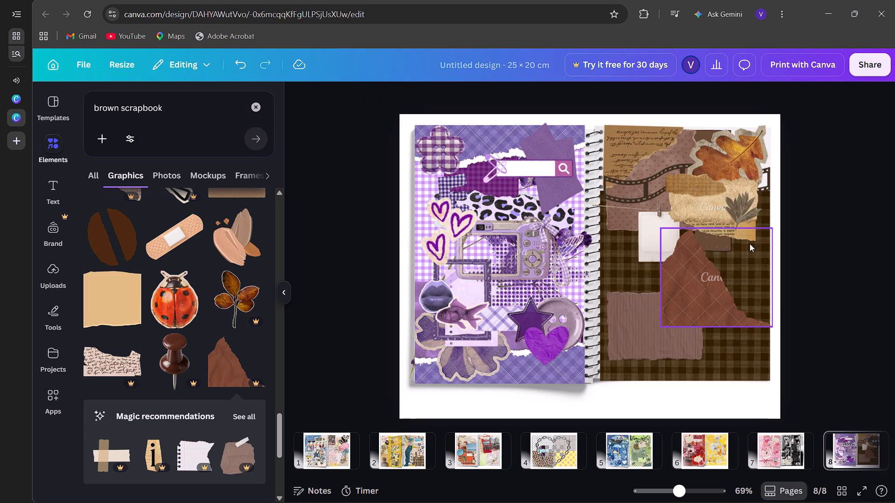
left_click_drag(724, 279, 661, 334)
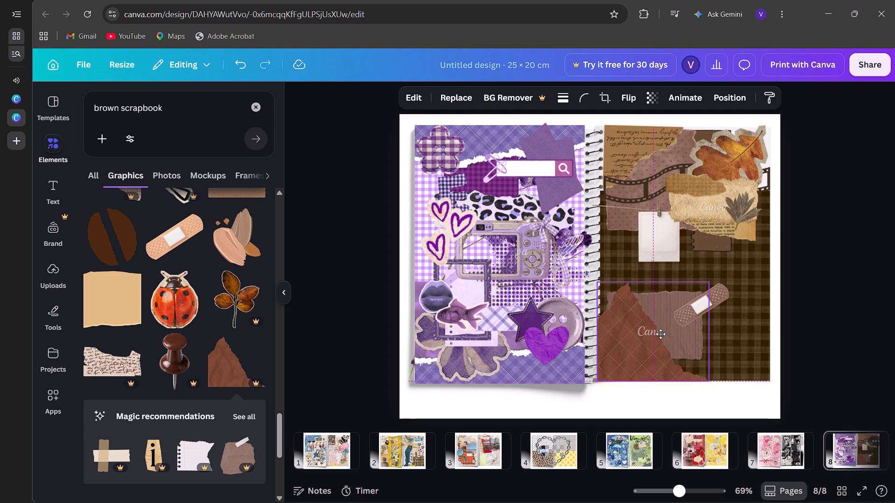
left_click_drag(661, 334, 661, 333)
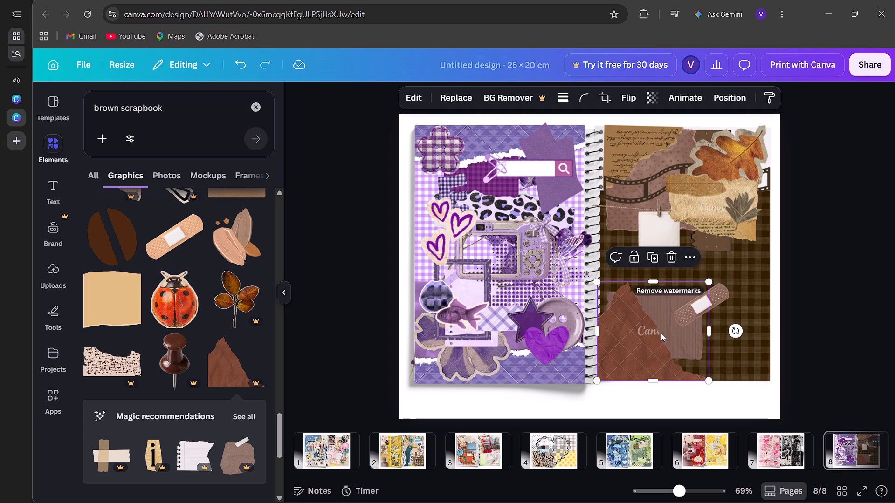
Add the taped grey-brown paper, shrink it to about 5.7 by 6.1 cm, and place it at the brown page's outer edge below the dried plant.
left_click(229, 444)
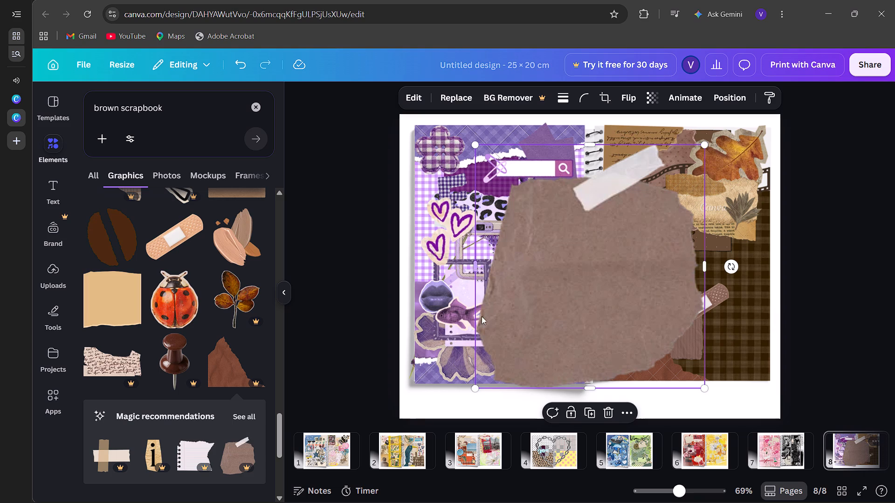
left_click_drag(475, 388, 605, 226)
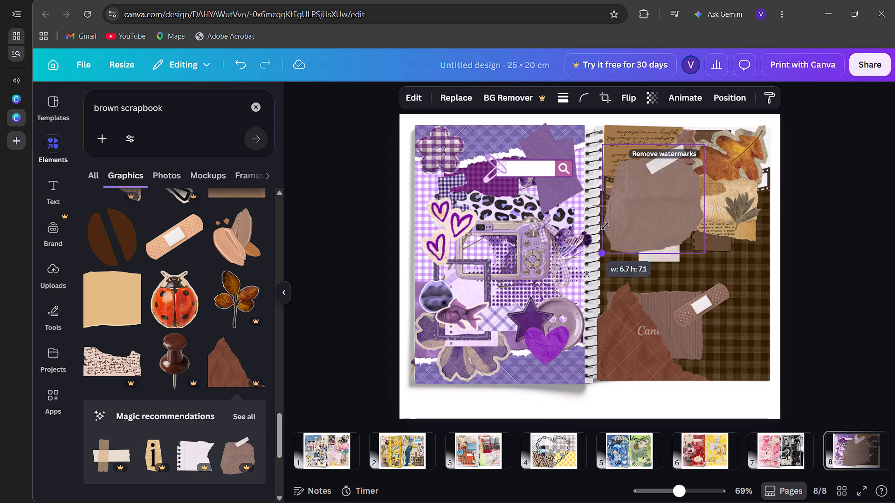
left_click_drag(605, 226, 613, 233)
left_click_drag(643, 188, 703, 274)
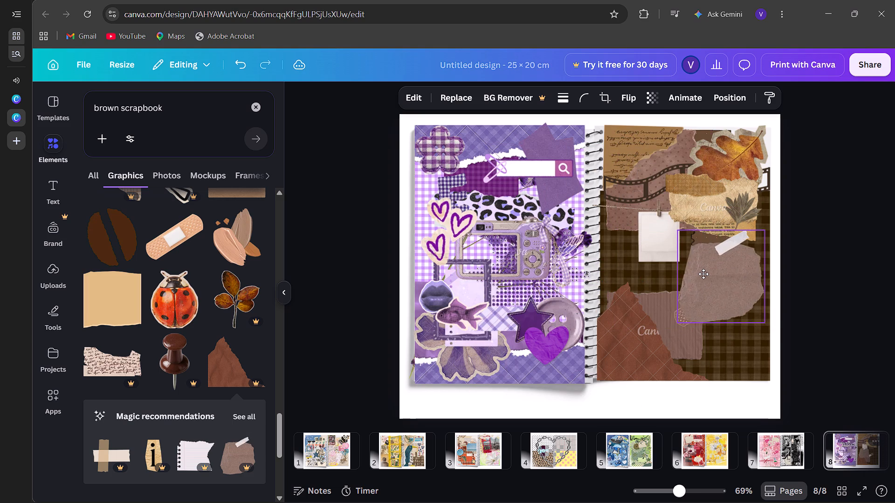
left_click_drag(703, 274, 713, 273)
Send the taped grey-brown paper backward so it sits beneath the bandage and the crinkled paper.
left_click(676, 314)
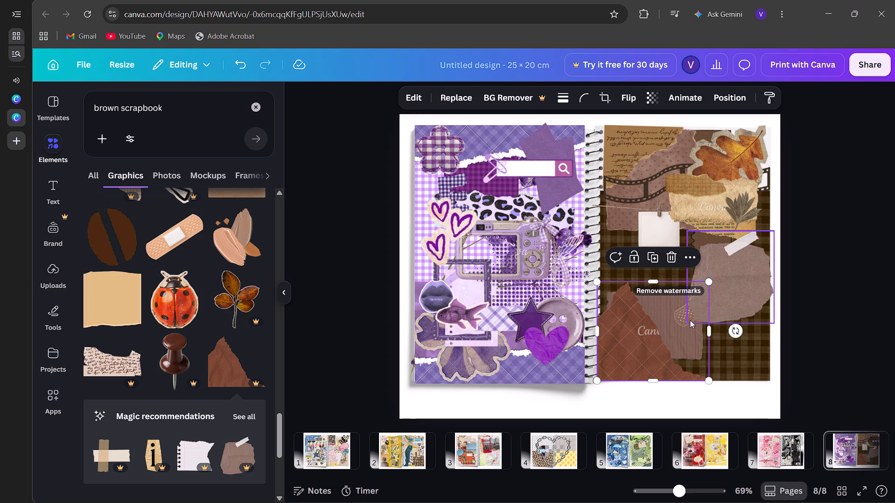
left_click(750, 299)
left_click(728, 97)
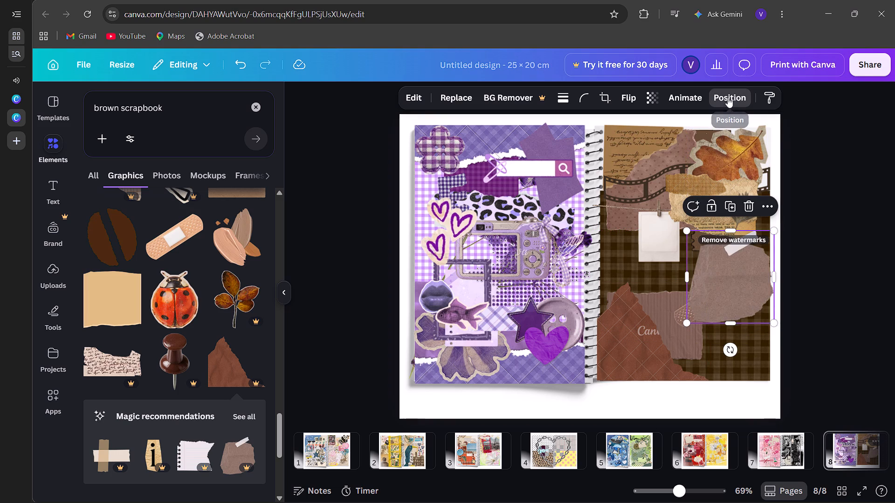
left_click(201, 154)
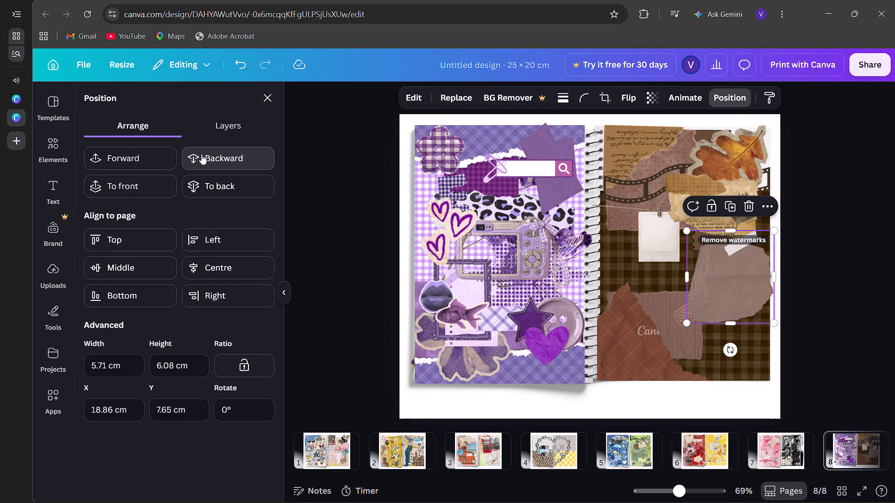
left_click(201, 154)
left_click(201, 154)
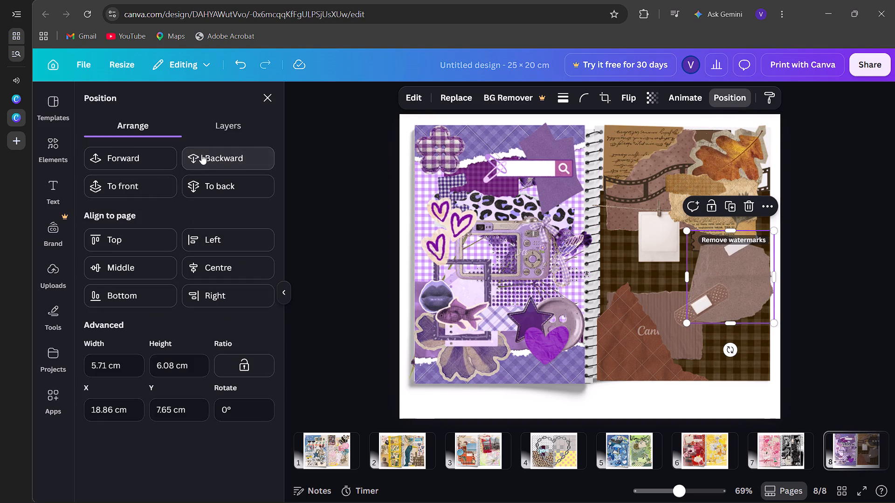
left_click(201, 154)
left_click(201, 154)
left_click(268, 97)
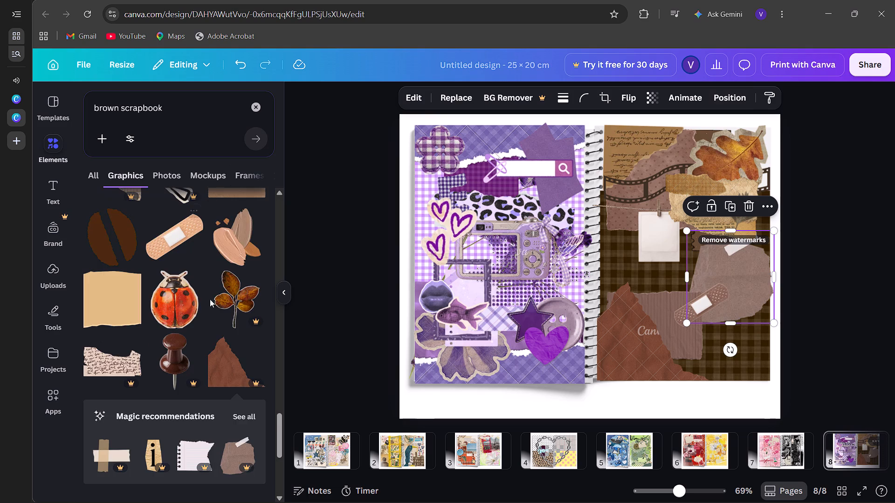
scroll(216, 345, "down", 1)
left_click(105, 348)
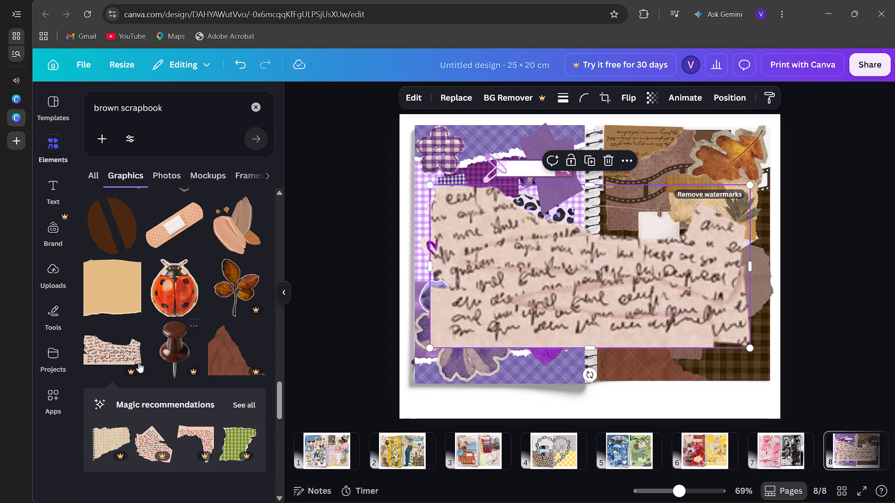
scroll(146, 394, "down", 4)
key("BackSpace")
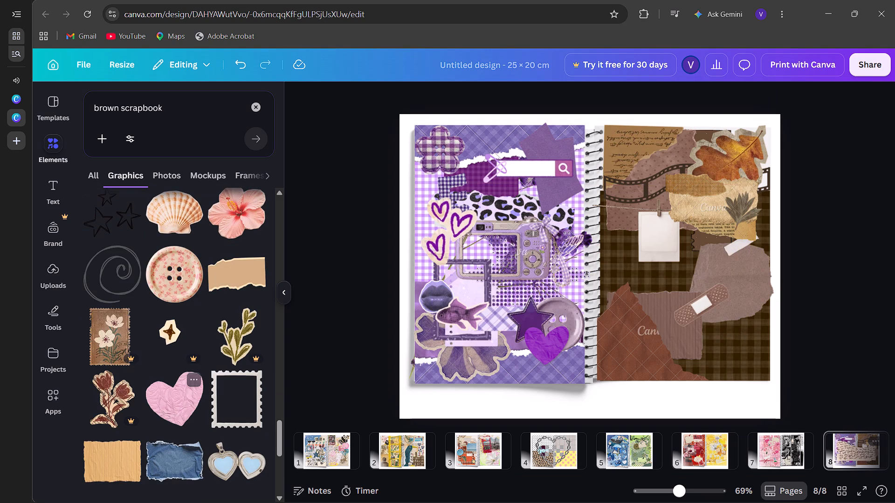
Add the pink floral button, shrink it to about 4.1 cm, and place it over the top of the reddish-brown torn paper.
left_click(168, 285)
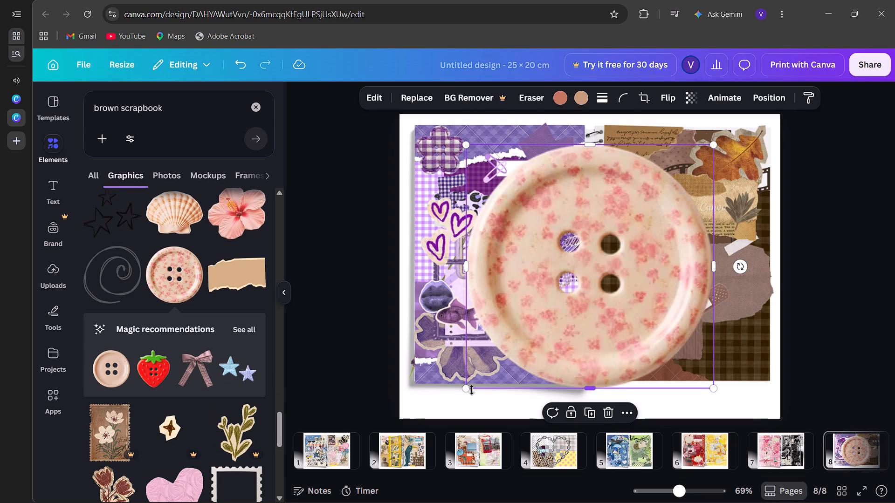
left_click_drag(466, 390, 655, 212)
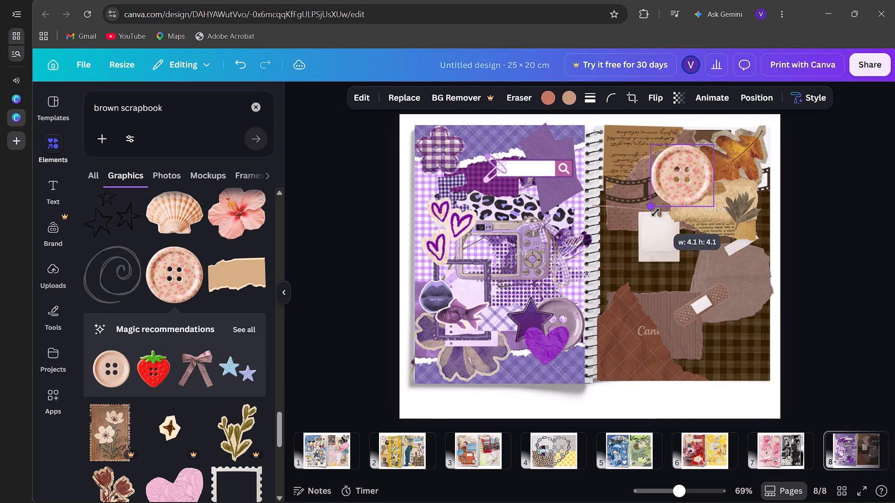
left_click_drag(655, 212, 656, 212)
left_click_drag(682, 177, 730, 211)
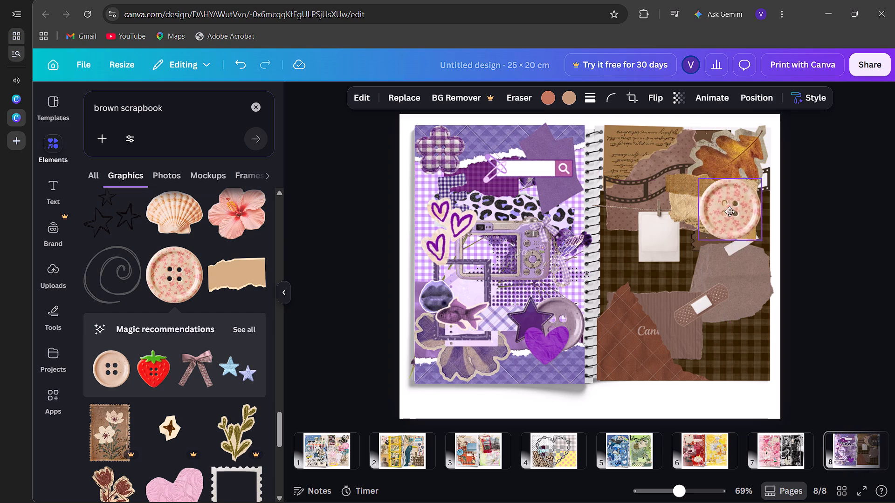
left_click_drag(730, 211, 632, 303)
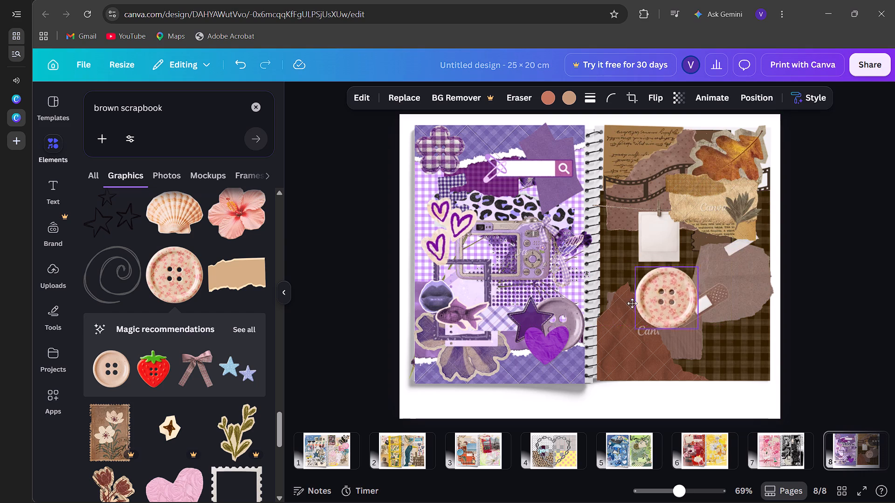
left_click_drag(632, 303, 635, 296)
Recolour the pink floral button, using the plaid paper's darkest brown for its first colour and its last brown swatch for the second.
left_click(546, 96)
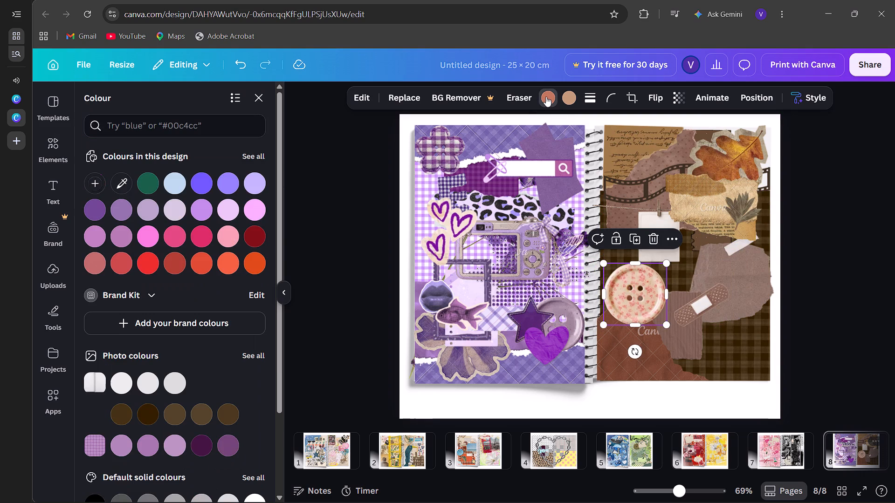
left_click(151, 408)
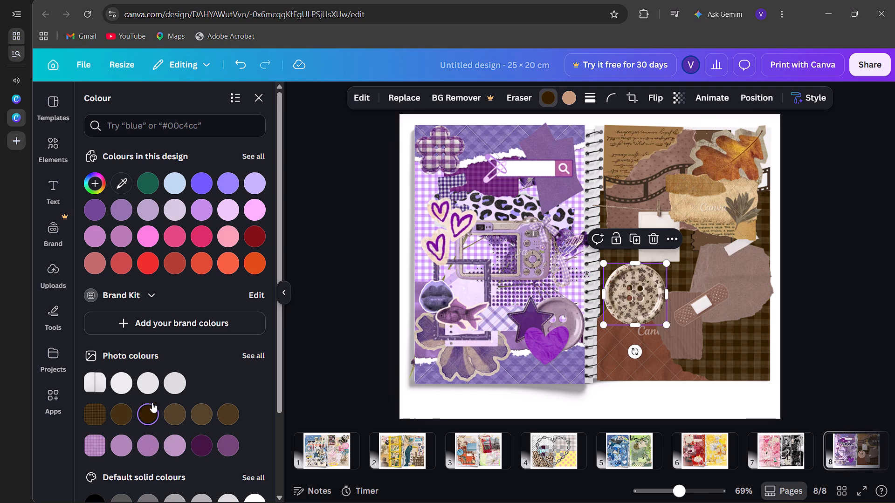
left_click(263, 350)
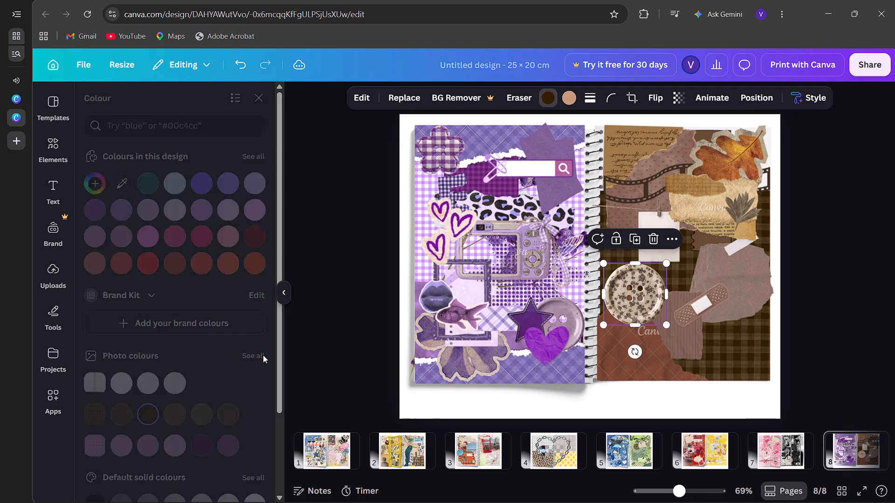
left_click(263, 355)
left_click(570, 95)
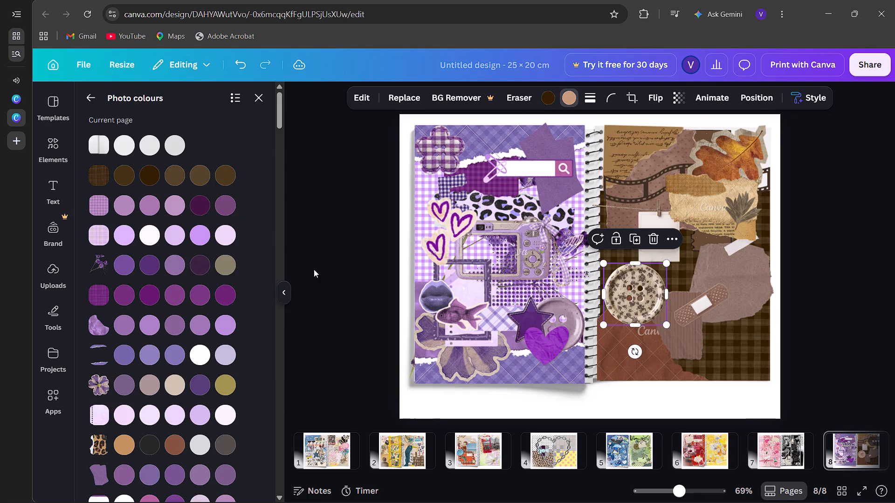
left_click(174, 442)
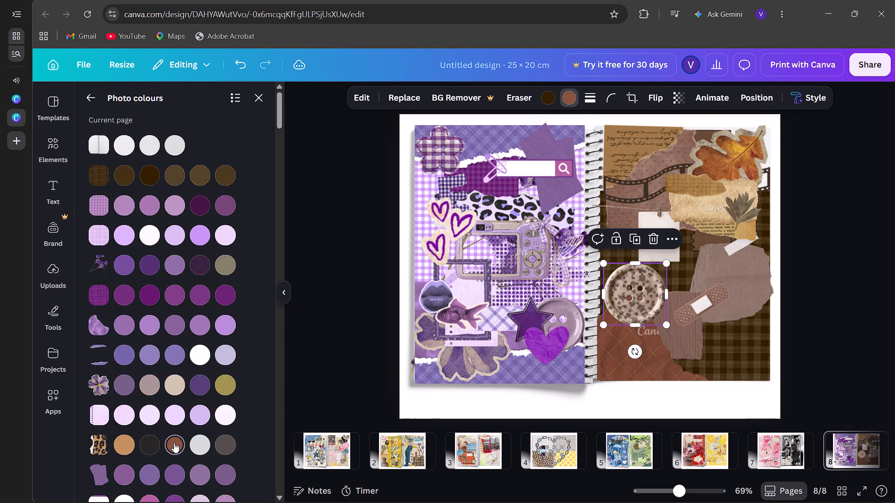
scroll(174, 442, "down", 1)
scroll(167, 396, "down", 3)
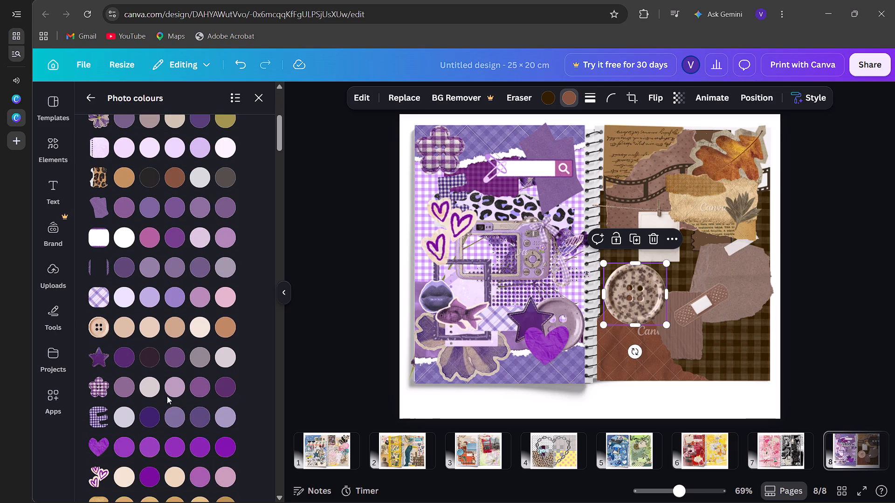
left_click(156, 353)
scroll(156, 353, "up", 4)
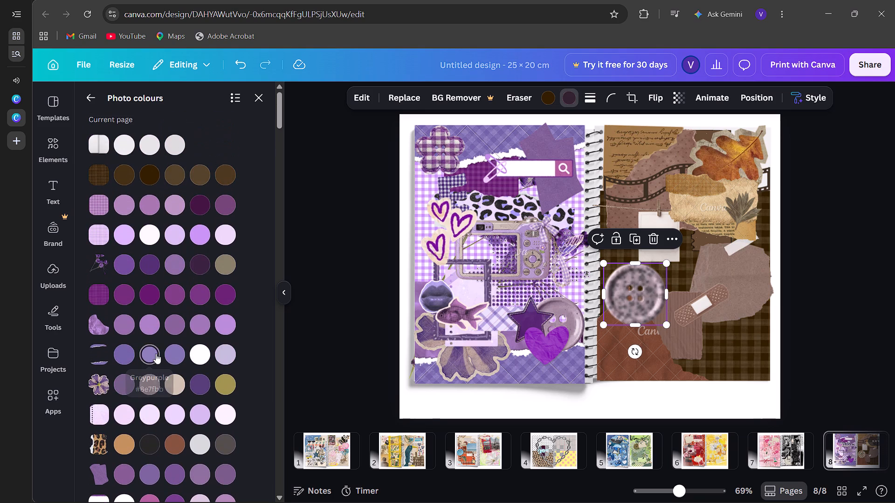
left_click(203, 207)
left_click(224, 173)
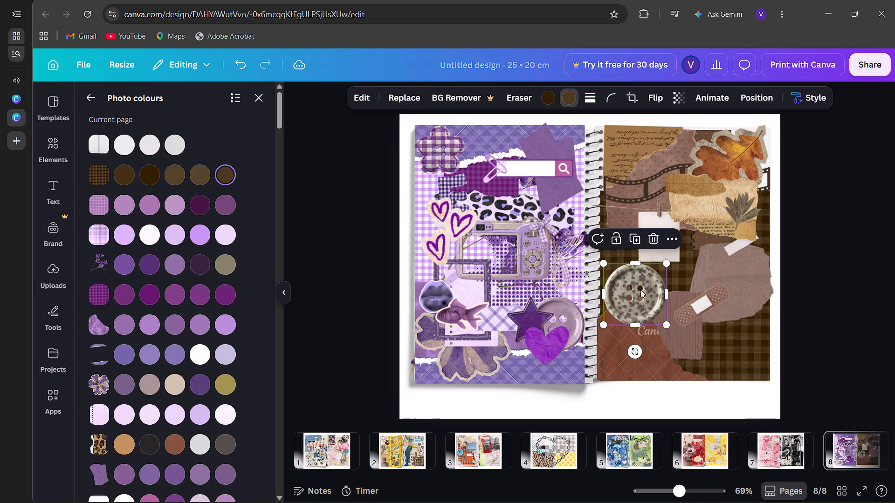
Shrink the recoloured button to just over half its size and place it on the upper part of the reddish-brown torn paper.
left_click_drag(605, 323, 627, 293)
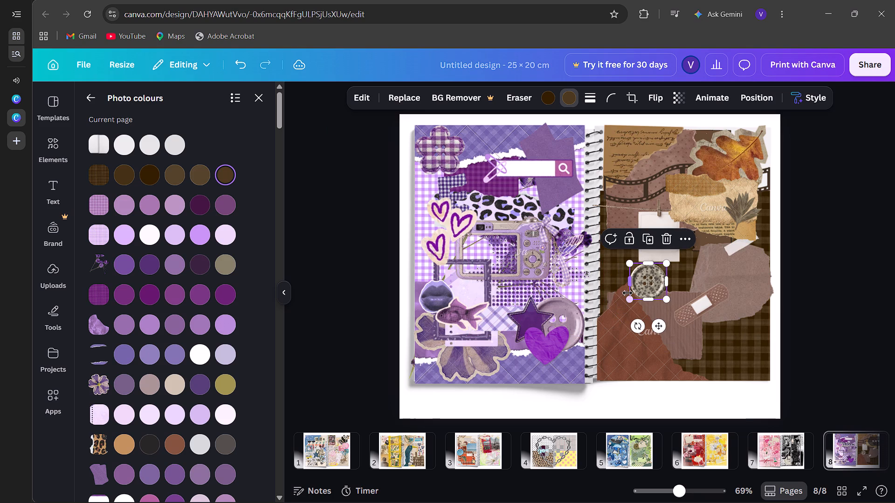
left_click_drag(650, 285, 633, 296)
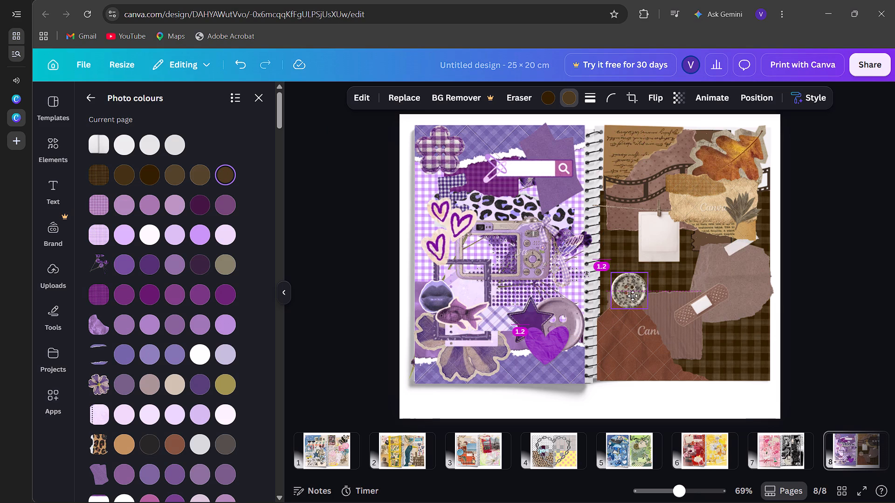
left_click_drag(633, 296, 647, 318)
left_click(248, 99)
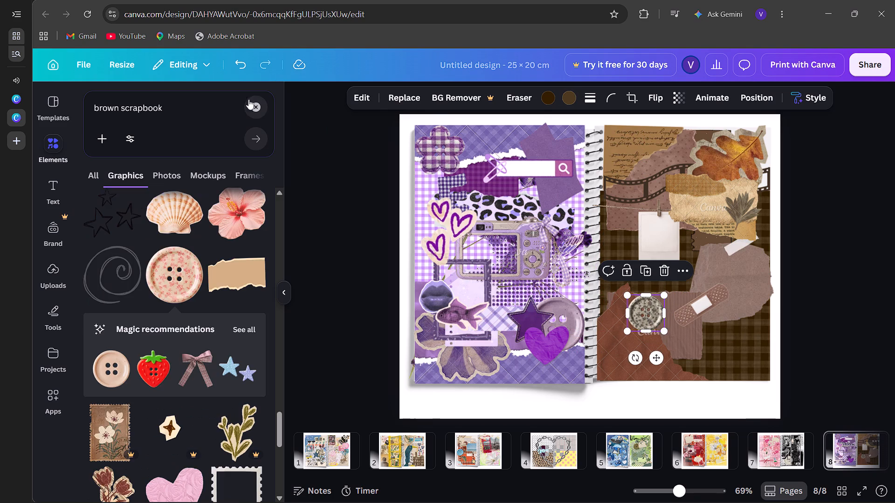
Add the brown postage stamp with white flowers, shrink it, and place it in the brown page's lower outer corner.
scroll(165, 395, "down", 2)
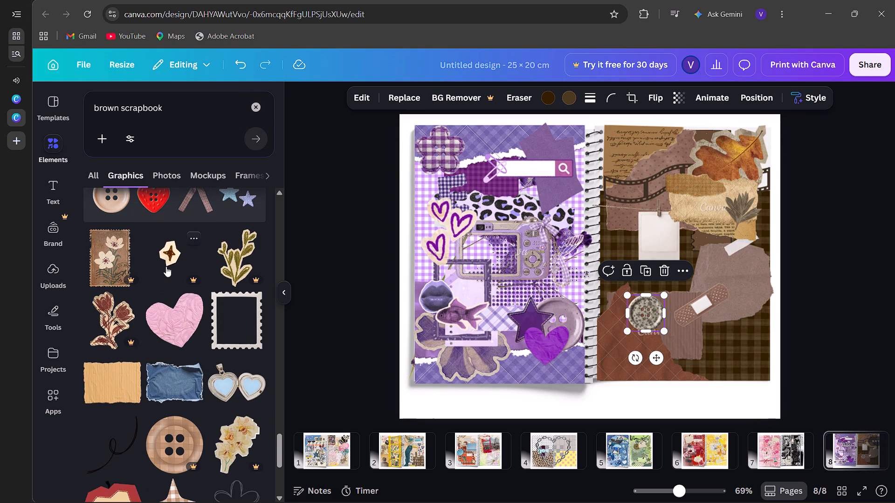
left_click(97, 250)
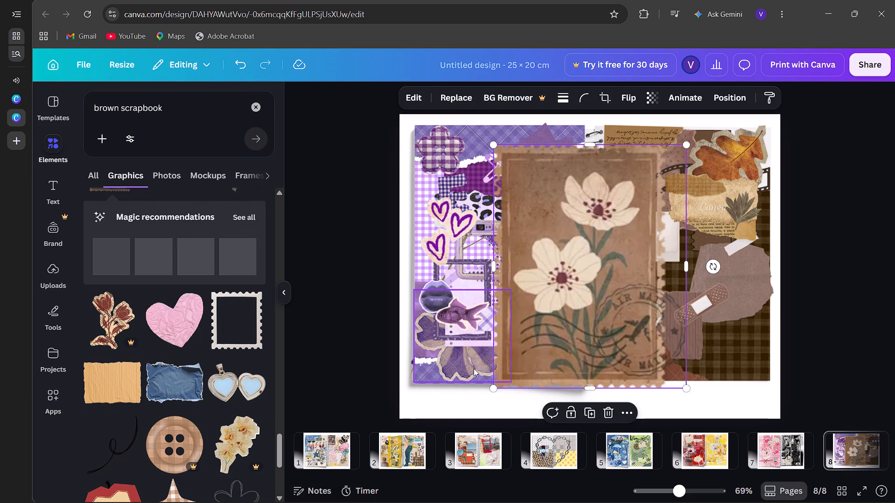
left_click_drag(496, 388, 599, 255)
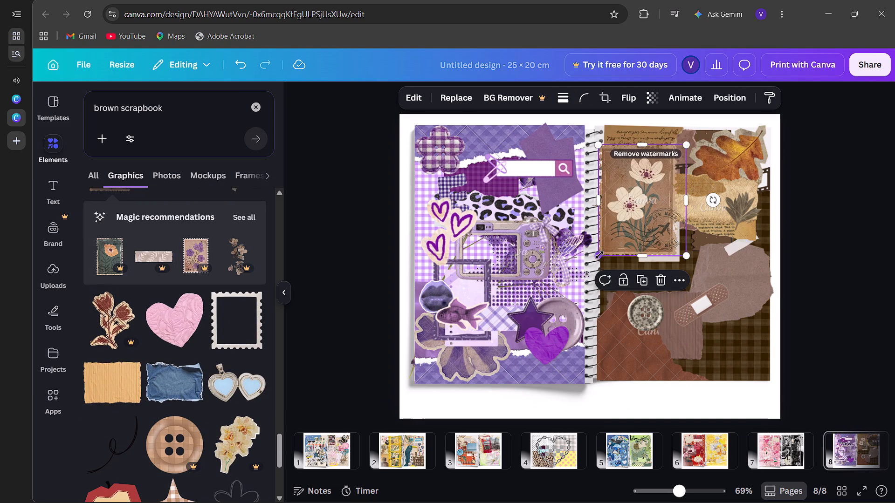
left_click_drag(634, 197, 708, 306)
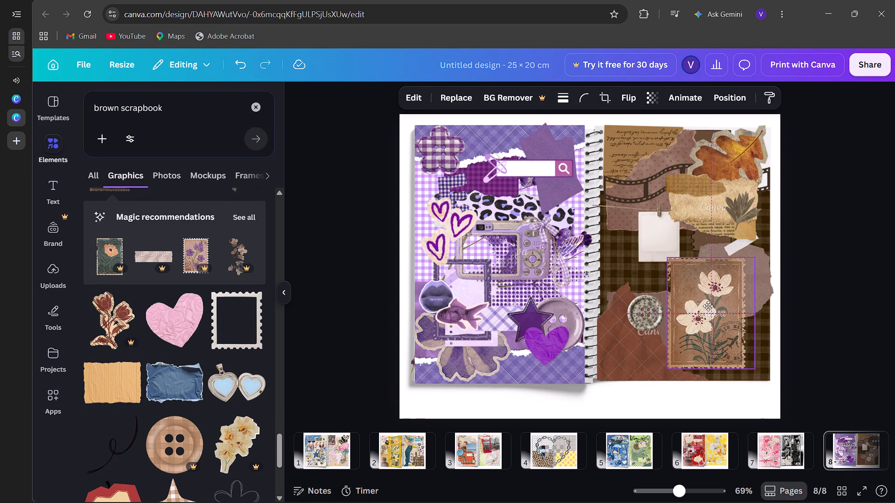
left_click_drag(708, 306, 724, 318)
Delete the recoloured button from the reddish-brown torn paper.
scroll(129, 467, "down", 2)
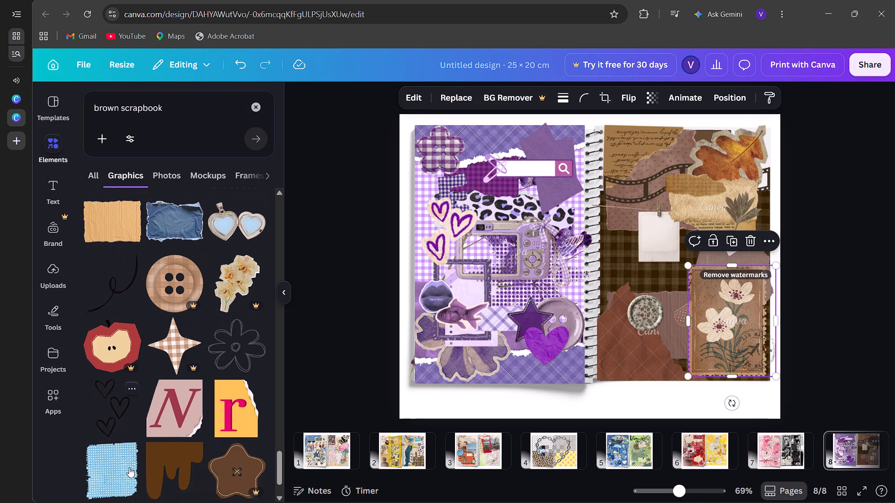
scroll(129, 467, "down", 1)
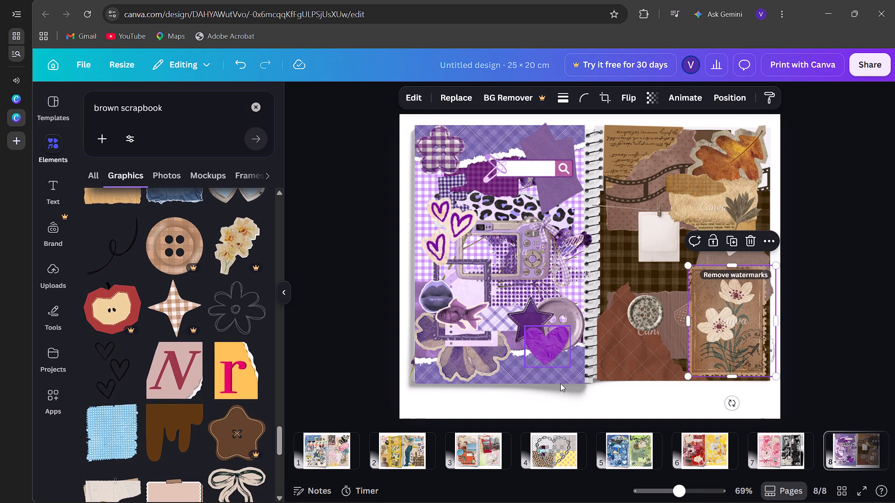
left_click(636, 309)
key("BackSpace")
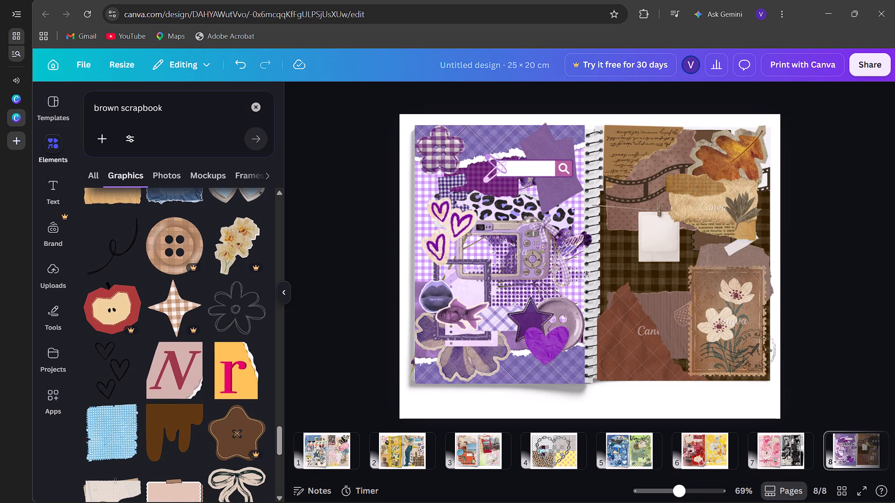
Add the coral-edged ticket and place it over the upper part of the reddish-brown torn paper, beside the flower stamp.
scroll(182, 390, "down", 3)
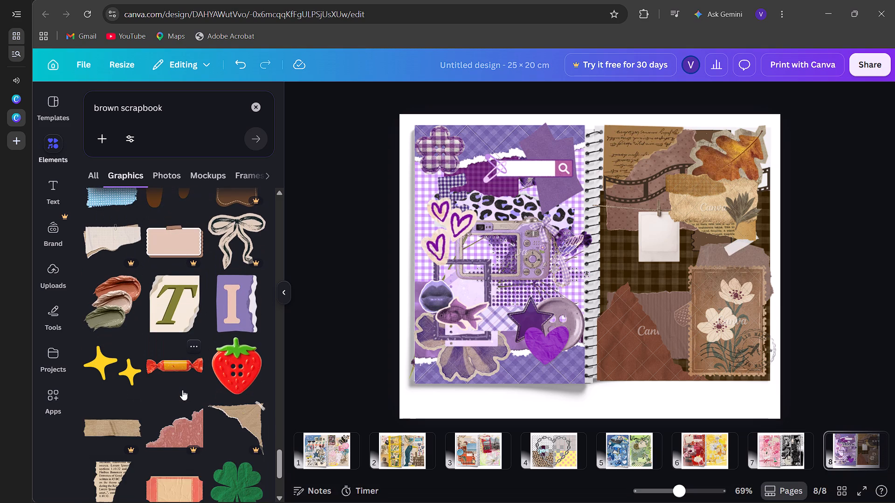
scroll(182, 390, "down", 3)
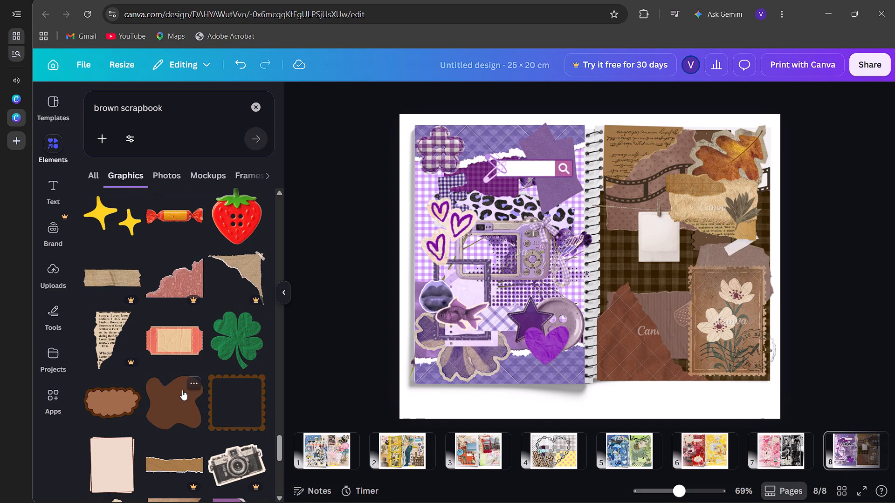
left_click(176, 324)
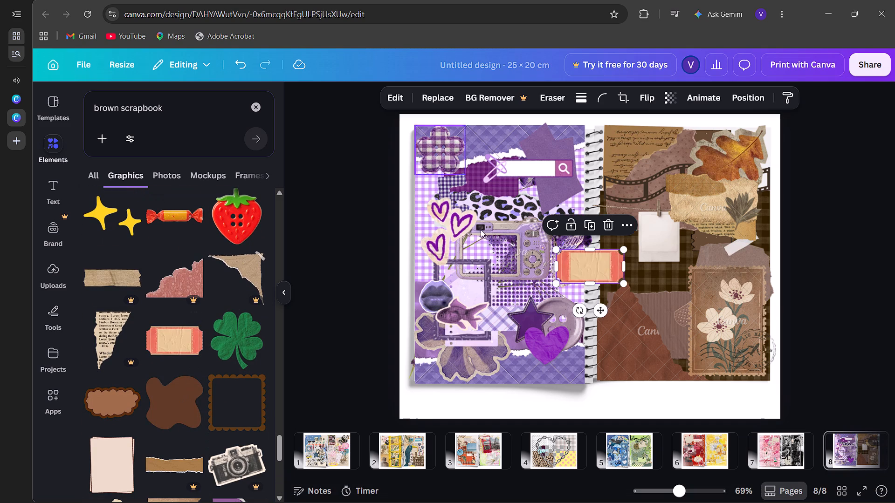
left_click_drag(588, 265, 652, 292)
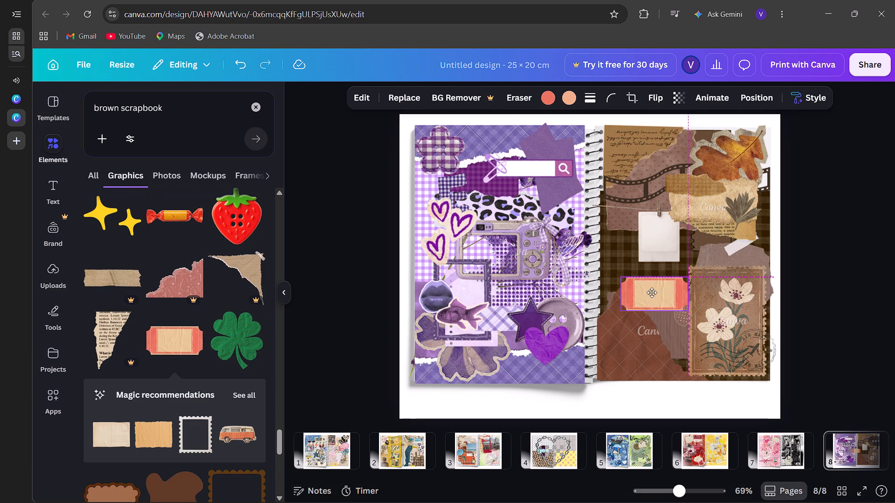
left_click_drag(652, 292, 644, 310)
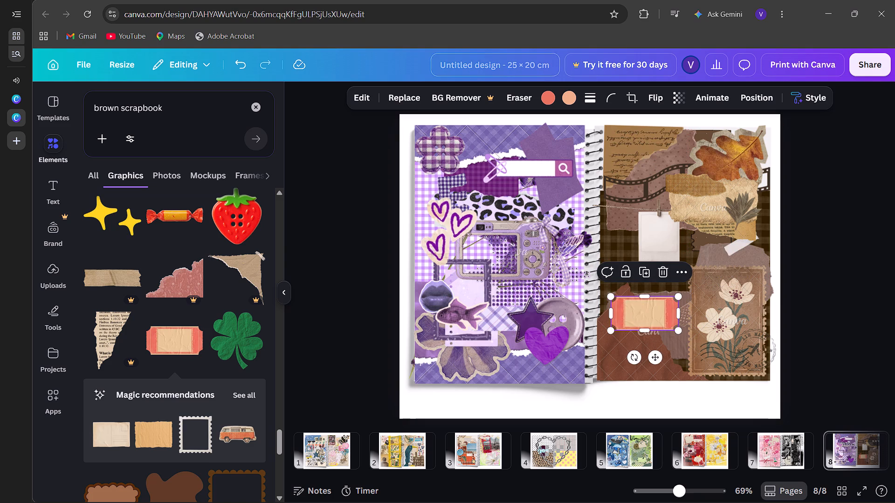
Replace the ticket's coral colour with the reddish brown from the leopard print's photo colours.
left_click(546, 95)
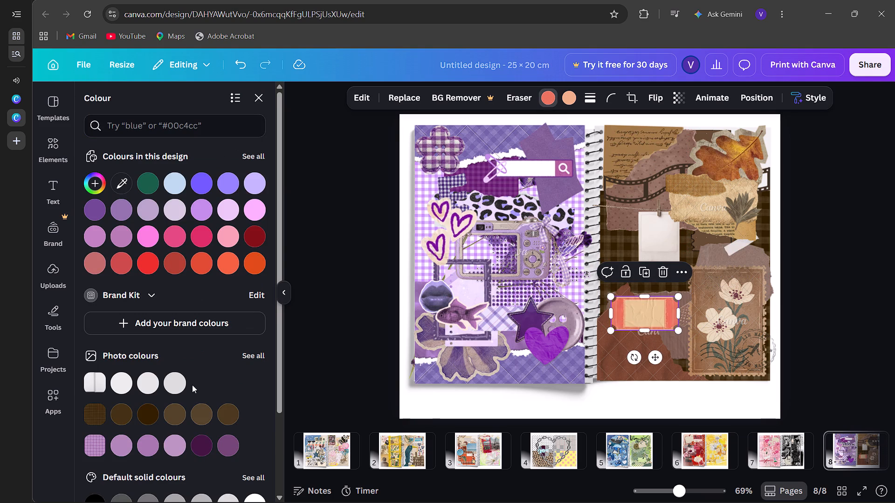
left_click(150, 421)
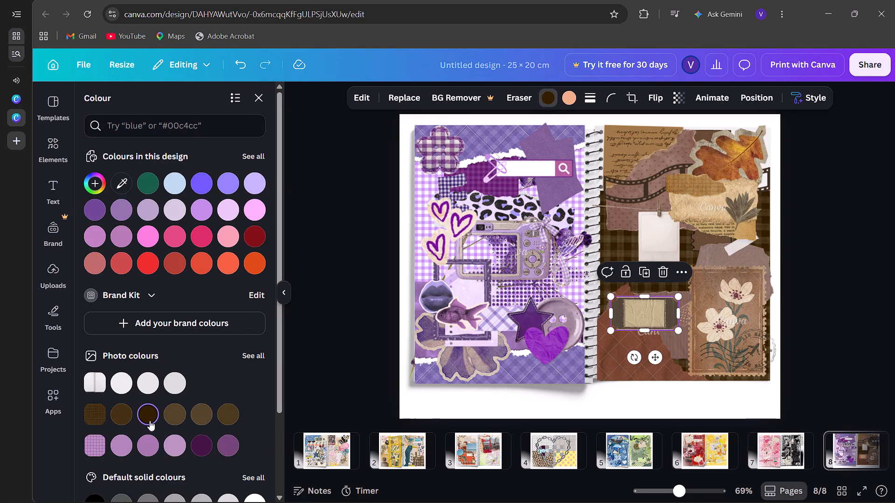
left_click(255, 354)
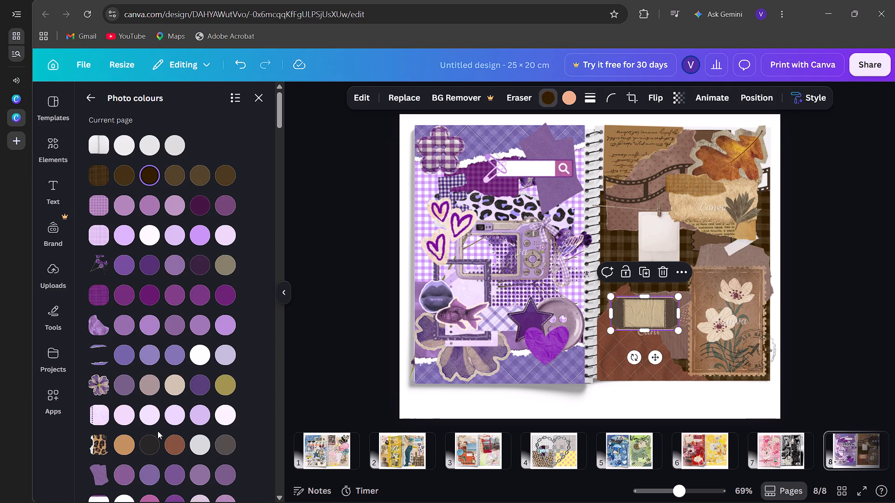
left_click(176, 438)
left_click(262, 102)
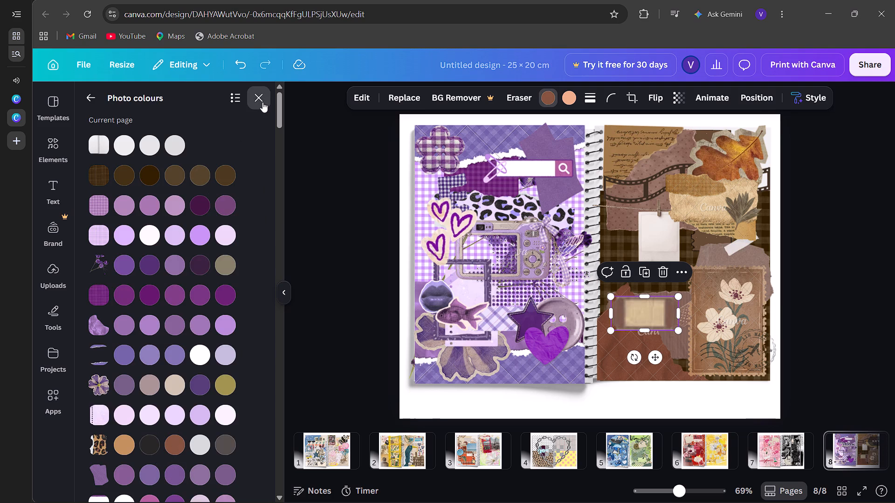
Add the torn kraft paper corner, shrink it to about 6 by 6.4 cm, and place it at the brown page's inner edge above the ticket.
scroll(185, 345, "down", 4)
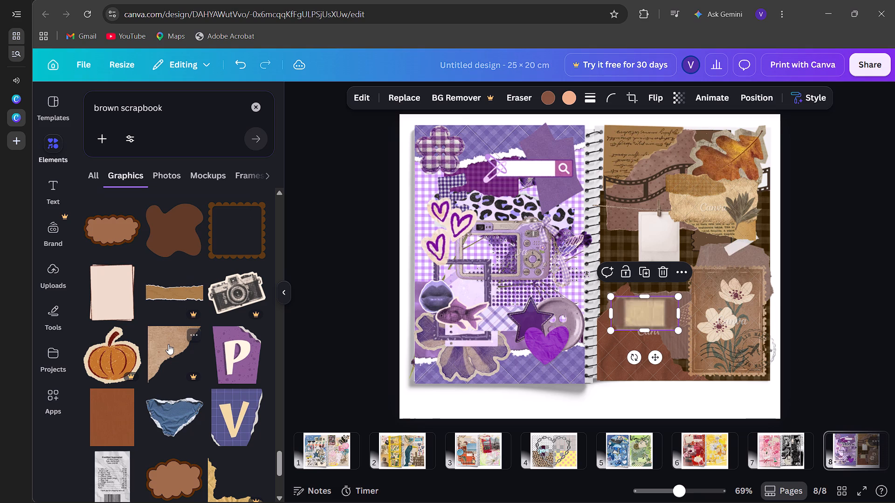
left_click(168, 344)
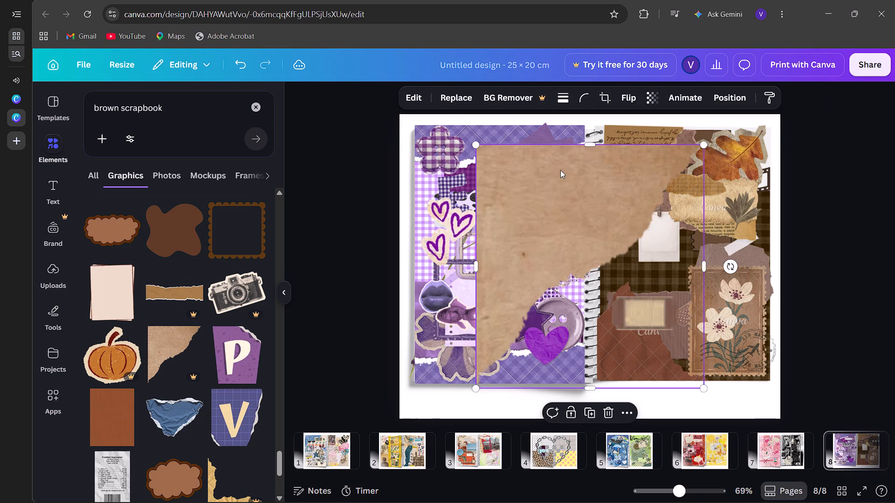
left_click_drag(476, 387, 586, 216)
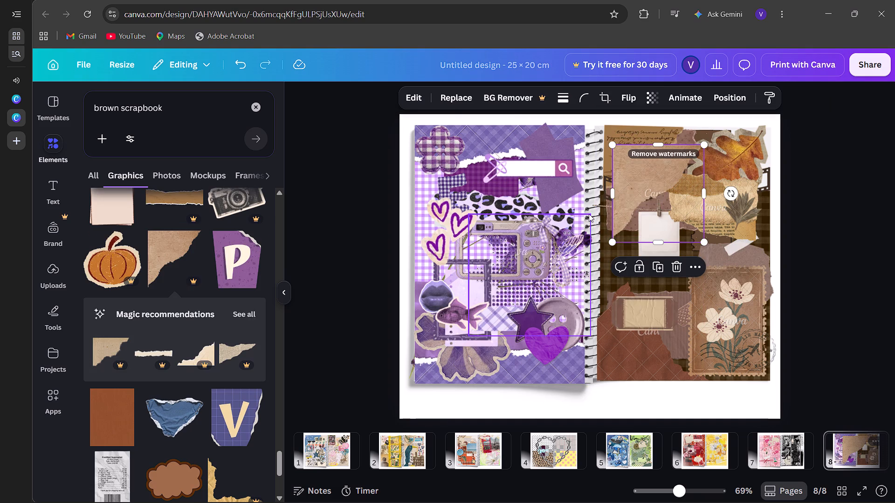
left_click_drag(632, 188, 624, 249)
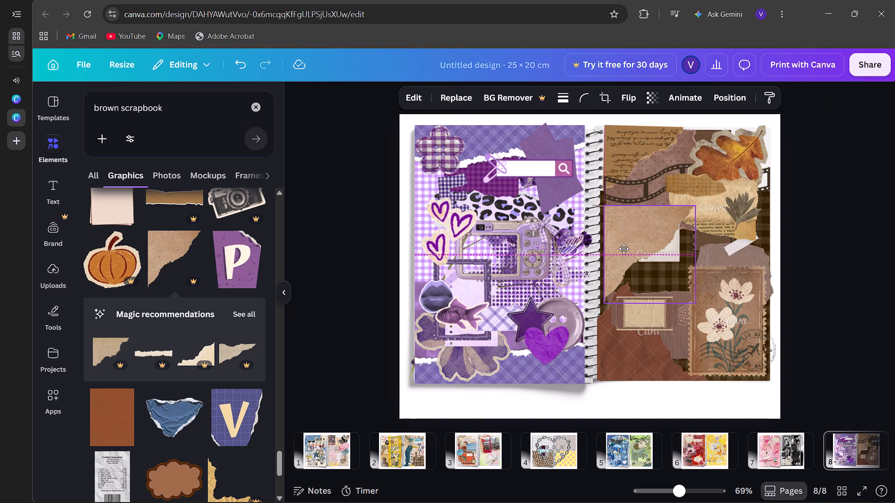
left_click_drag(624, 249, 623, 249)
Send the torn kraft corner backward so it sits beneath the hanging blank photo card but above the brown plaid background.
left_click(722, 96)
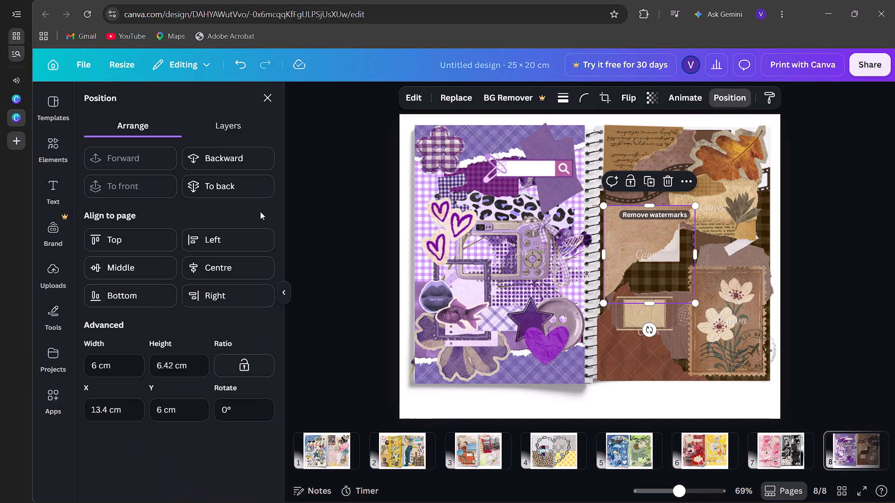
left_click(215, 156)
triple_click(215, 156)
triple_click(215, 156)
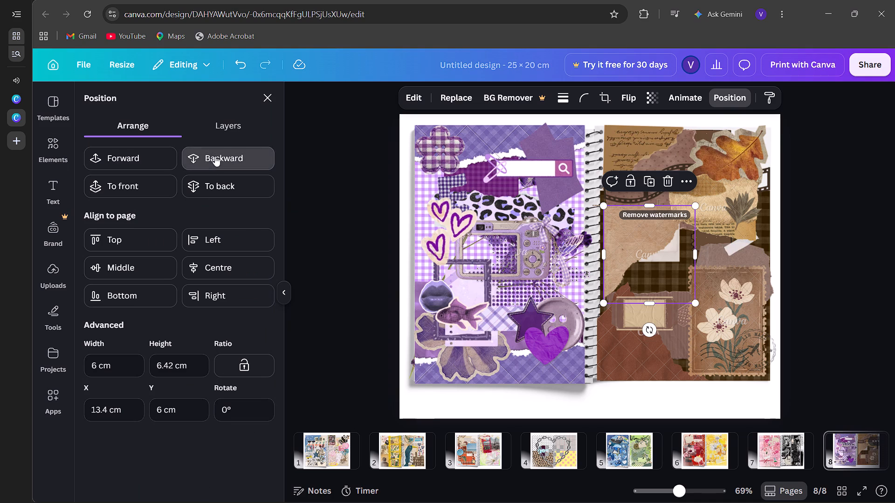
left_click(215, 156)
triple_click(215, 156)
left_click(215, 156)
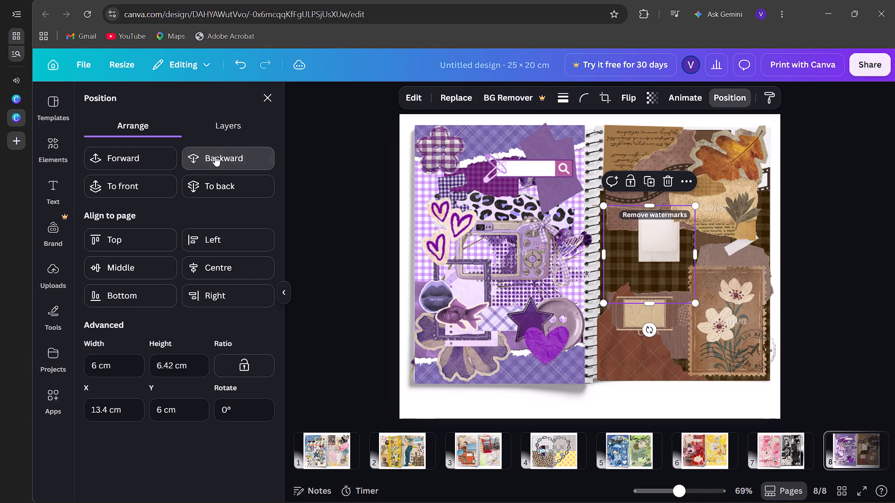
left_click(161, 158)
left_click(161, 158)
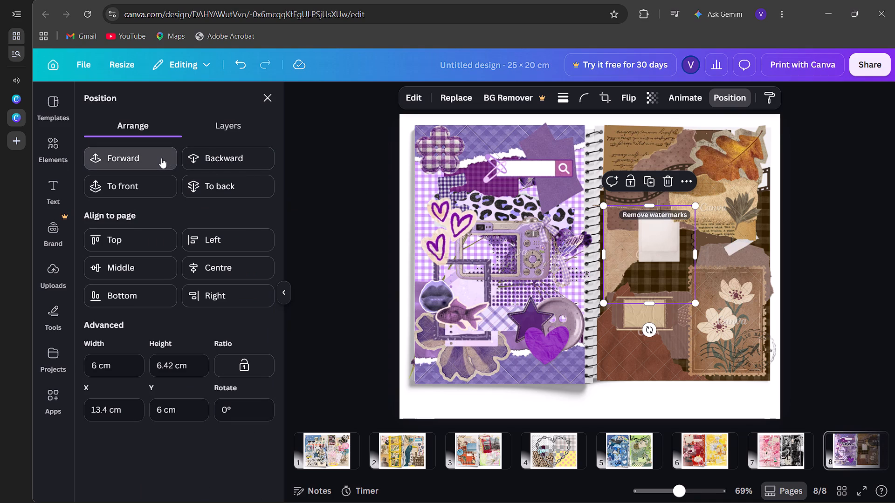
Add the brown plaid star from the brown scrapbook graphics, shrink it, and place it at the hanging blank photo card's outer lower edge.
left_click(262, 101)
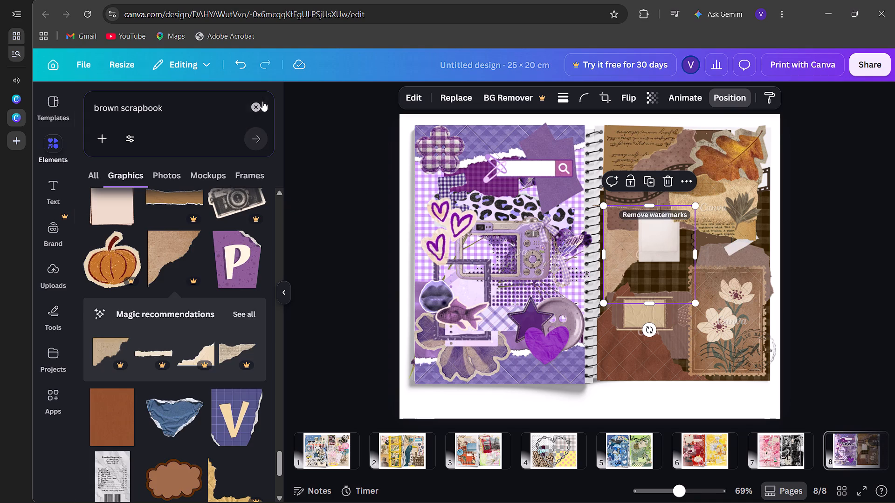
scroll(154, 304, "down", 3)
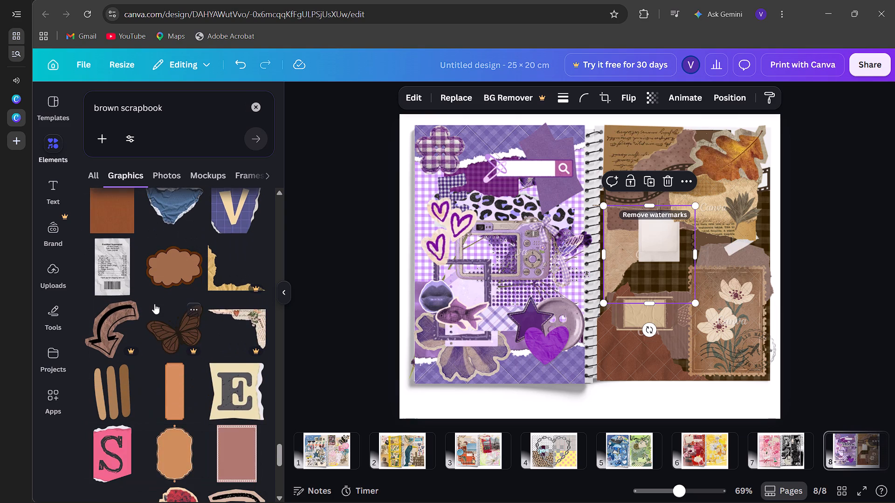
scroll(151, 347, "down", 2)
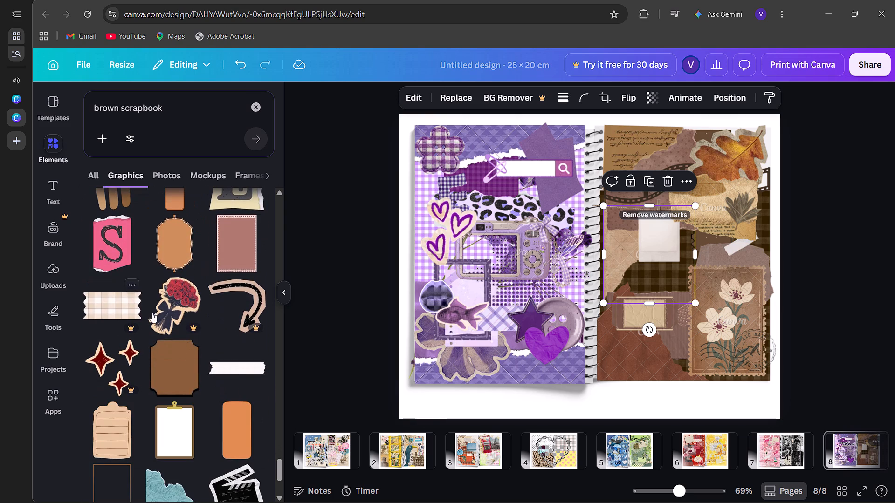
scroll(154, 314, "down", 3)
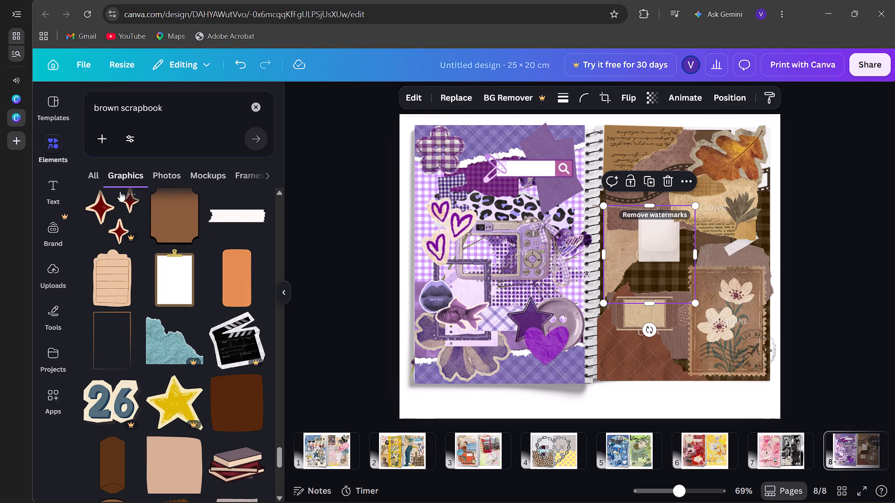
scroll(145, 266, "up", 14)
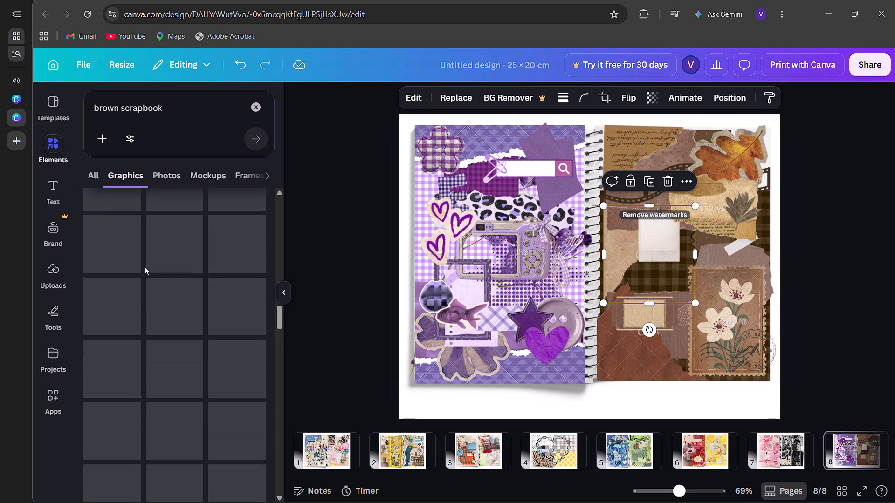
scroll(145, 266, "up", 11)
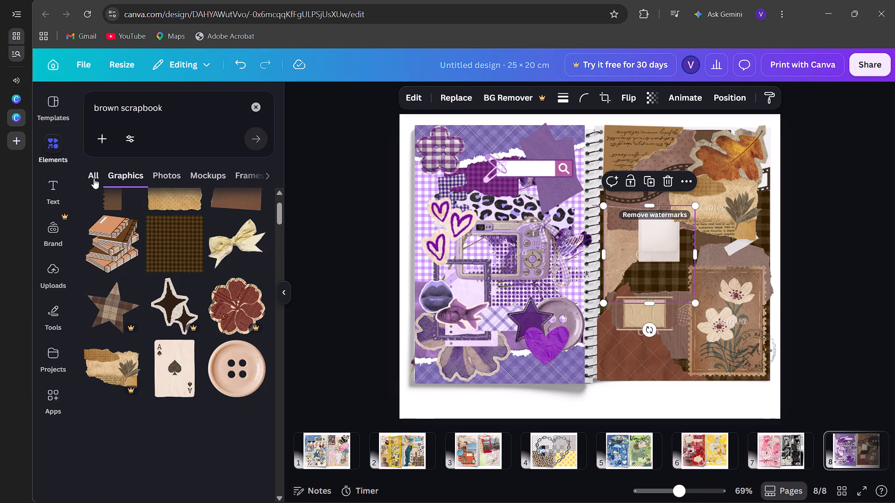
scroll(94, 178, "up", 2)
left_click(101, 319)
left_click_drag(464, 390, 515, 319)
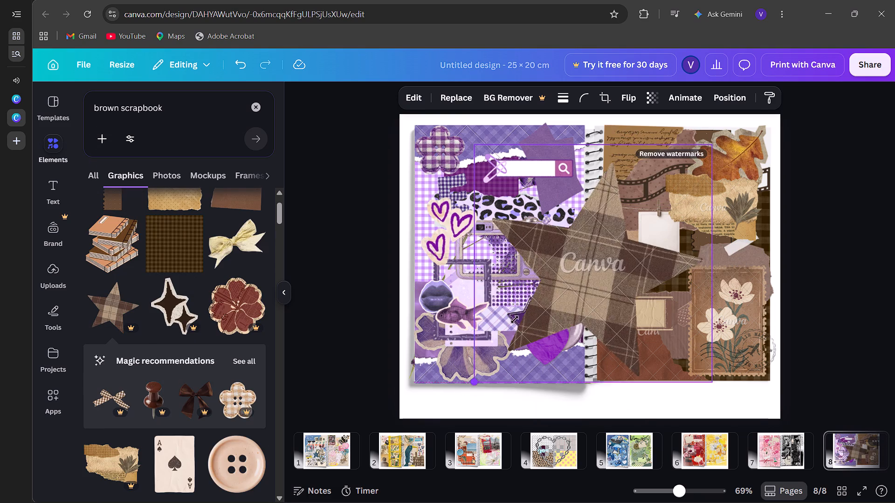
left_click_drag(515, 319, 678, 202)
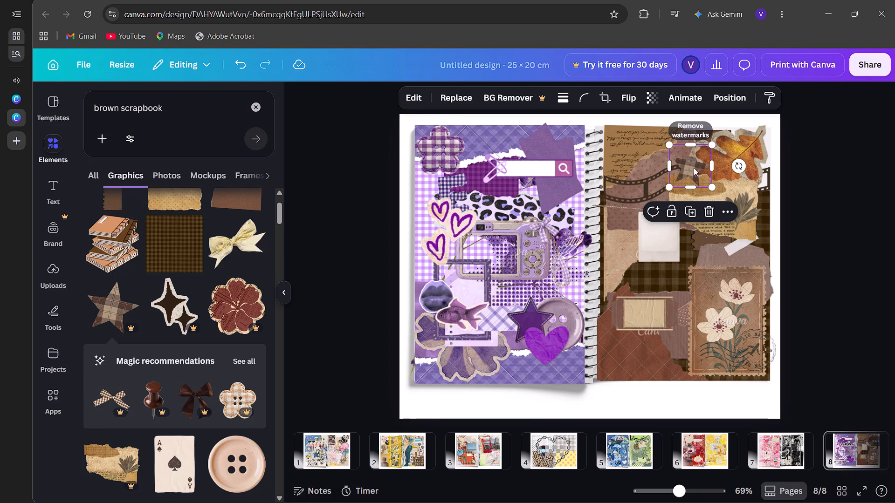
left_click_drag(688, 165, 688, 265)
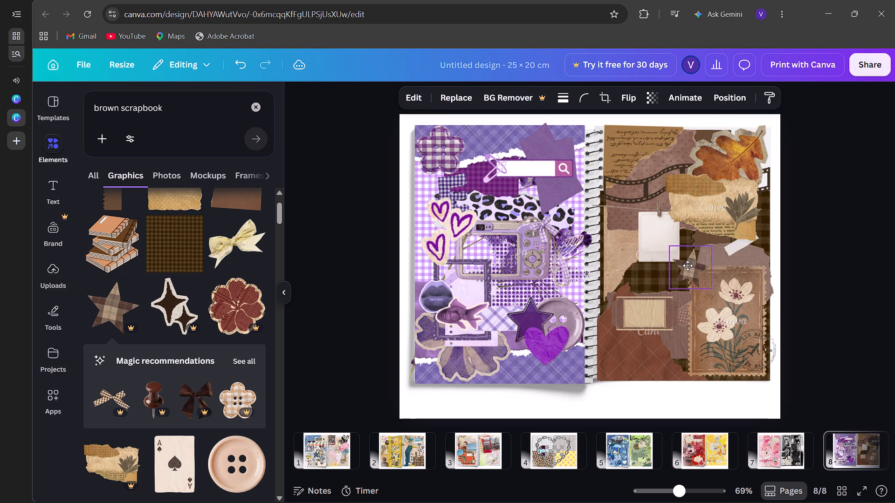
left_click_drag(688, 265, 701, 246)
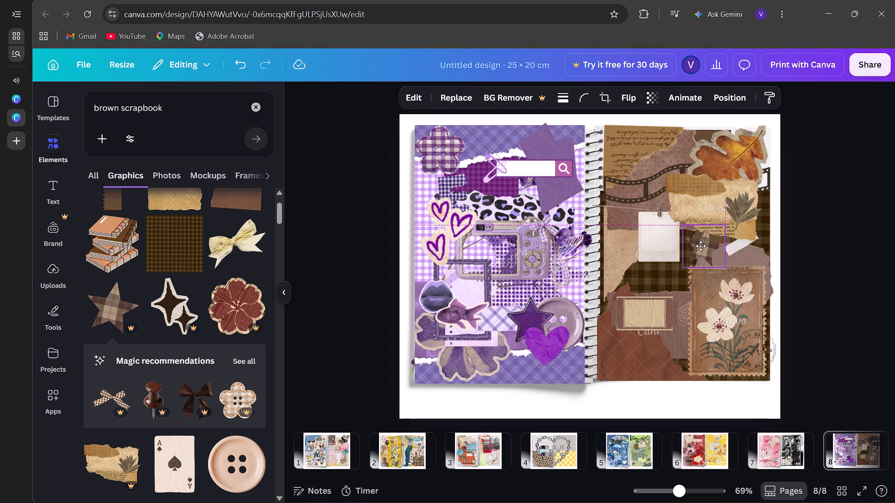
left_click_drag(701, 246, 686, 246)
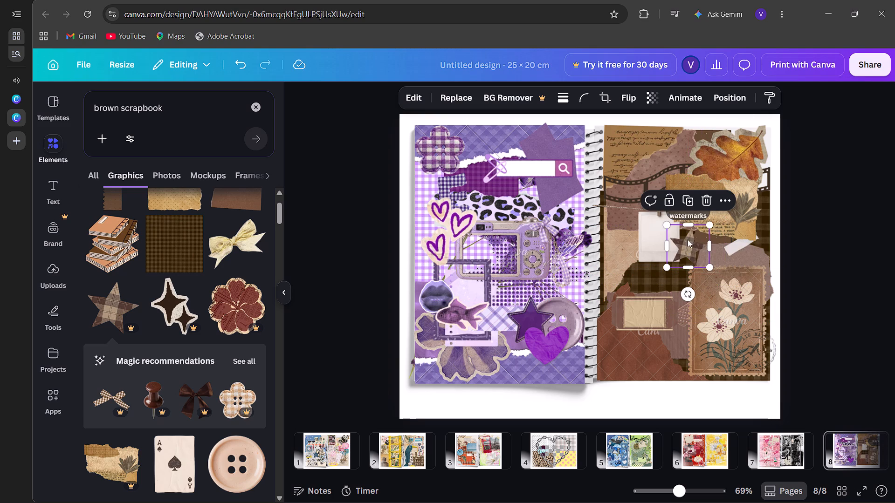
Send the flower stamp backward so it sits beneath the mauve torn paper and the bandage.
left_click(741, 354)
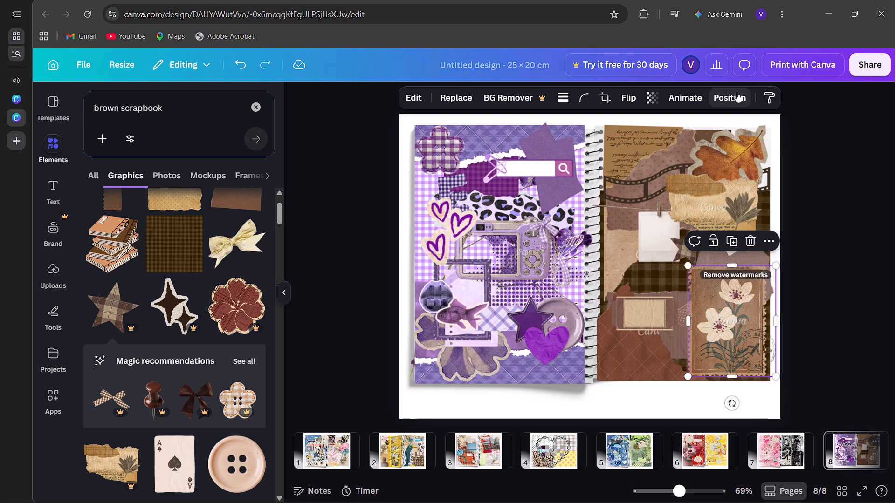
left_click(736, 92)
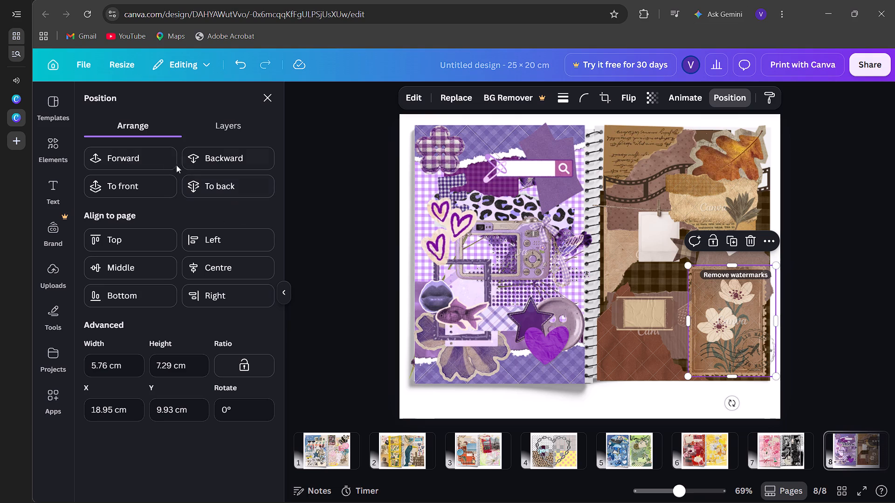
triple_click(203, 156)
double_click(203, 156)
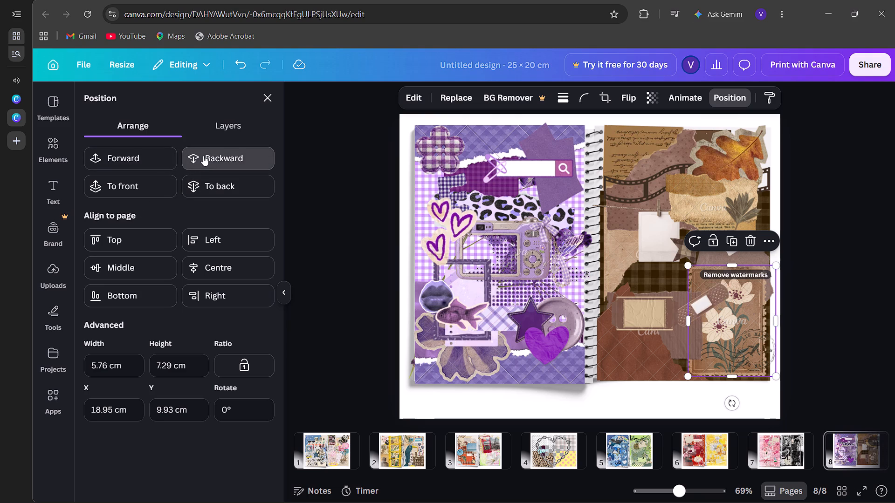
left_click(269, 98)
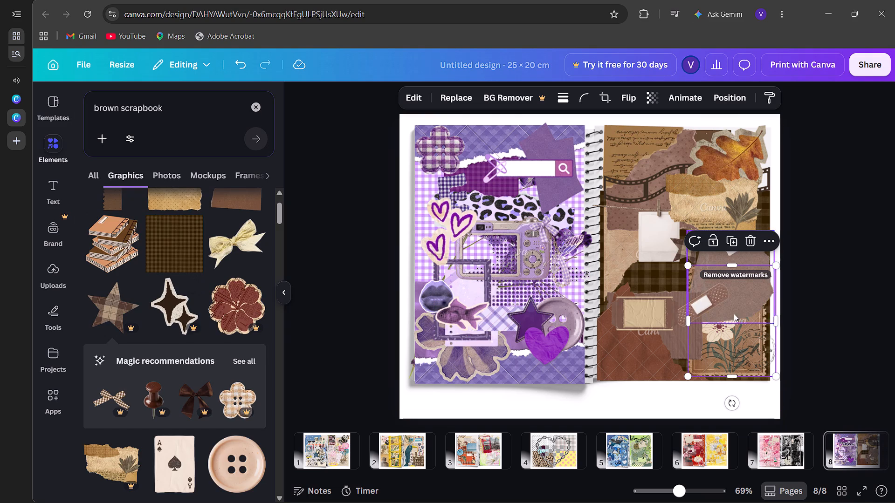
Shrink the ticket and reposition it at the upper edge of the reddish-brown torn paper, near the spiral binding.
left_click_drag(654, 315, 666, 352)
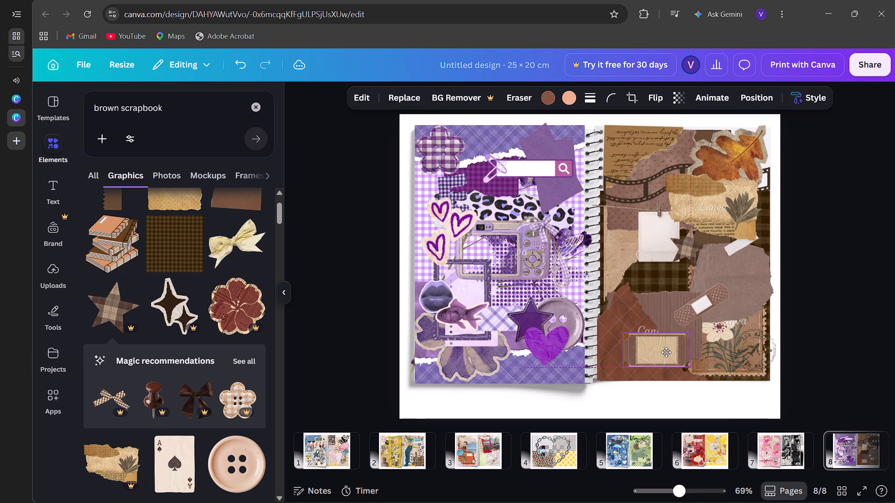
left_click_drag(666, 352, 666, 346)
left_click_drag(624, 361, 648, 350)
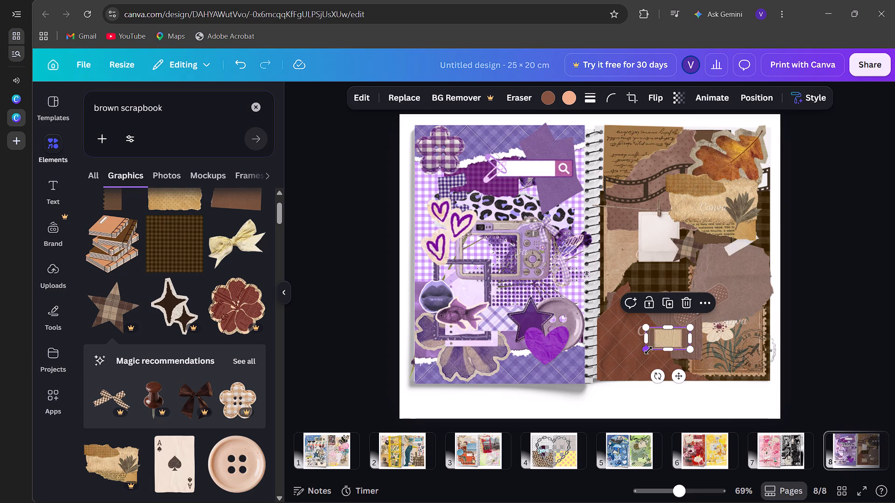
left_click_drag(664, 343, 665, 355)
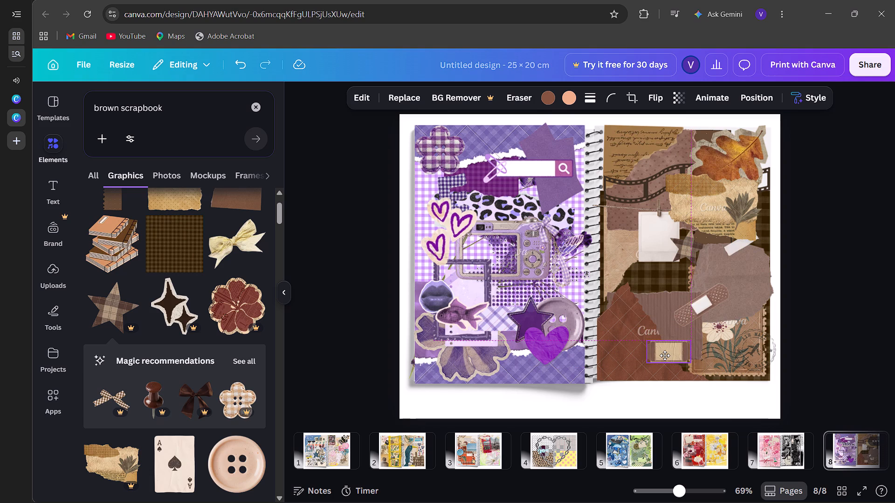
left_click_drag(665, 355, 636, 308)
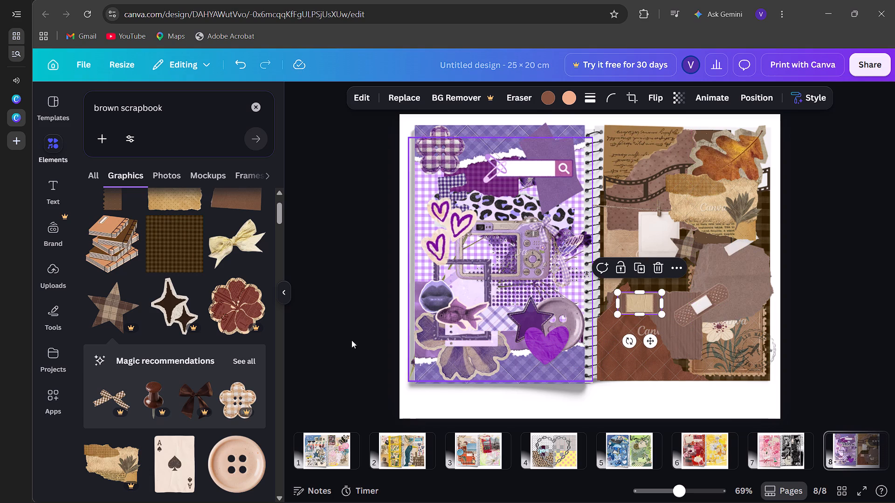
Add the dark brown satin bow from the star's recommended graphics, shrink it, and place it over the ticket's end beside the spiral binding.
left_click(243, 354)
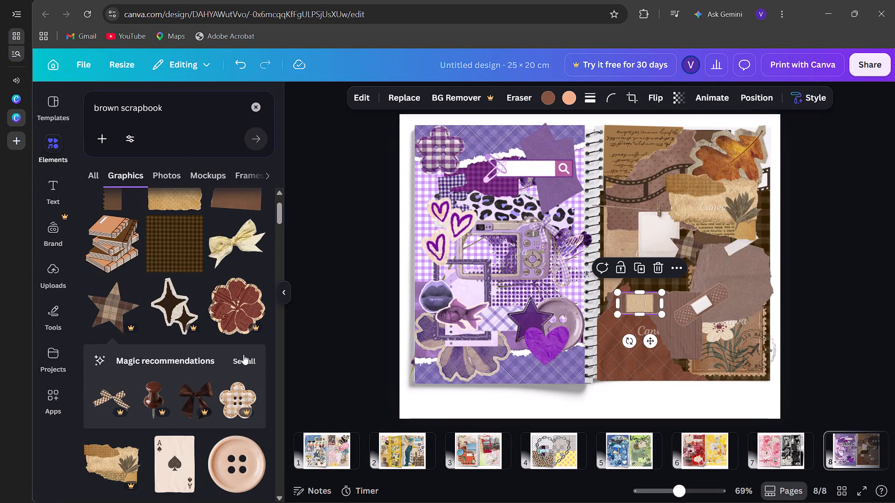
left_click(243, 172)
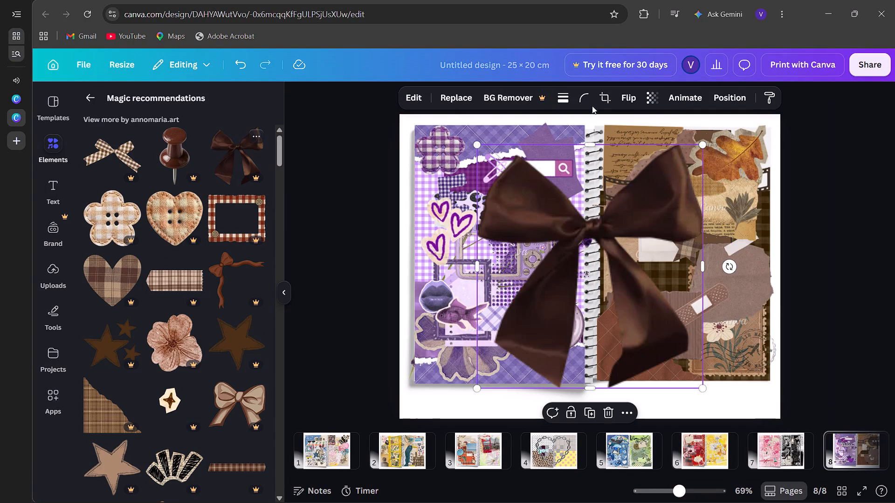
left_click_drag(476, 386, 591, 299)
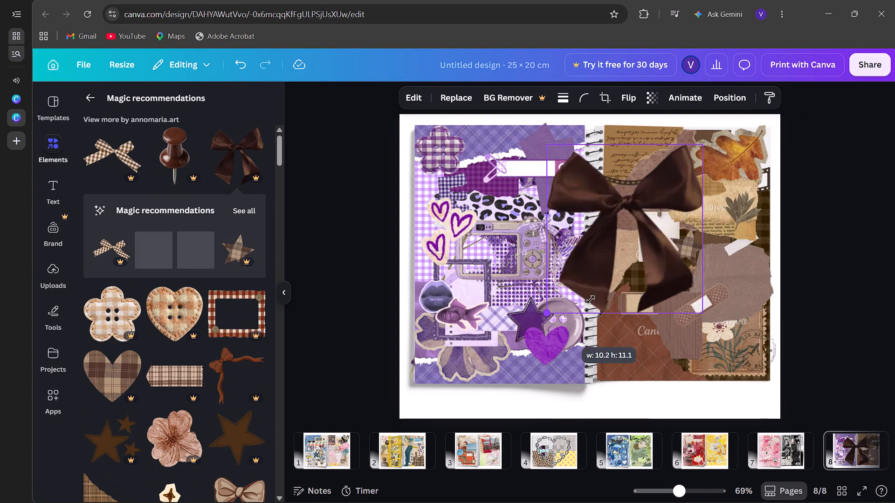
left_click_drag(591, 299, 667, 220)
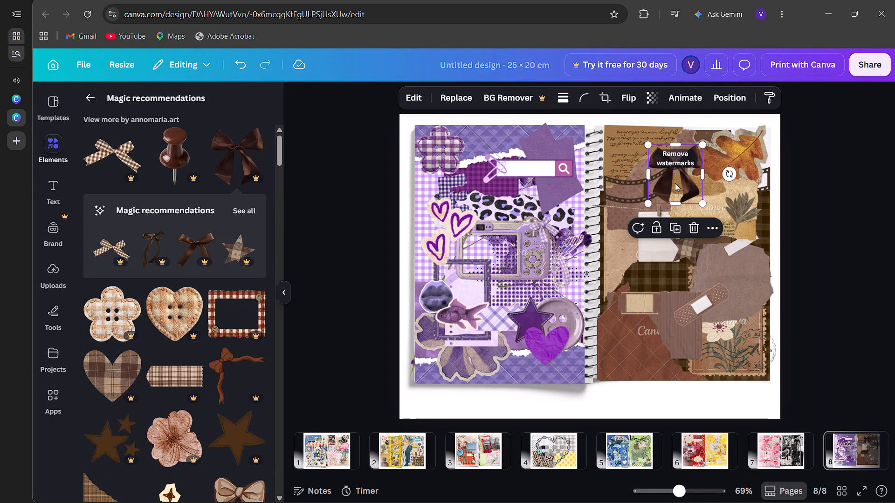
left_click_drag(675, 183, 620, 307)
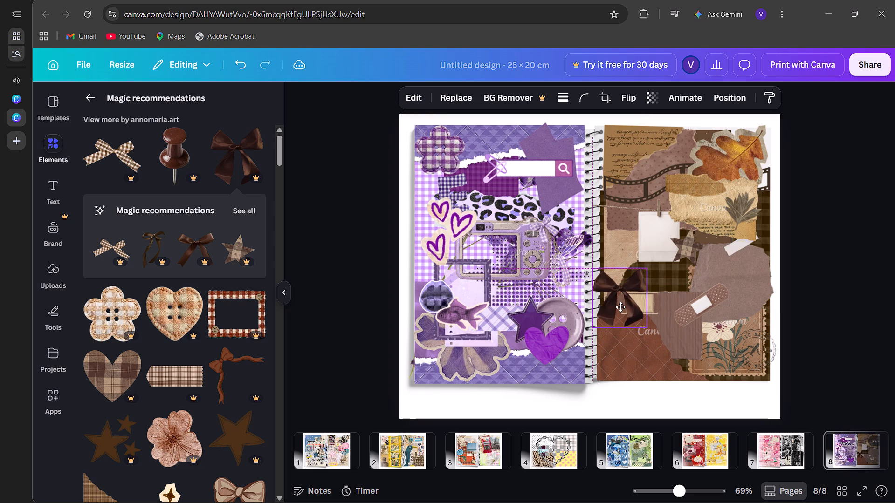
left_click_drag(620, 307, 624, 308)
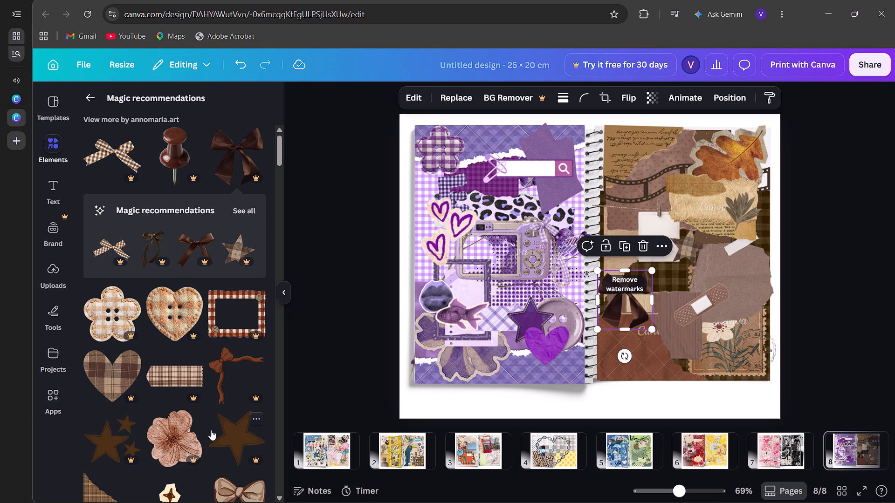
Add the brown plaid heart, shrink it to about 3.1 by 2.8 cm, and place it over the bandage above the flower stamp.
scroll(211, 430, "down", 3)
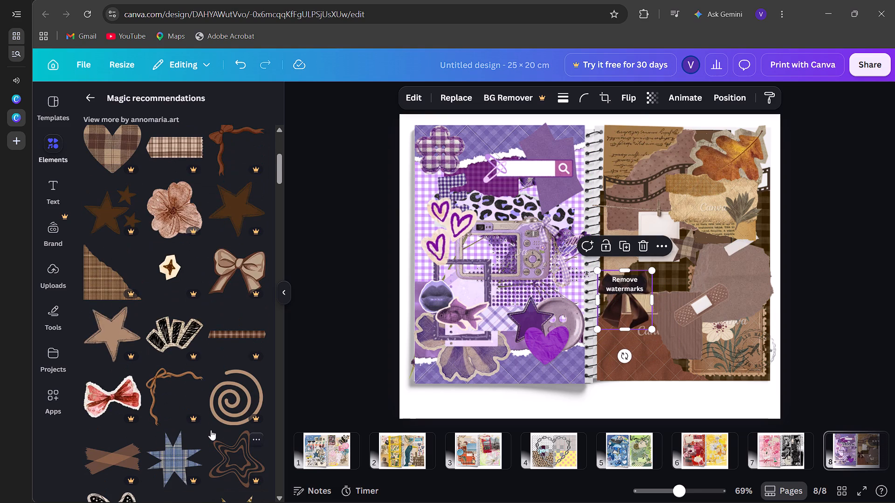
scroll(211, 430, "down", 3)
scroll(211, 430, "up", 6)
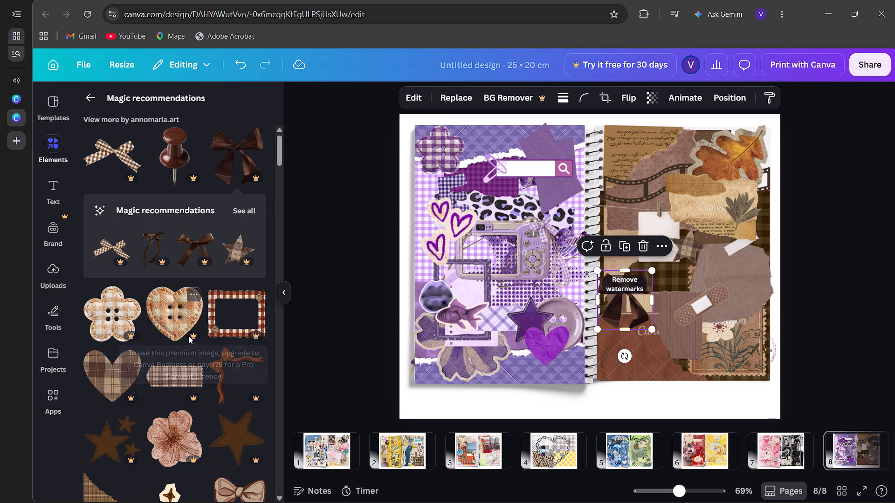
left_click(108, 373)
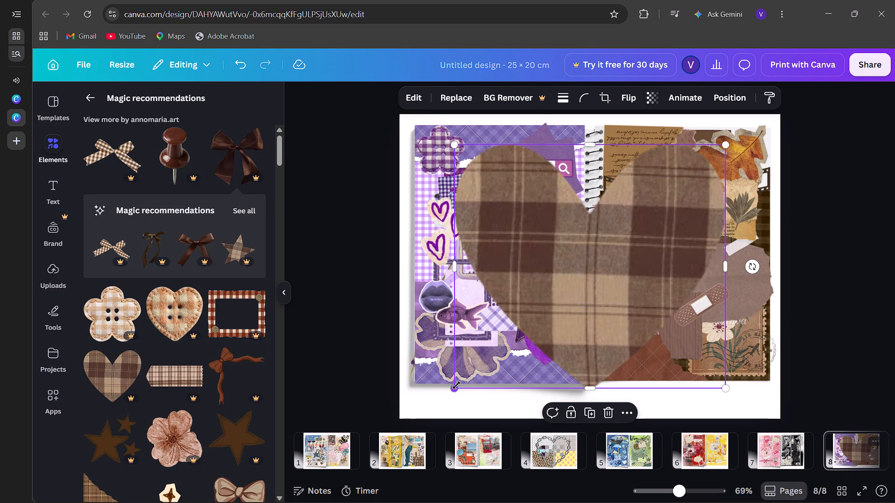
left_click_drag(456, 385, 646, 144)
left_click_drag(698, 162, 710, 322)
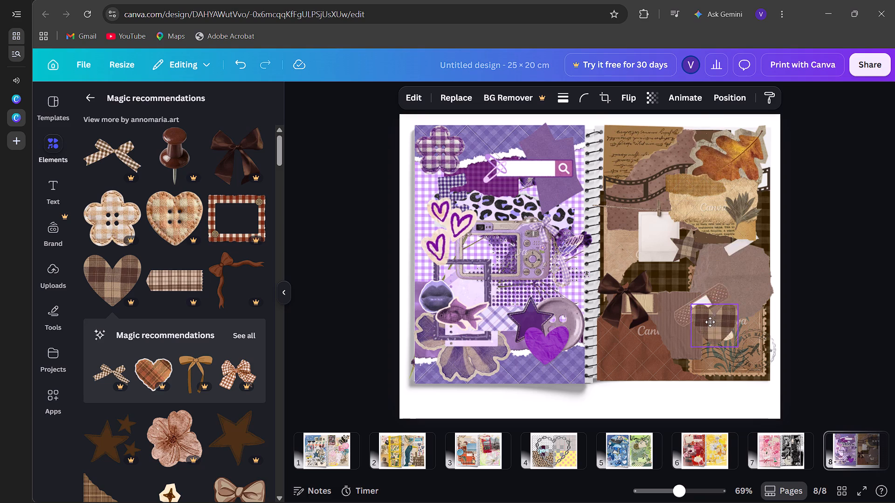
left_click_drag(710, 322, 706, 302)
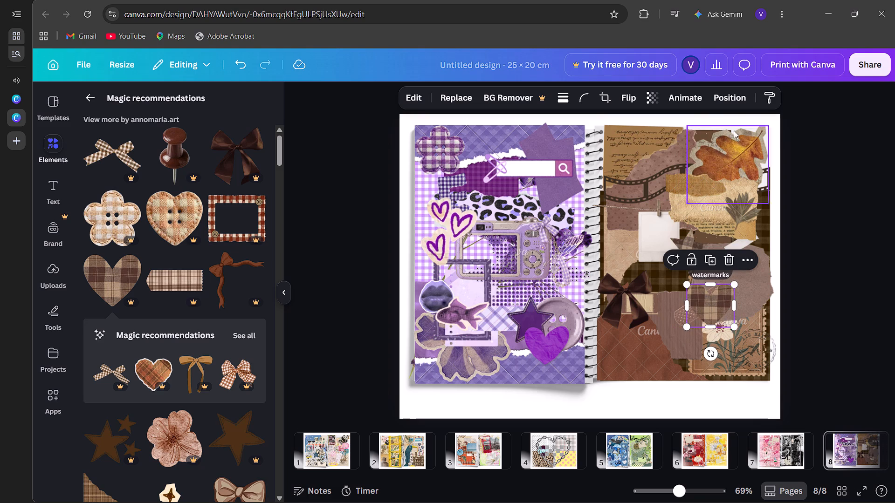
Send the plaid heart backward so it sits beneath the bandage.
left_click(730, 94)
left_click(215, 156)
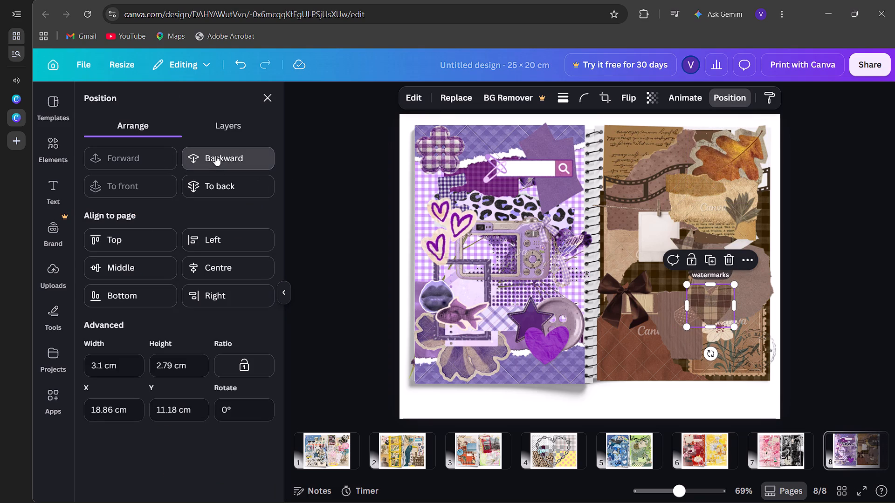
left_click(215, 156)
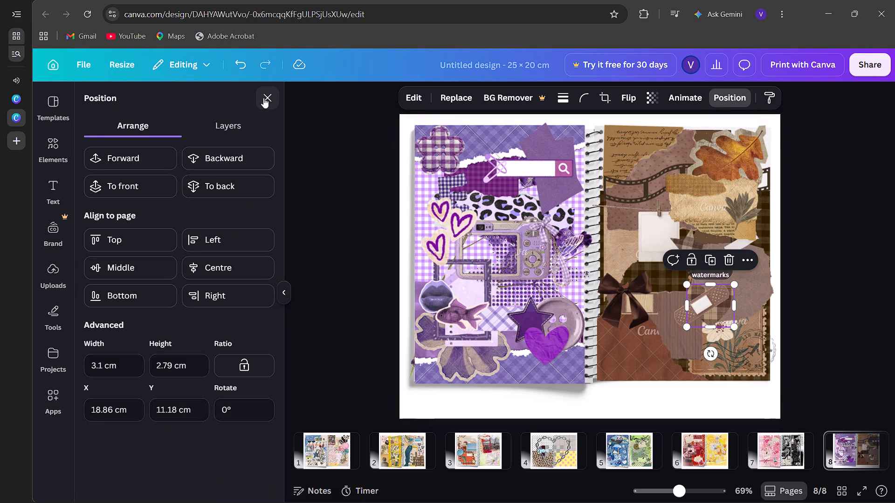
left_click(263, 98)
Add the scattered beige stars from the recommended graphics, shrink them, flip them horizontally, and place them over the autumn leaf.
scroll(154, 358, "down", 2)
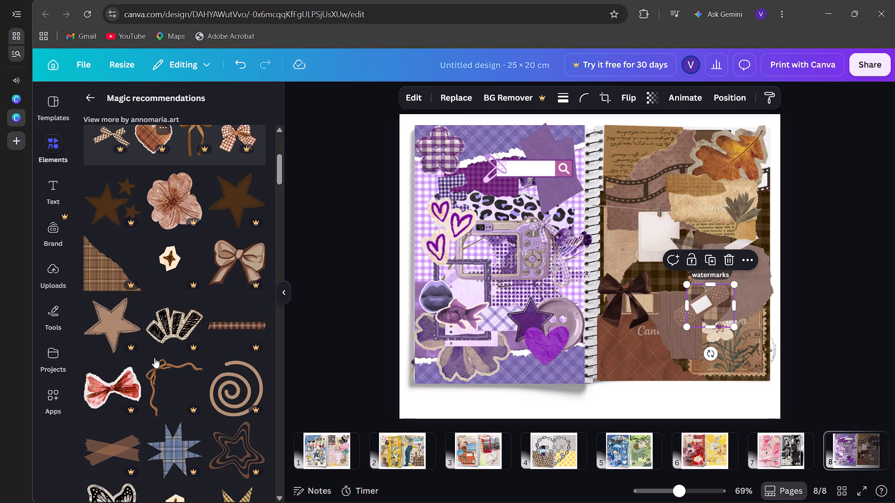
scroll(154, 358, "down", 1)
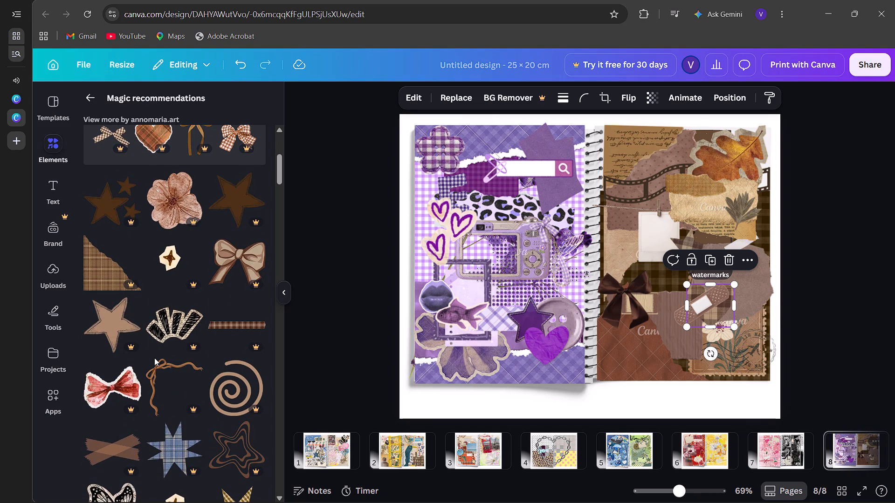
scroll(199, 419, "down", 1)
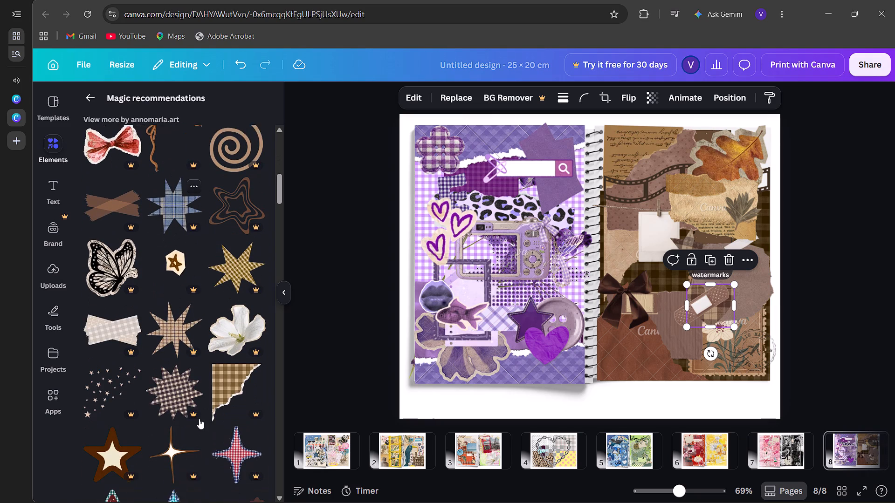
scroll(199, 419, "down", 3)
left_click(111, 319)
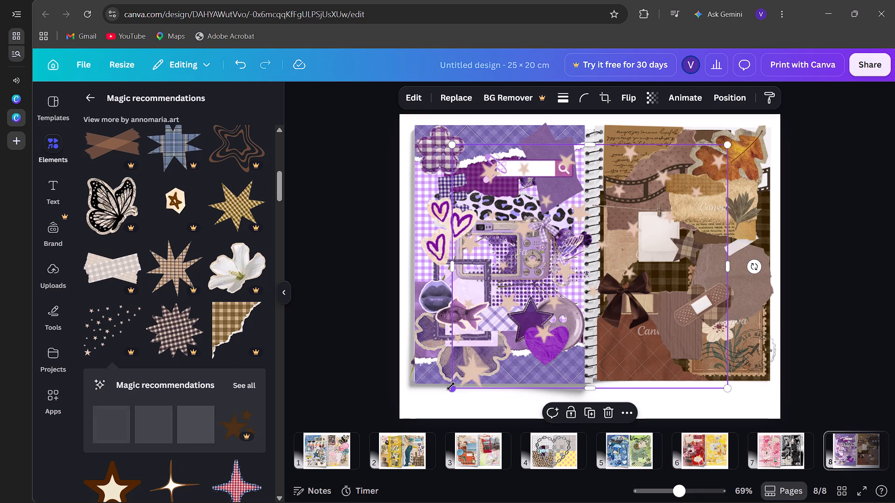
left_click_drag(451, 386, 591, 207)
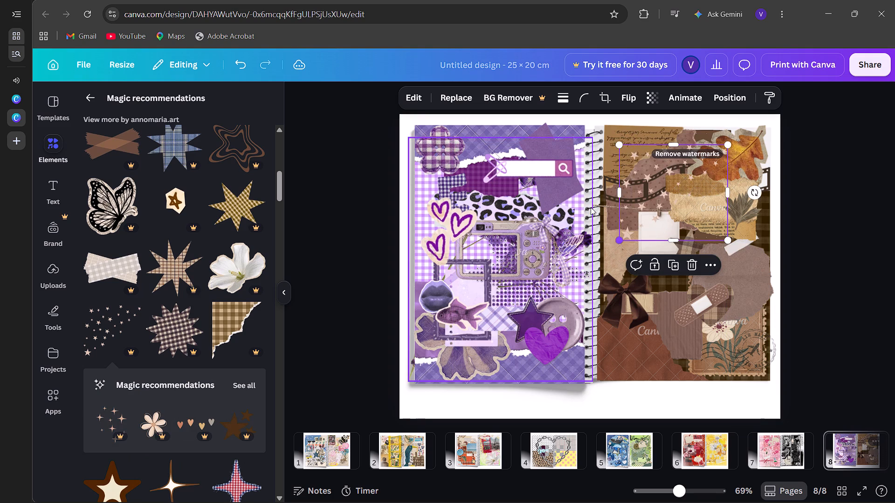
left_click(637, 97)
left_click(638, 121)
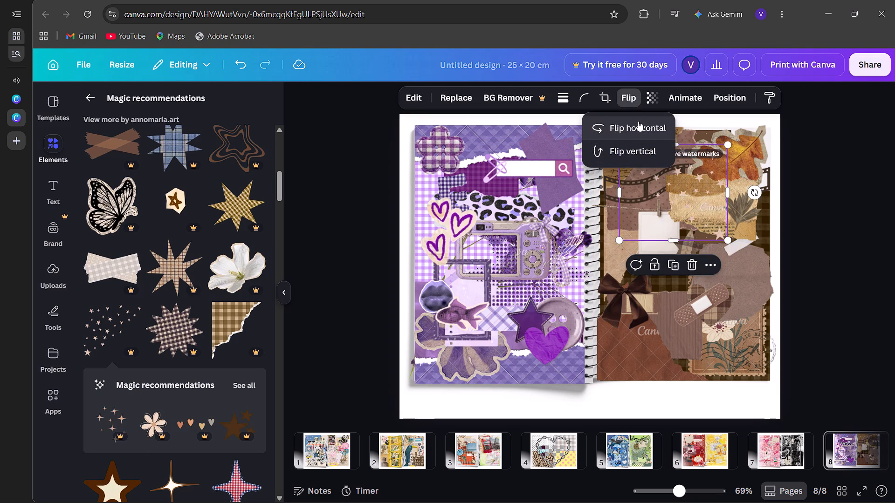
left_click_drag(687, 183, 737, 158)
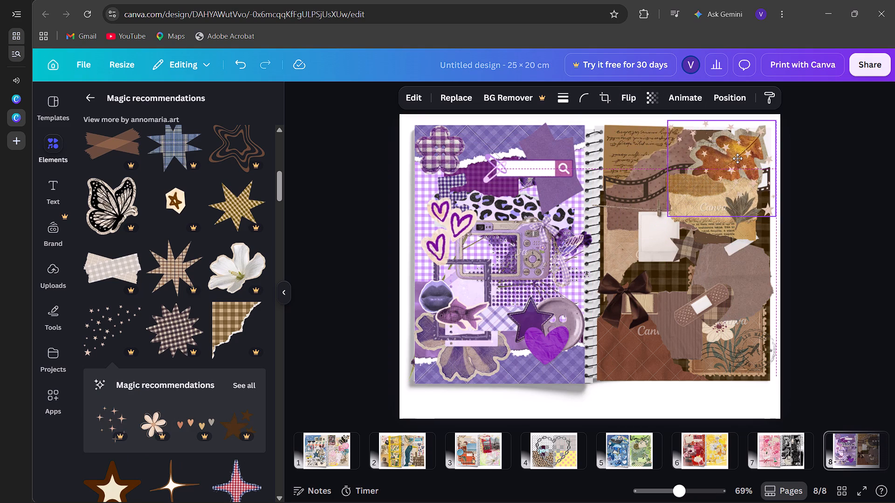
left_click_drag(737, 158, 733, 166)
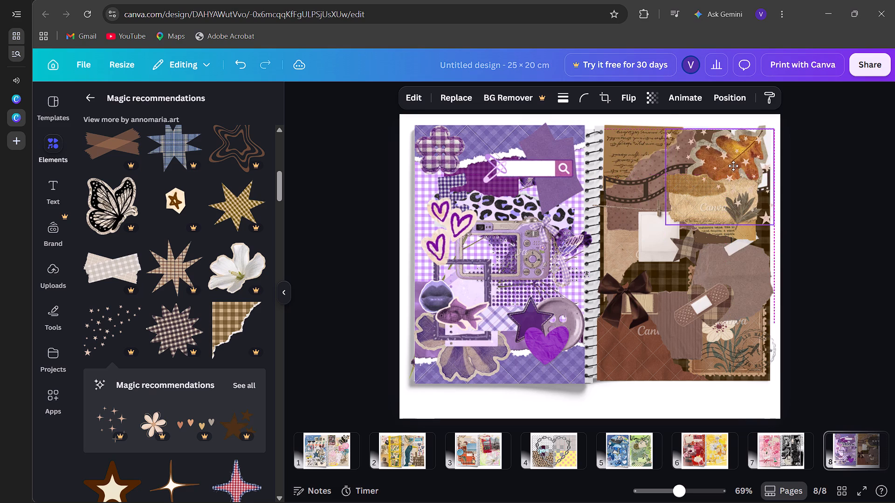
left_click_drag(733, 166, 734, 166)
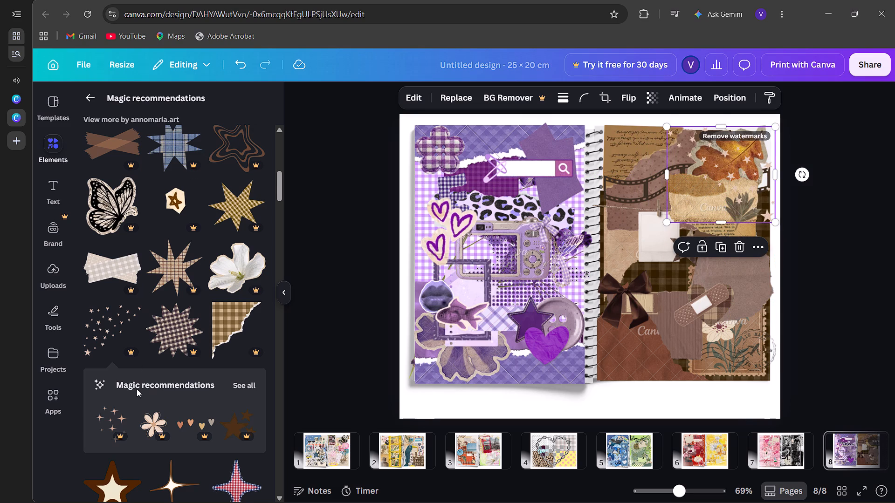
Return to the brown scrapbook graphics results.
scroll(137, 389, "down", 3)
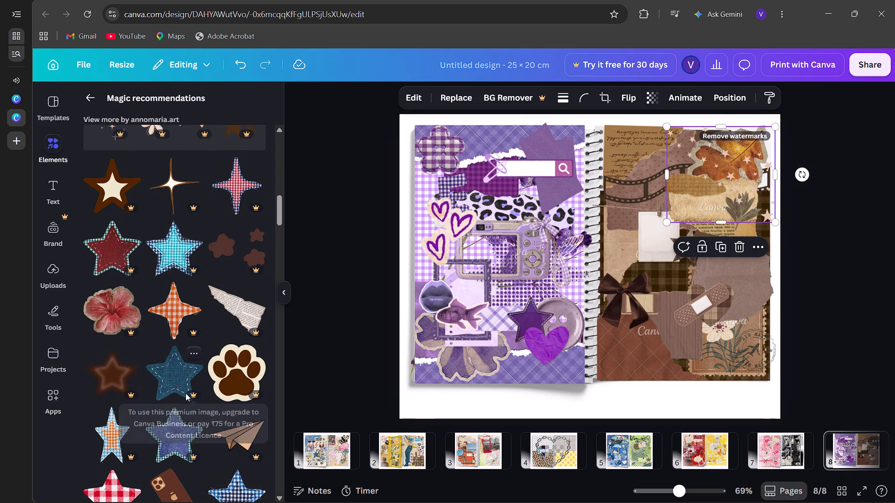
scroll(186, 393, "down", 3)
left_click(91, 88)
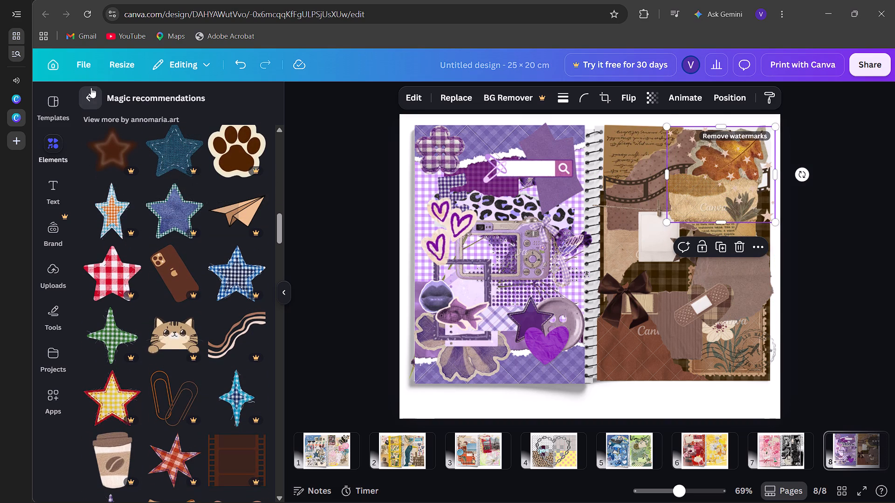
Move the bandage down beside the flower stamp, over the lower tip of the striped brown torn paper.
left_click(694, 316)
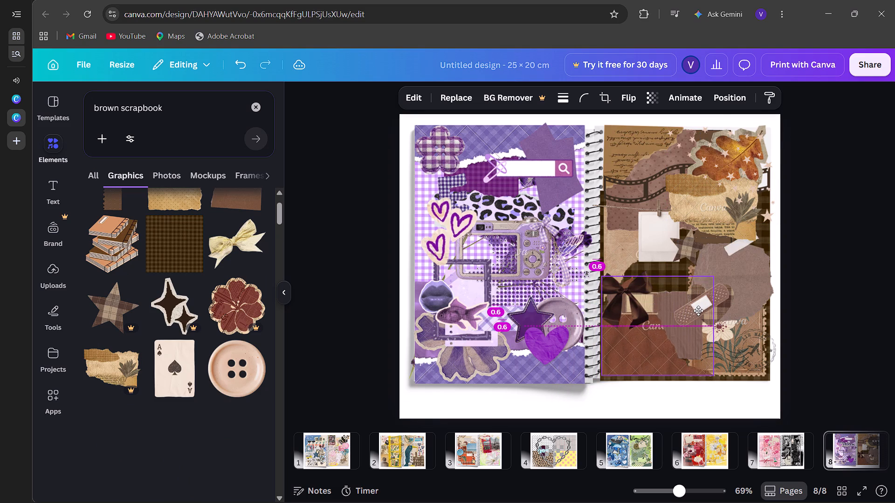
left_click(701, 307)
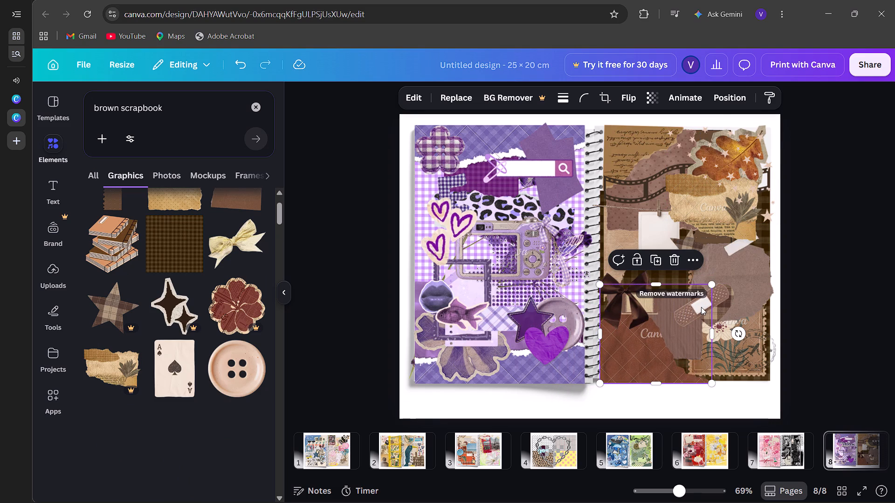
left_click_drag(718, 299, 668, 339)
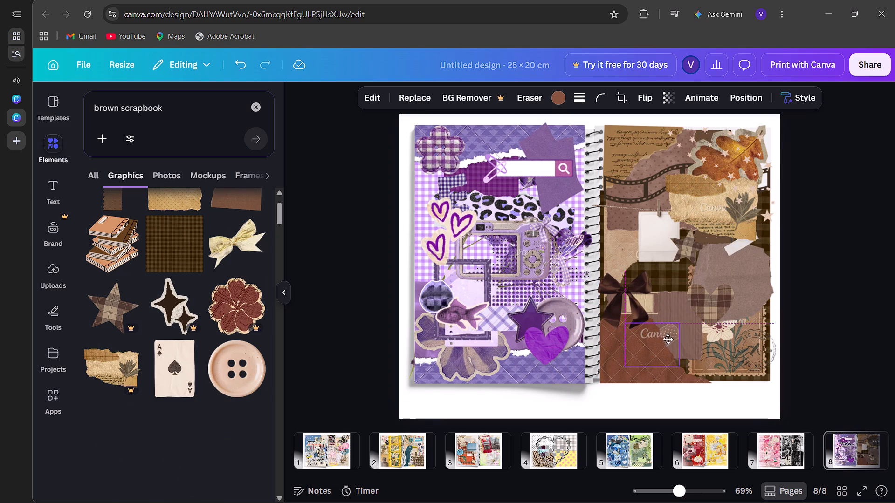
left_click_drag(668, 339, 713, 348)
Try the plaid heart at several spots around the brown page, and delete it from the collage.
left_click(695, 288)
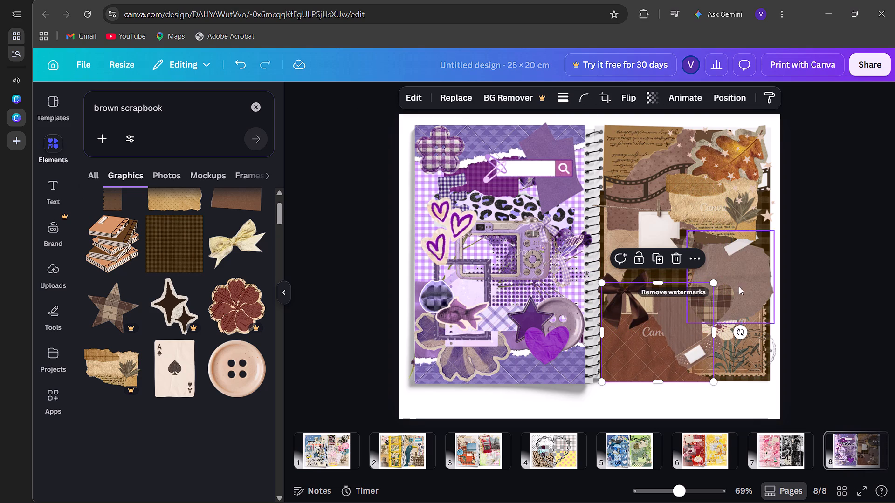
left_click_drag(730, 295, 656, 246)
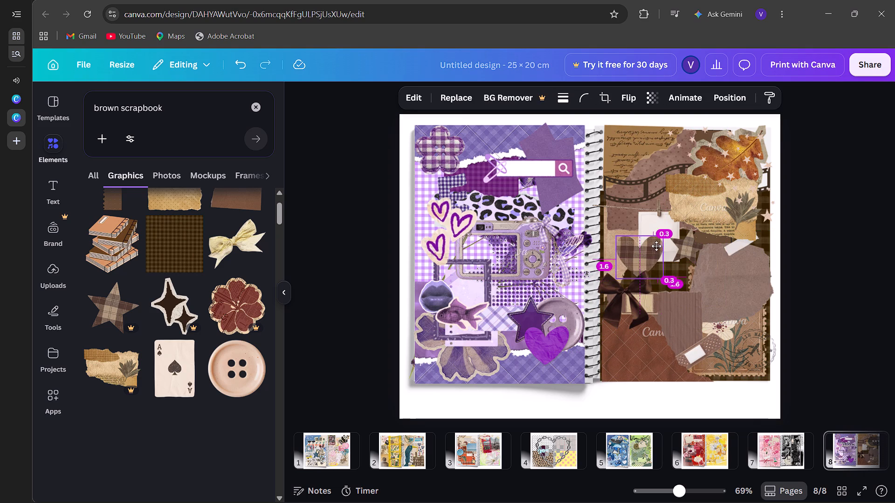
left_click_drag(656, 246, 787, 256)
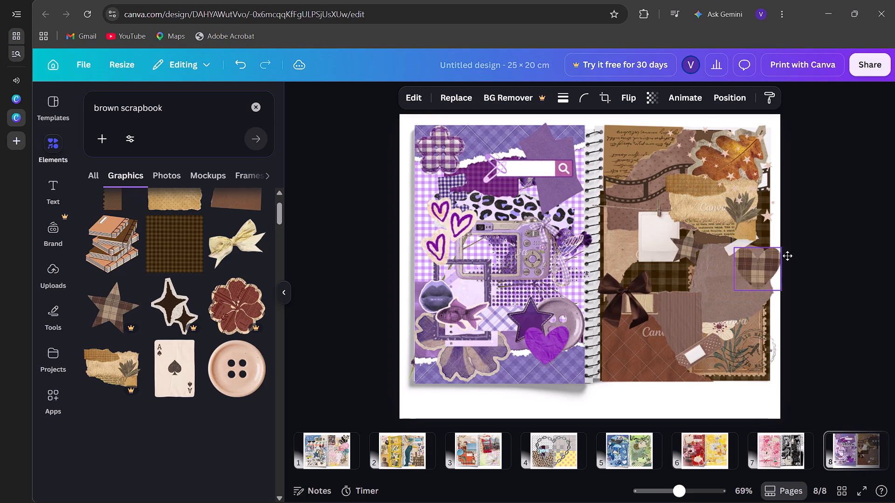
left_click_drag(787, 256, 759, 127)
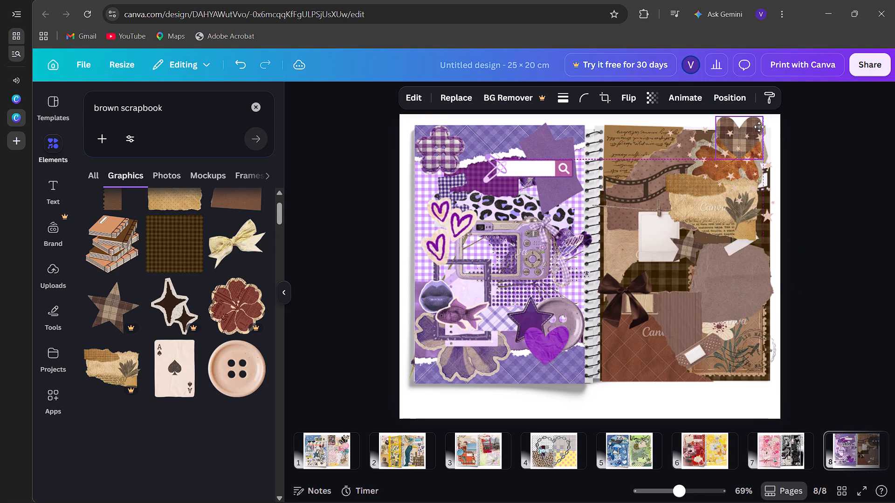
left_click_drag(759, 127, 772, 162)
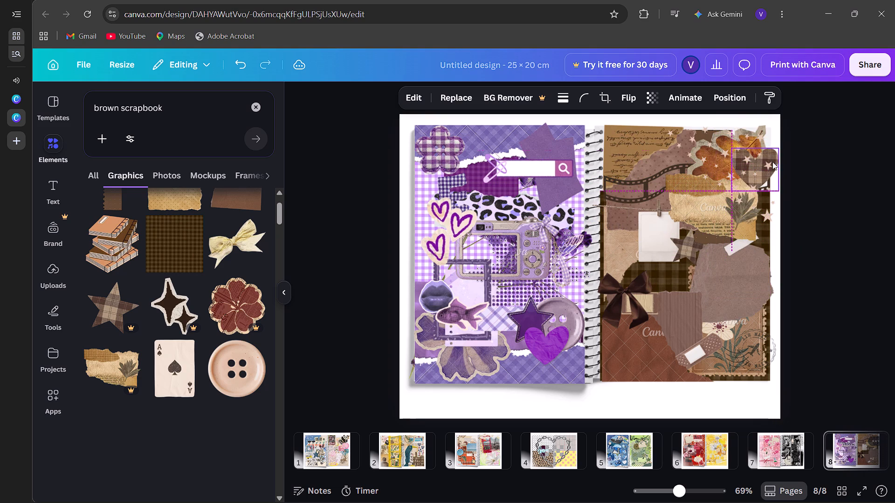
left_click_drag(772, 162, 739, 226)
key("BackSpace")
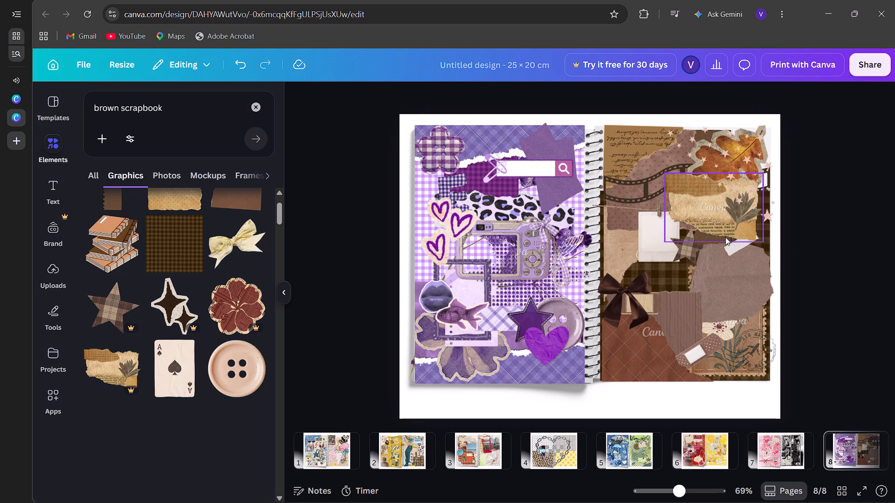
Delete the brown plaid star beside the blank instant-photo card.
left_click(677, 252)
key("BackSpace")
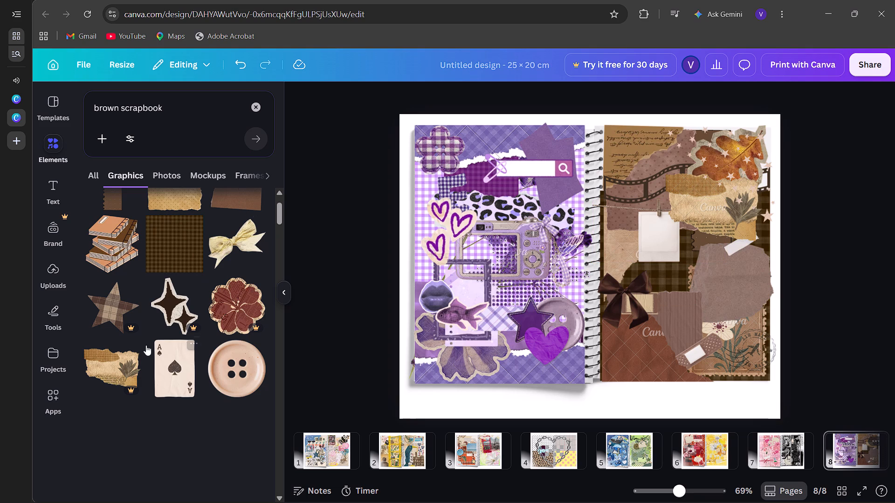
Open all recommended graphics for the torn vintage paper with the leaf sprig, and delete the extra copy placed on the page.
scroll(146, 345, "up", 14)
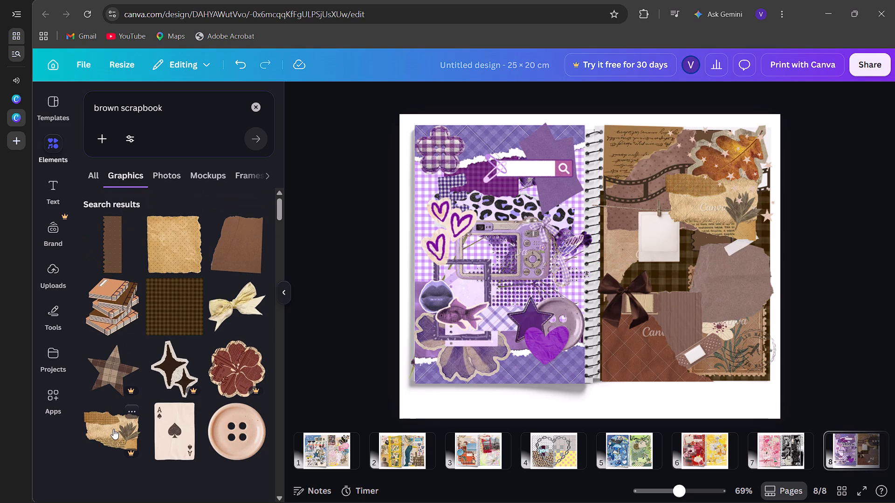
left_click(113, 429)
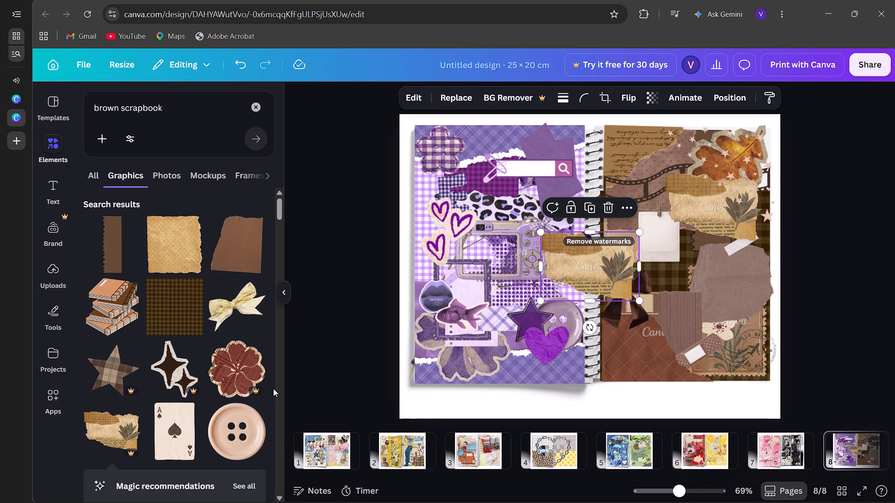
scroll(216, 384, "down", 2)
left_click(246, 280)
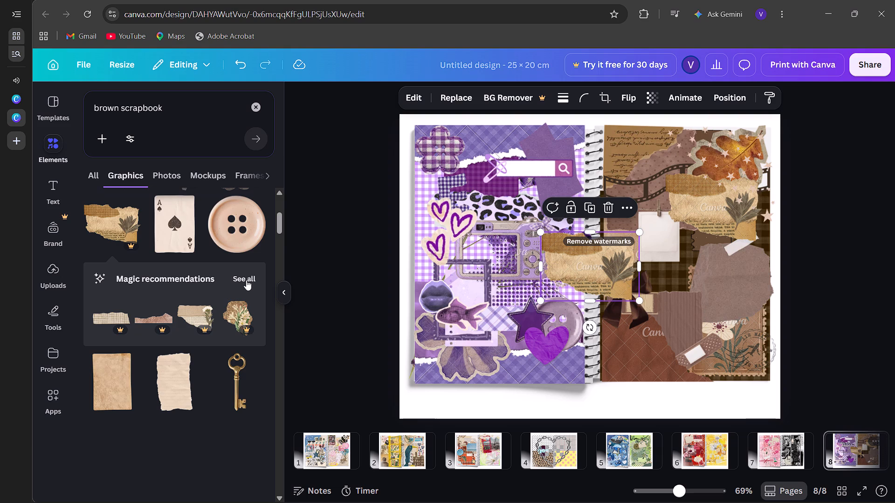
left_click(594, 279)
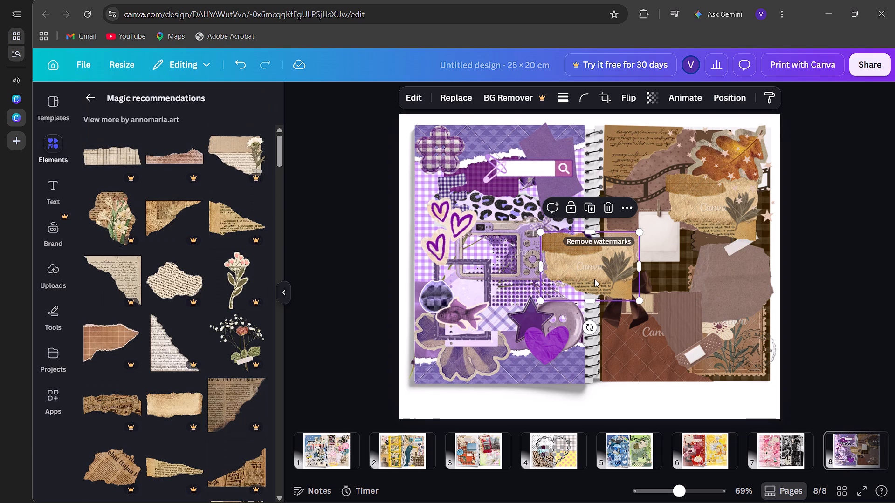
key("BackSpace")
left_click(583, 291)
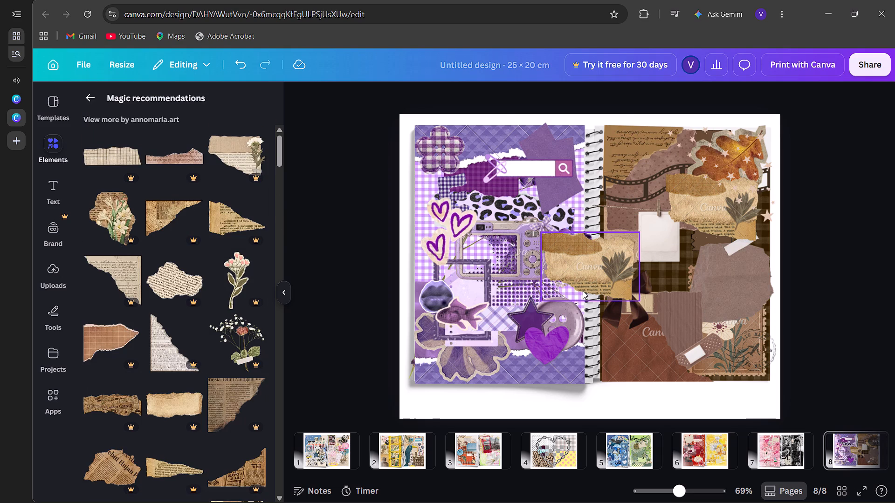
key("BackSpace")
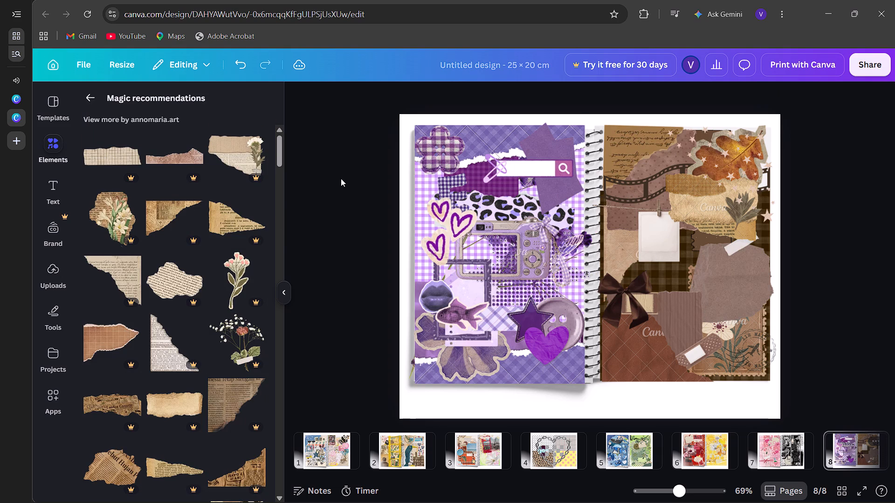
Add the torn text paper with white lilies, shrink it, and place it mid-page just above the striped brown torn paper.
left_click(113, 220)
left_click_drag(584, 273, 650, 262)
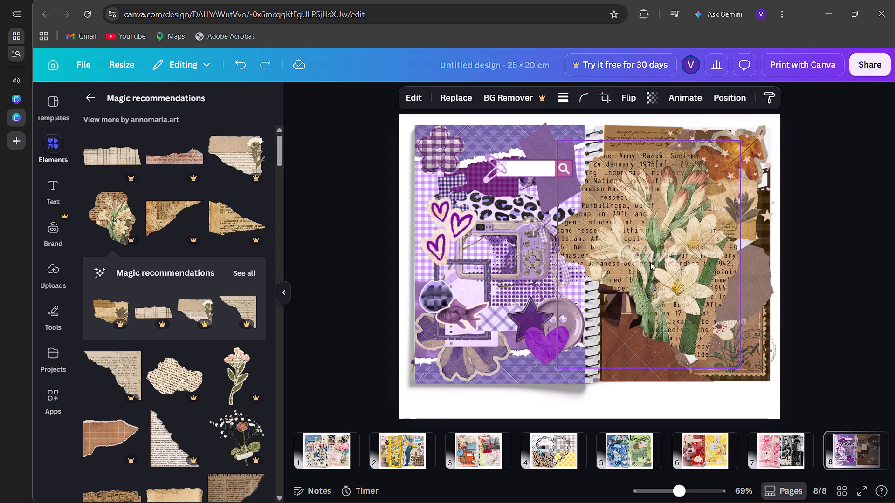
left_click_drag(650, 262, 665, 273)
left_click_drag(577, 381, 615, 314)
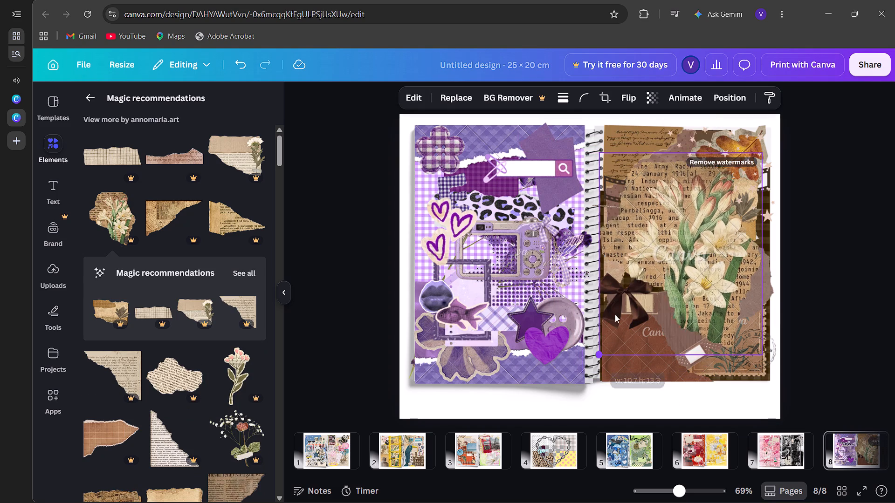
left_click_drag(615, 314, 695, 237)
left_click_drag(729, 200, 704, 263)
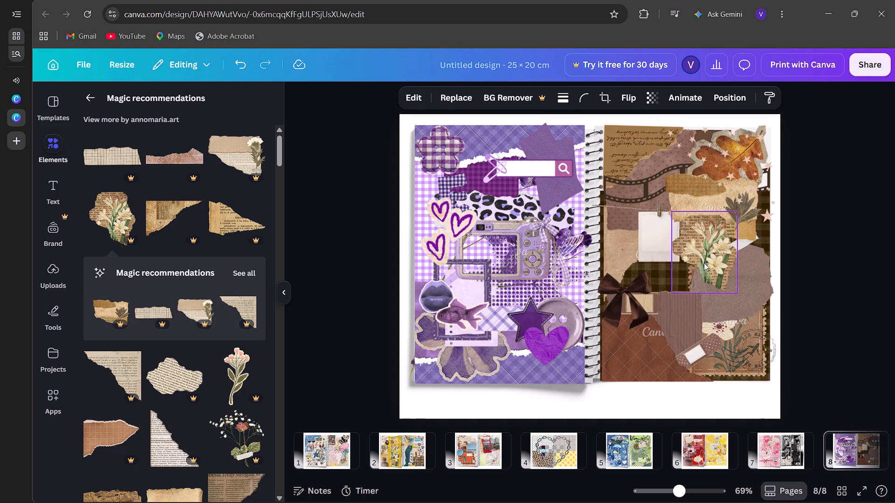
left_click_drag(704, 263, 688, 285)
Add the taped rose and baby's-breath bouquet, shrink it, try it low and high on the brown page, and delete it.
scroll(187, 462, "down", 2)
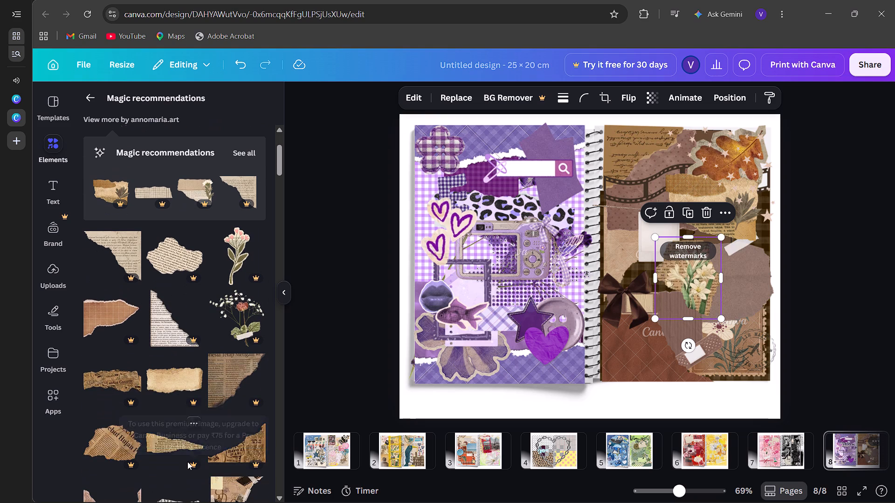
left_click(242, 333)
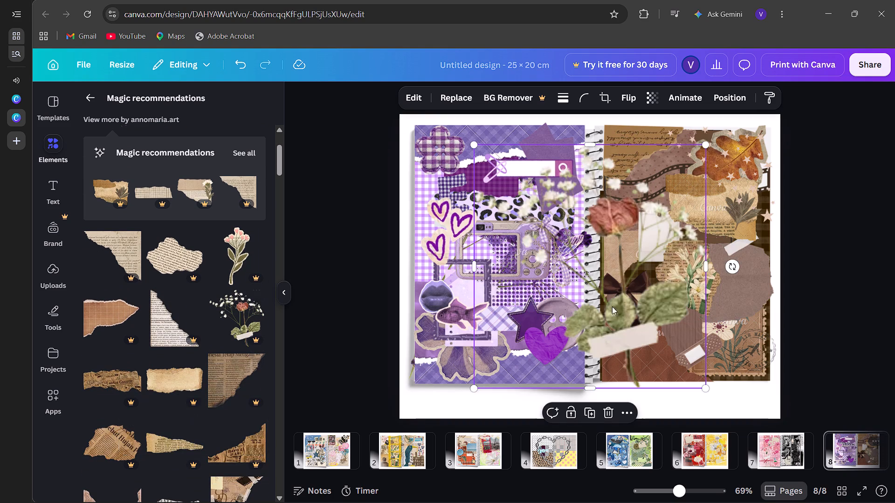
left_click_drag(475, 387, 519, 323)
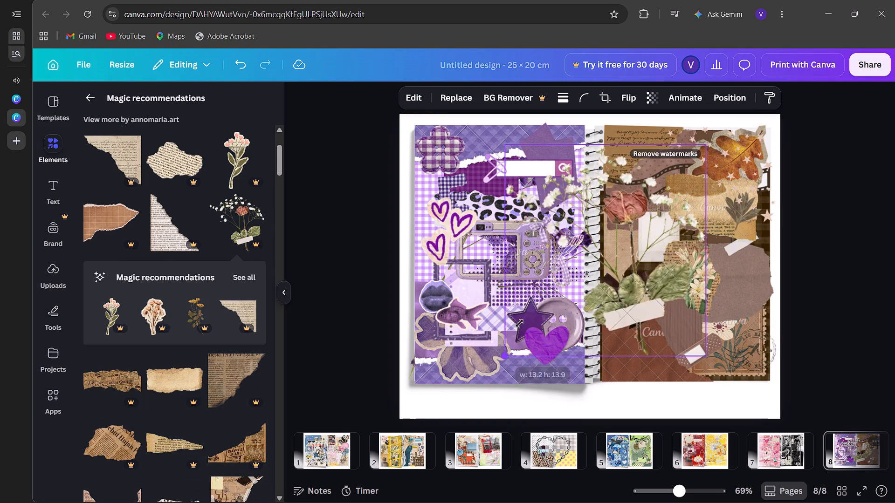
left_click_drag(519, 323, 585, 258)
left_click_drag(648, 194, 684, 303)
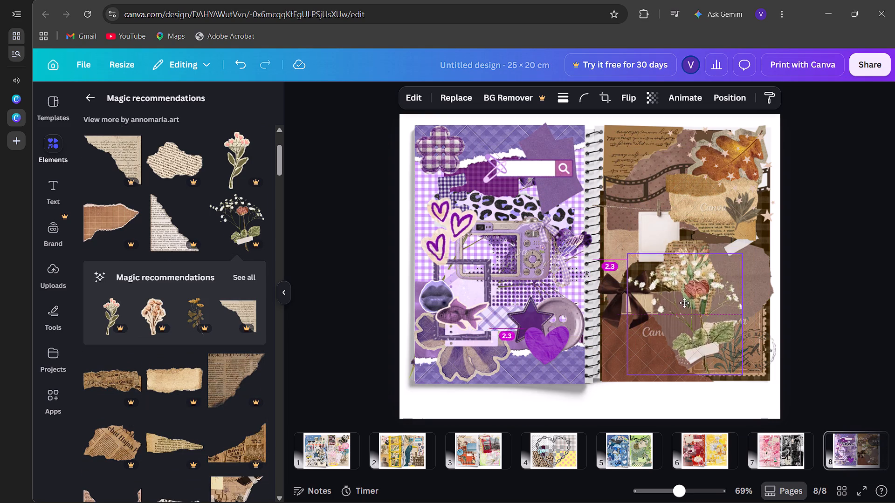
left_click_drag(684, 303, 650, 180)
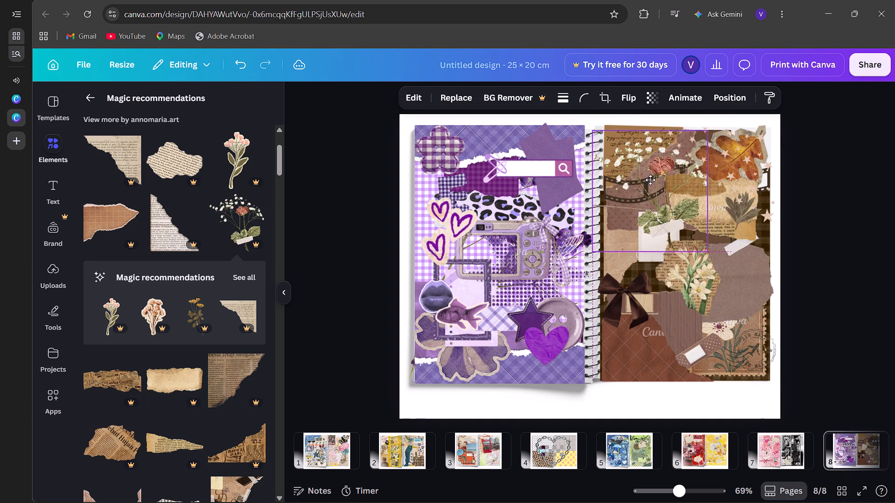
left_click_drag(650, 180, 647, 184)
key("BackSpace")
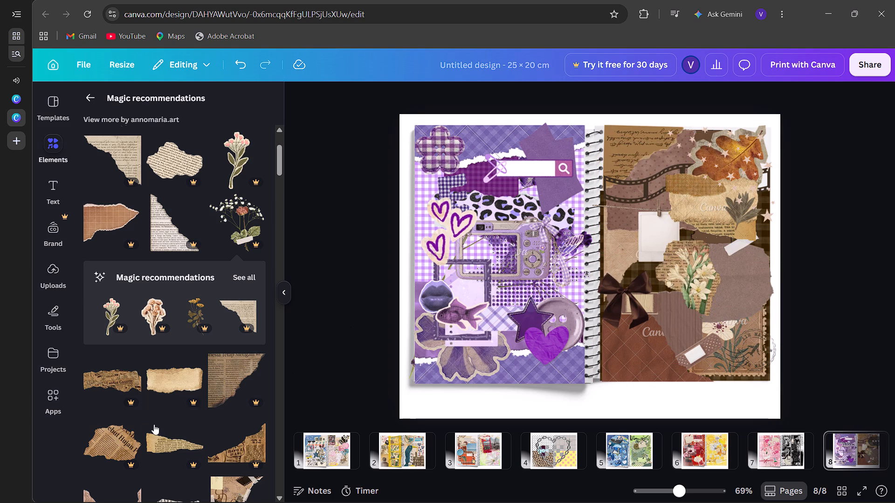
Add the torn collage paper with film strips, shrink it, flip it horizontally and vertically, and place it in the brown page's lower-right corner.
scroll(143, 426, "down", 3)
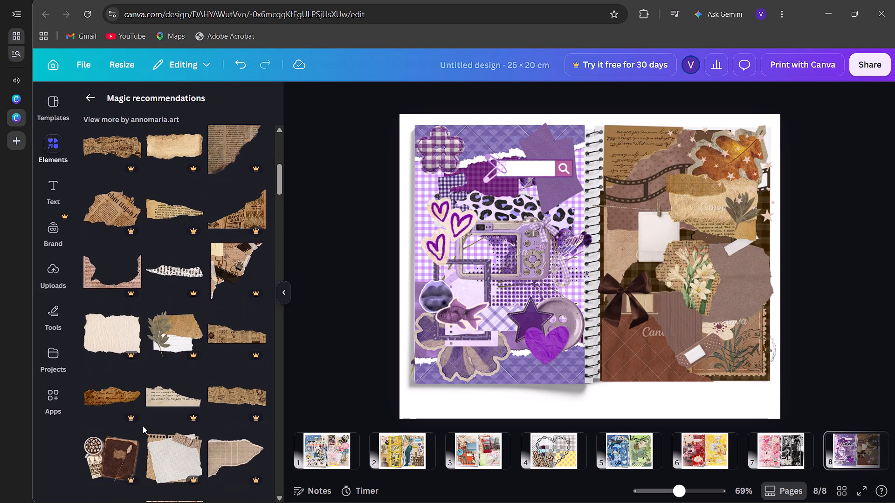
left_click(221, 262)
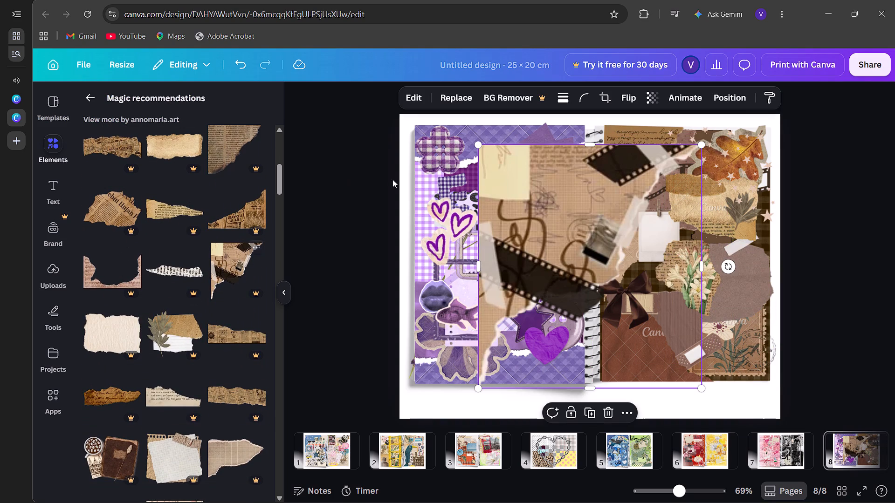
left_click_drag(530, 223, 607, 230)
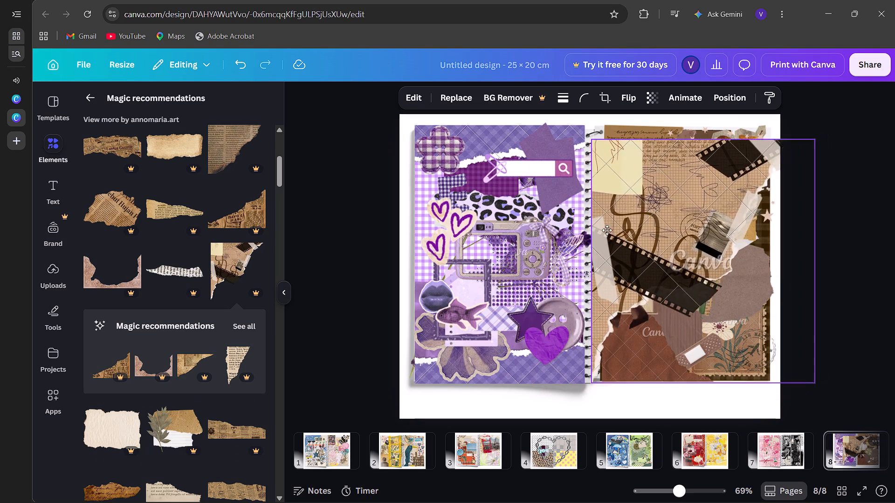
left_click_drag(607, 230, 536, 227)
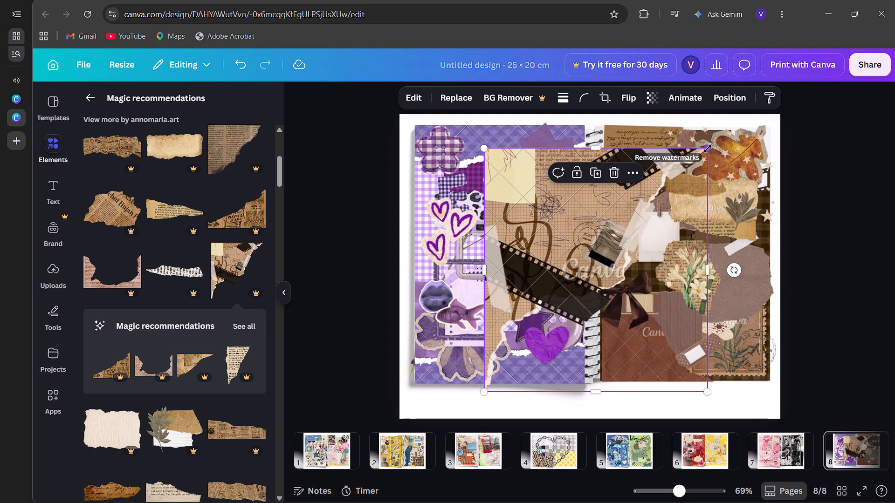
left_click_drag(708, 149, 601, 195)
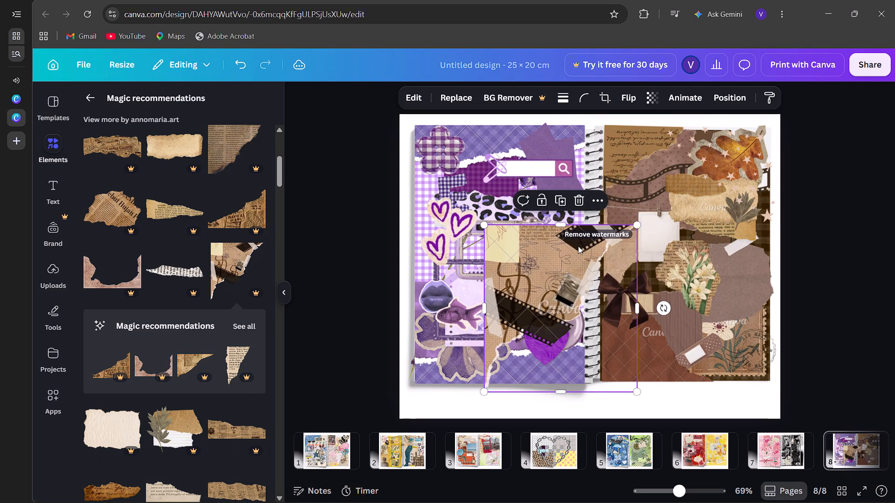
left_click(634, 95)
left_click(621, 122)
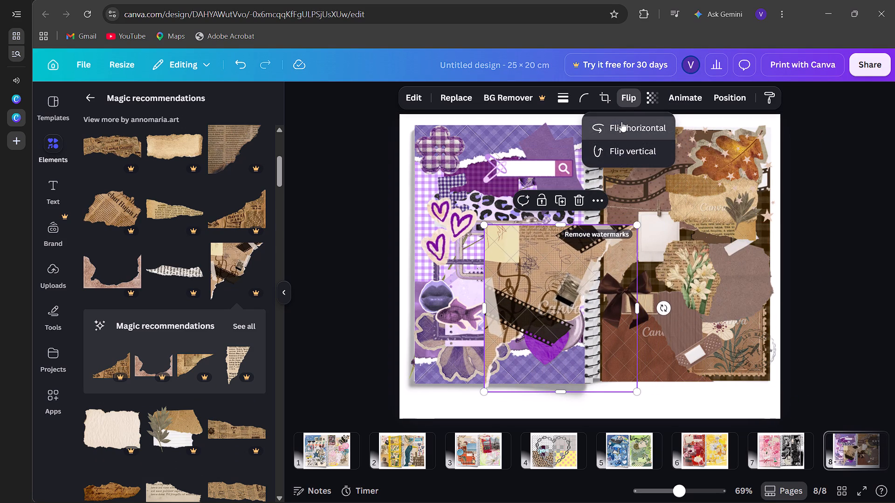
left_click(635, 159)
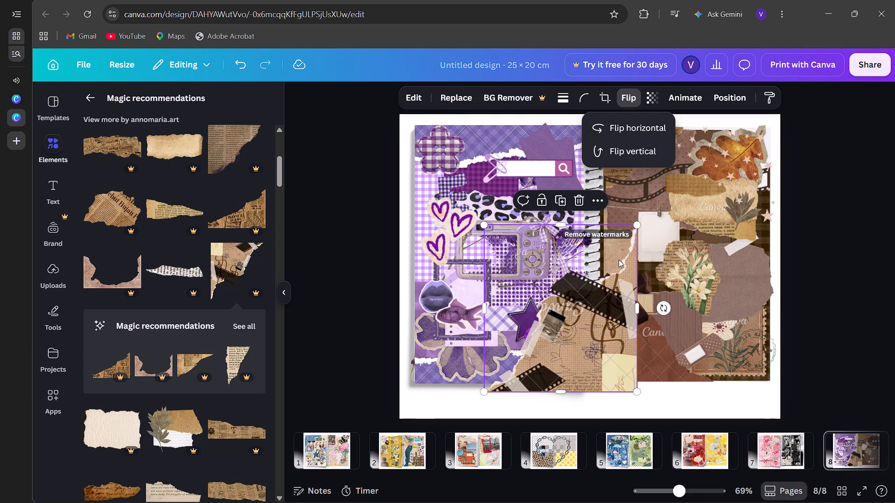
left_click_drag(591, 312, 732, 300)
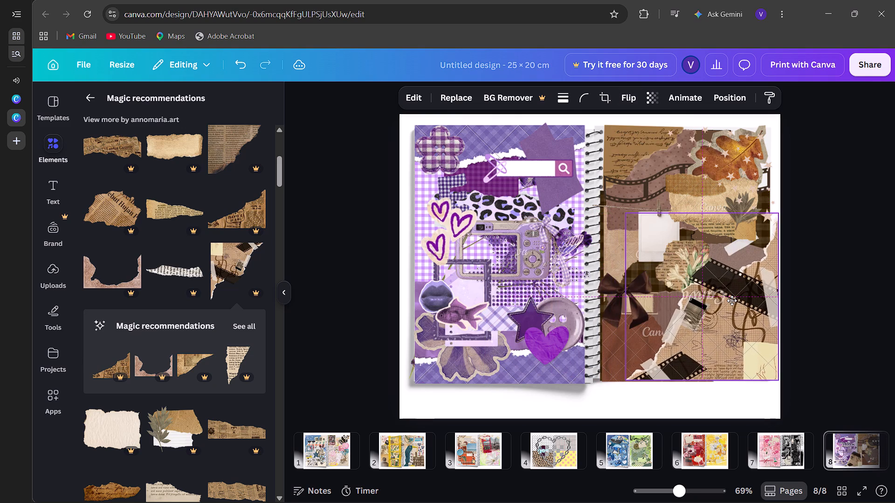
left_click_drag(732, 300, 725, 301)
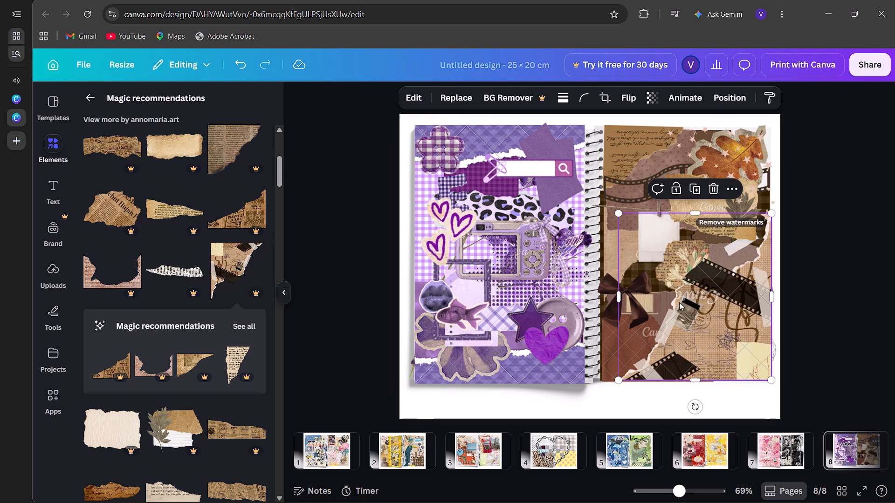
Move the dark brown bow onto the autumn leaf at the brown page's upper-right corner.
left_click(619, 293)
left_click_drag(607, 294, 708, 227)
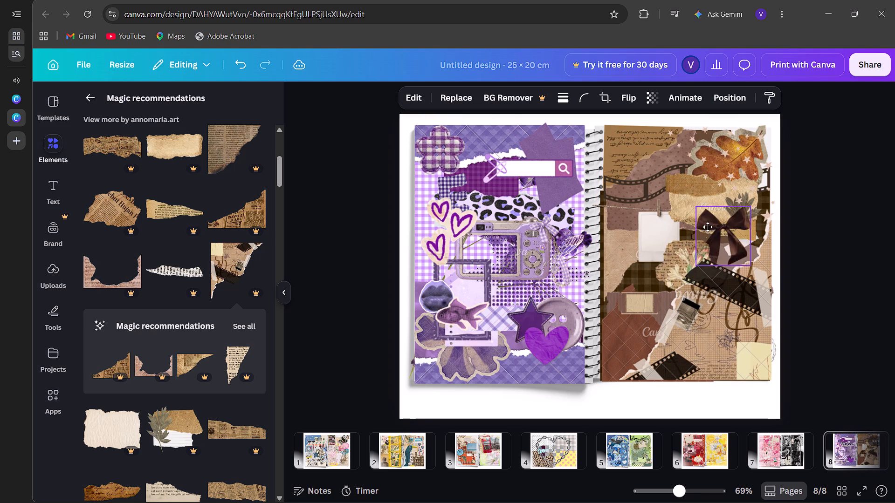
left_click_drag(708, 227, 722, 157)
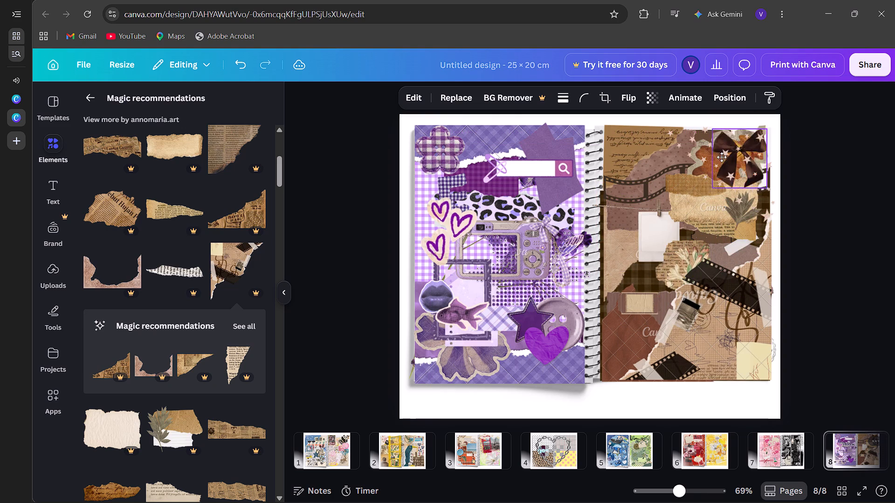
left_click_drag(722, 157, 721, 169)
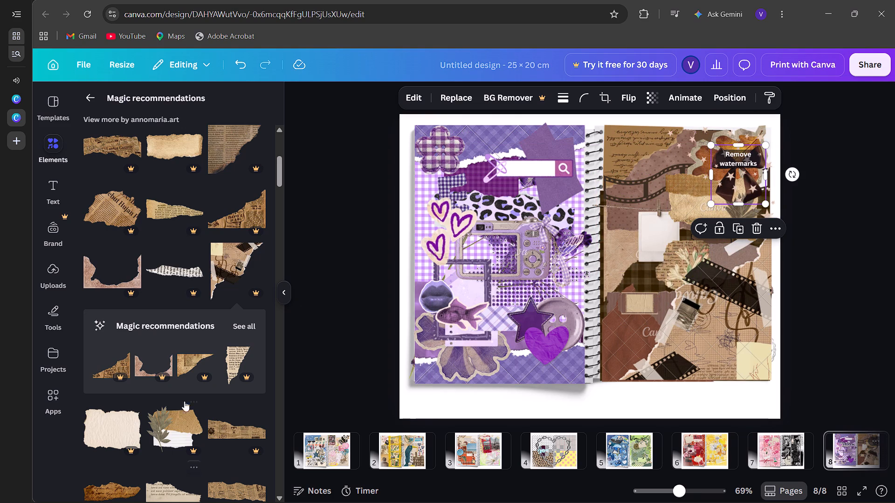
Move the film-strip collage paper aside onto the purple page, and the floral stamp to the middle of the brown page.
left_click_drag(633, 300, 639, 306)
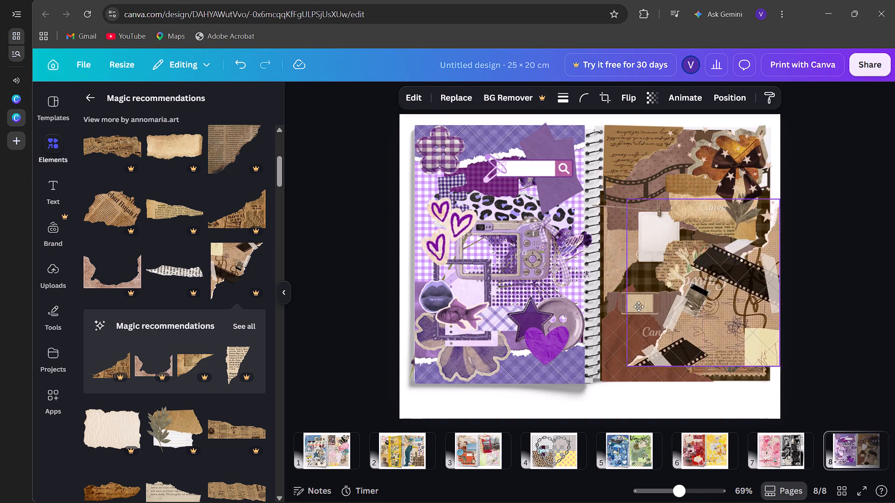
left_click_drag(639, 306, 469, 242)
left_click_drag(749, 351, 669, 305)
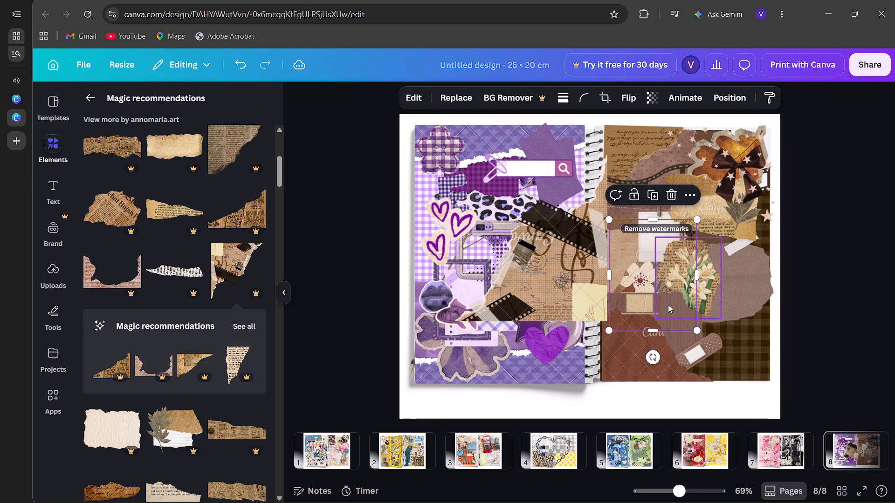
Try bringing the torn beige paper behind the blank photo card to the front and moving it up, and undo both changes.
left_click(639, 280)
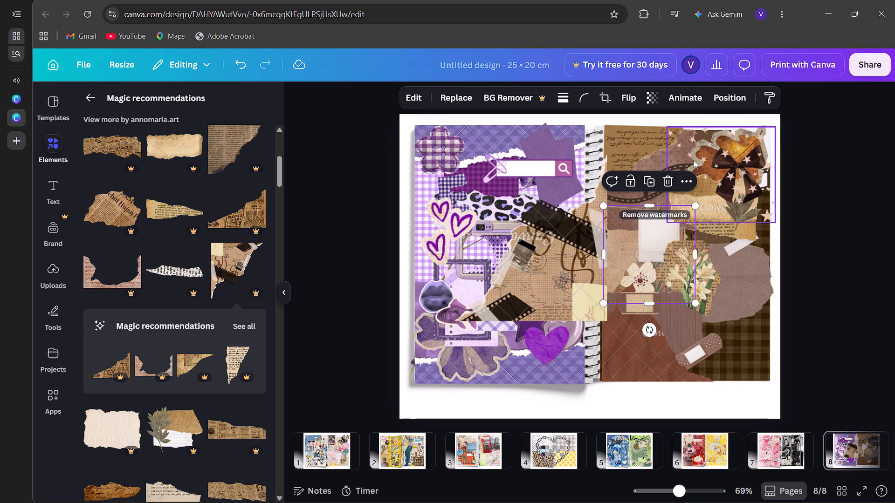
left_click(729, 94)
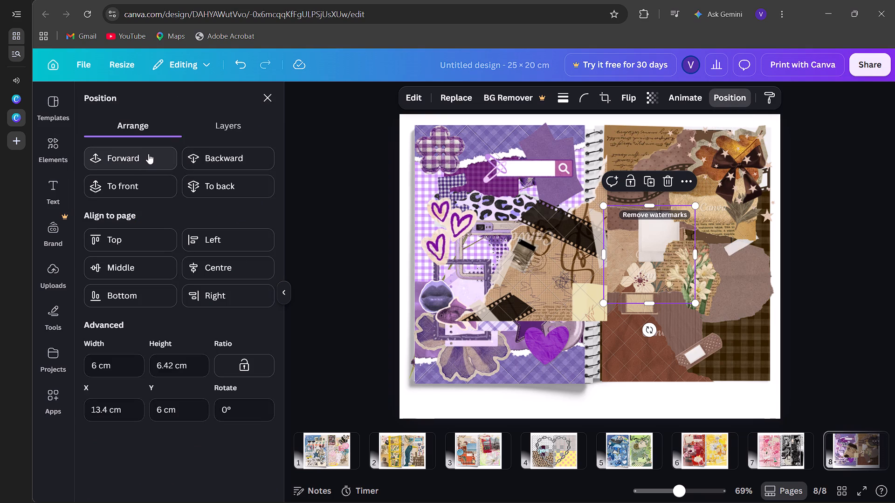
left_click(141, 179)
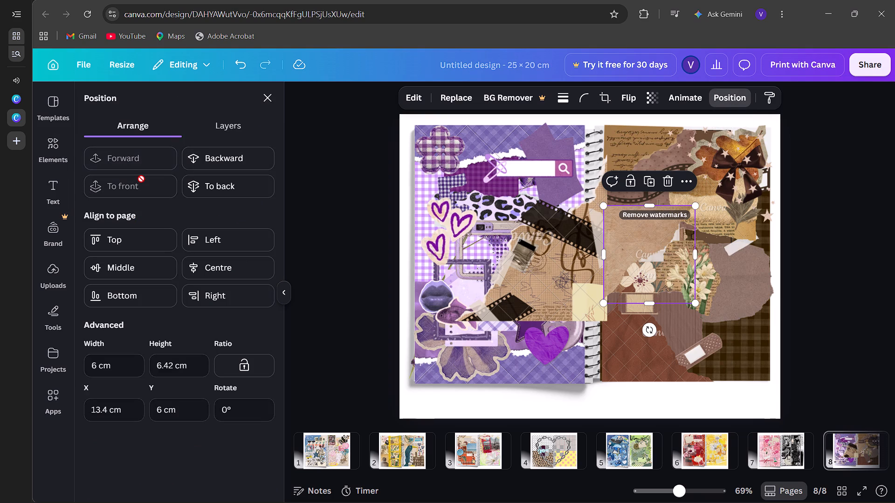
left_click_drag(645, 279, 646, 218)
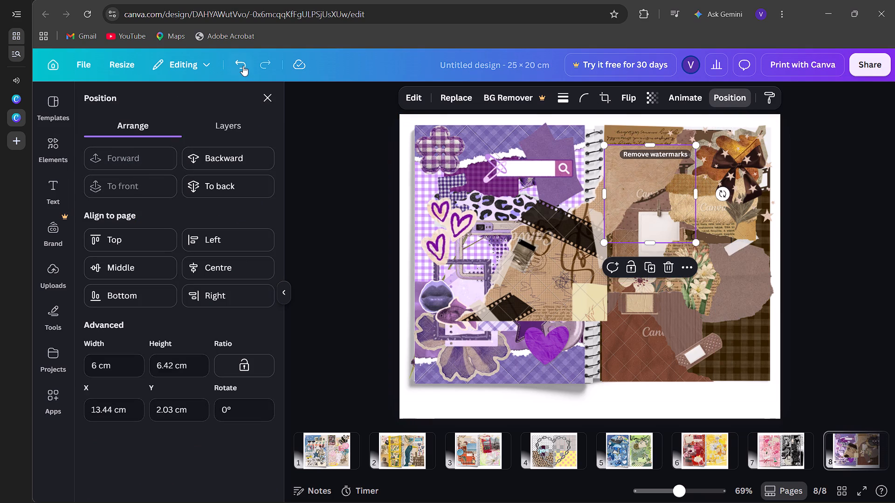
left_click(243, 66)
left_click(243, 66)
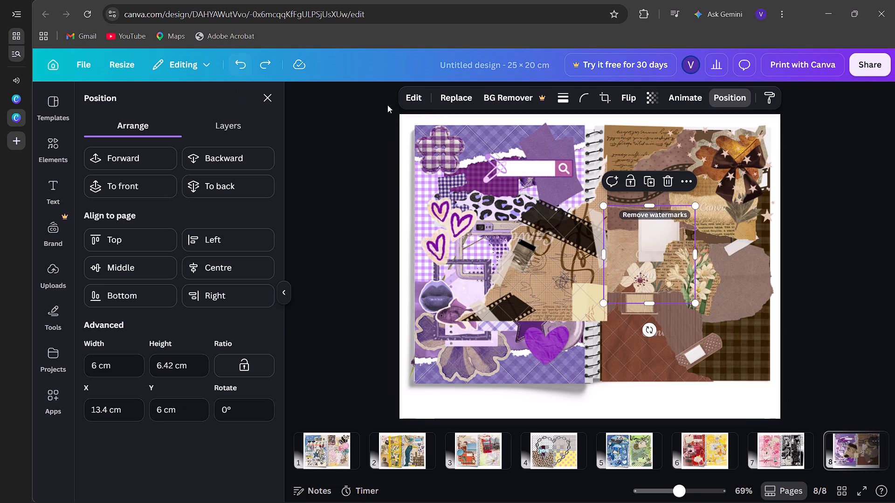
Move the torn text paper with white lilies onto the grey-brown torn paper at the brown page's right edge.
left_click(640, 277)
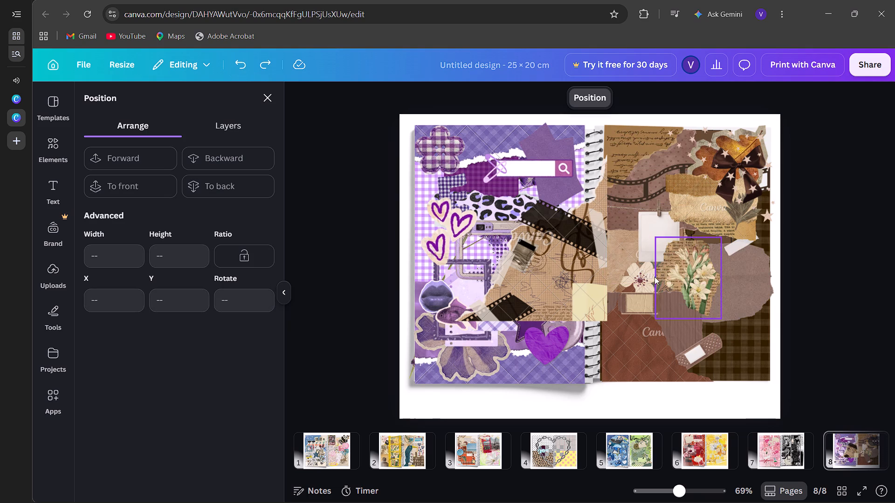
left_click_drag(684, 285, 728, 261)
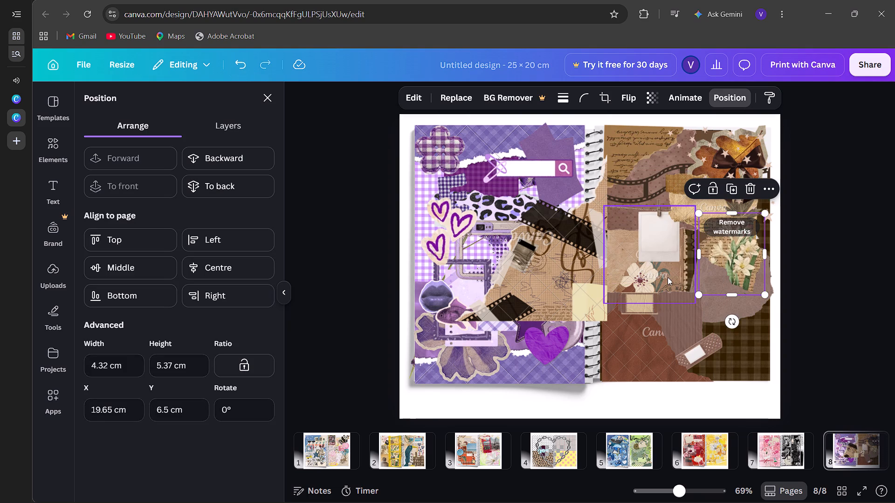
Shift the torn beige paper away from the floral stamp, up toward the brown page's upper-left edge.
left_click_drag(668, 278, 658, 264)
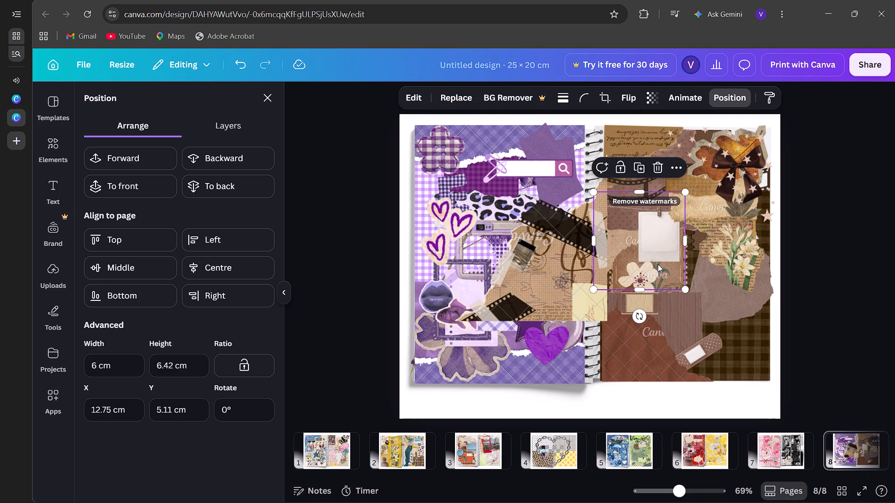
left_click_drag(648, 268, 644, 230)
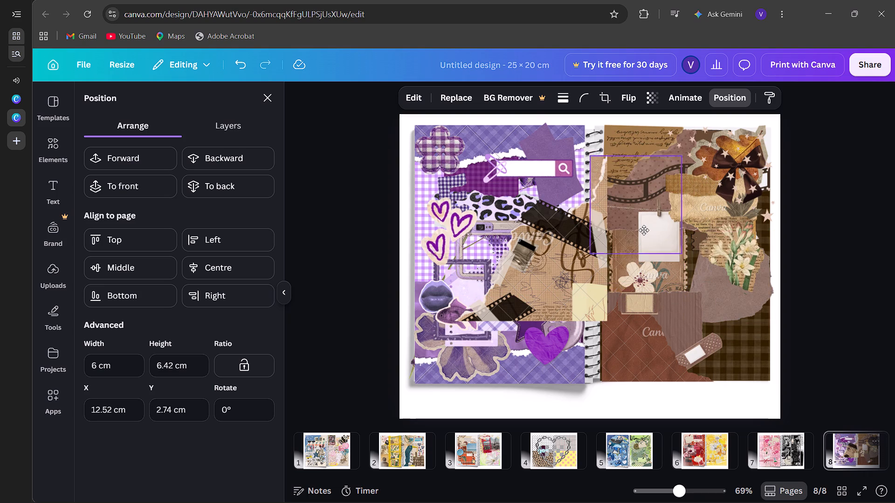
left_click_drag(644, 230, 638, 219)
Bring the floral stamp to the front and move it to the brown page's lower-right corner.
left_click(665, 281)
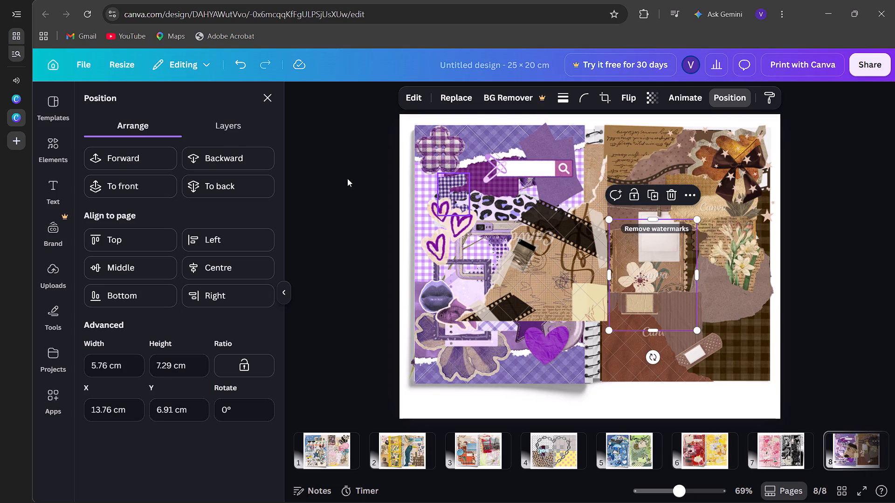
left_click(143, 184)
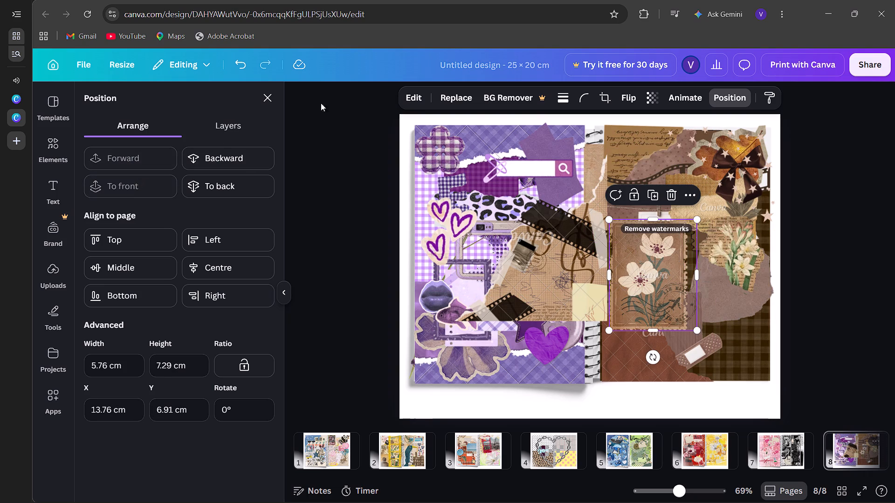
left_click_drag(678, 320, 792, 394)
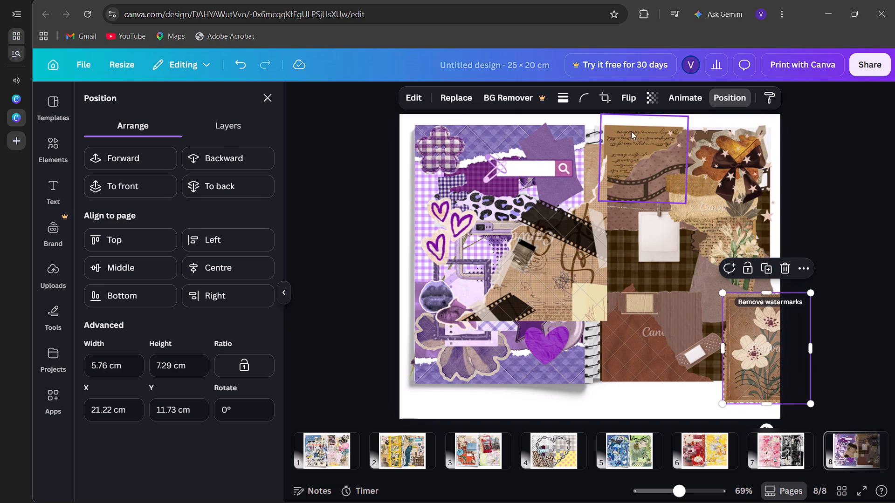
Move the film-strip collage paper farther aside to the purple page's lower-left corner.
left_click_drag(595, 176, 514, 242)
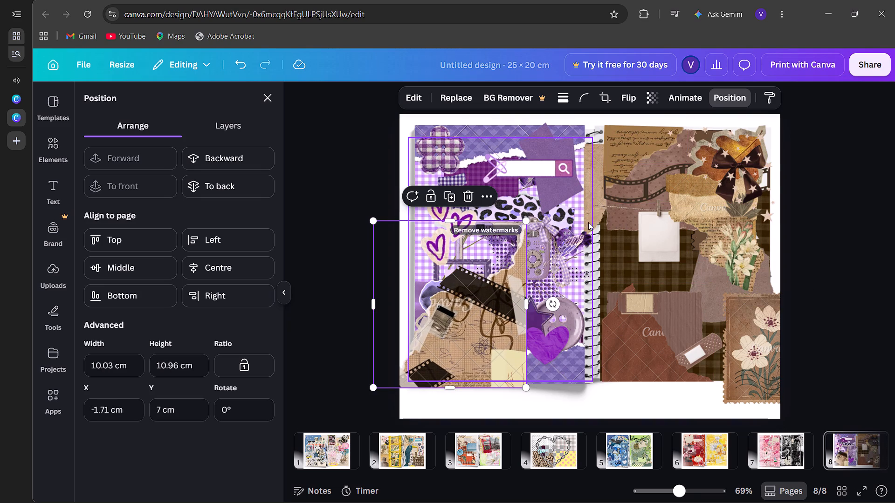
Move the torn beige paper down to the middle of the brown page's left edge, behind the blank note.
left_click_drag(596, 160, 605, 184)
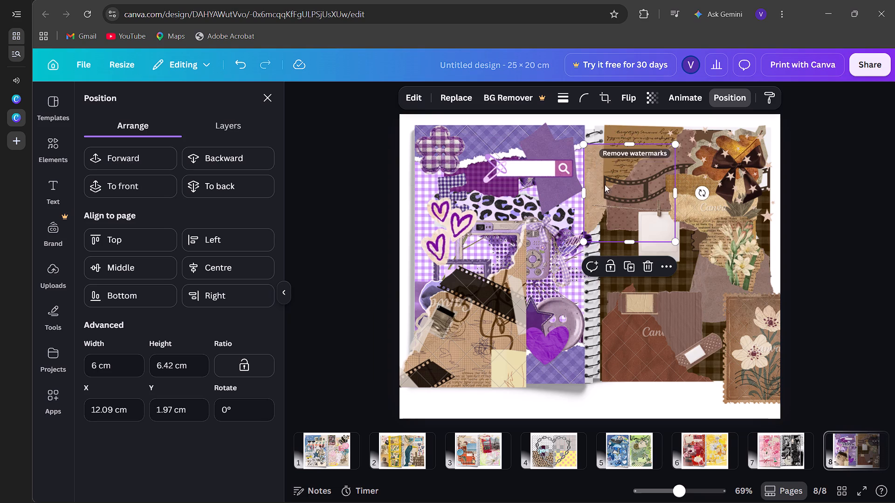
left_click_drag(605, 184, 617, 225)
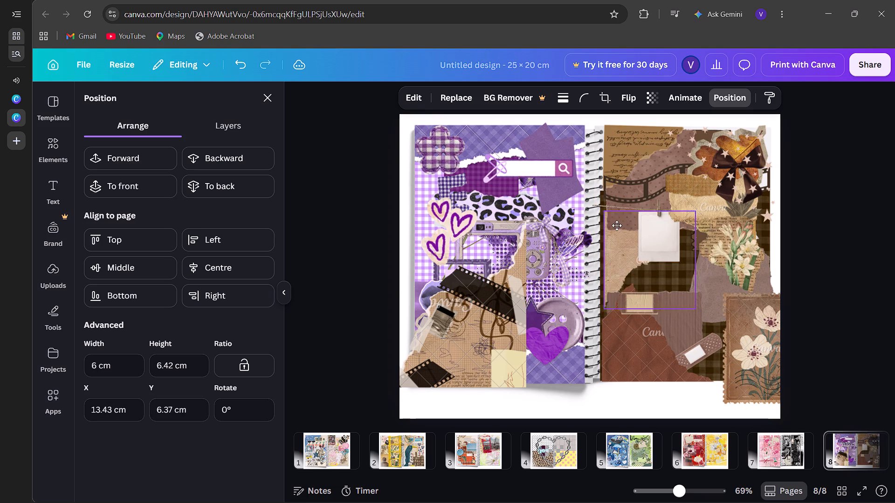
left_click_drag(617, 225, 615, 222)
Move the torn text paper with white lilies inward, beside the blank note on the brown page.
left_click_drag(727, 241, 696, 254)
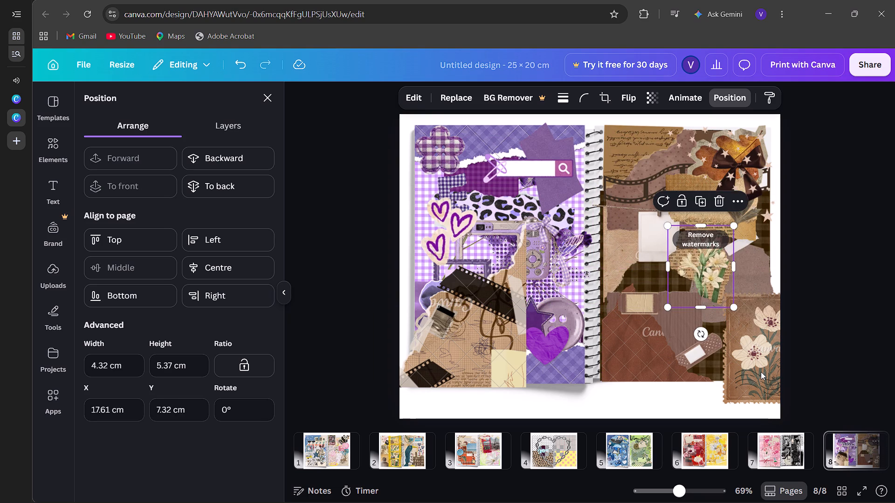
Shrink the floral stamp to about 2.62 × 3.31 cm and move it to the brown page's lower-left corner.
left_click_drag(761, 372, 731, 226)
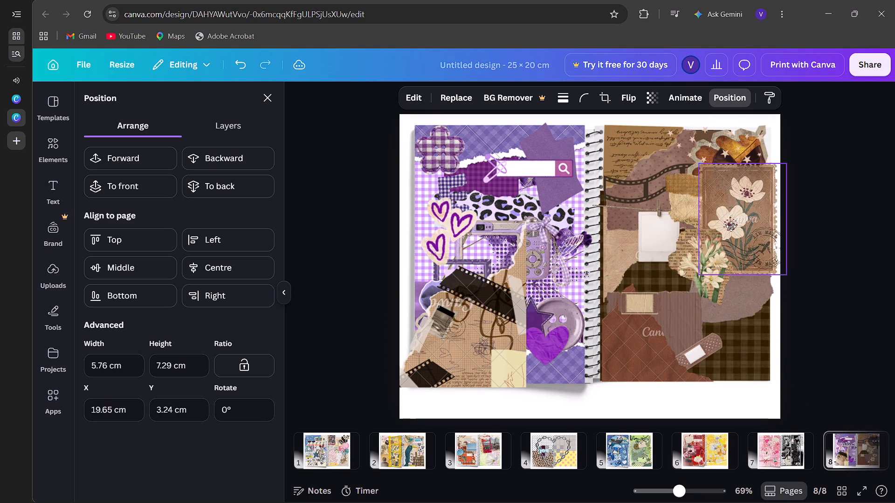
left_click_drag(731, 226, 659, 243)
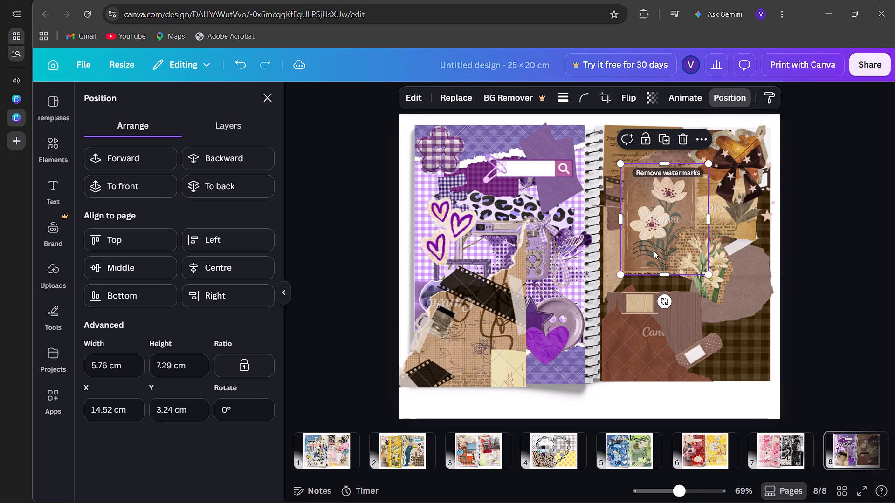
left_click_drag(621, 274, 673, 206)
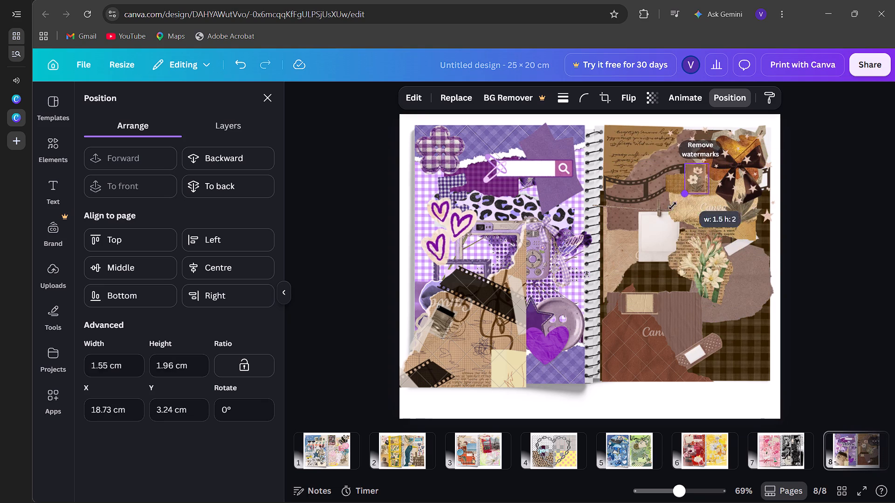
left_click_drag(673, 206, 669, 214)
left_click_drag(680, 193, 632, 328)
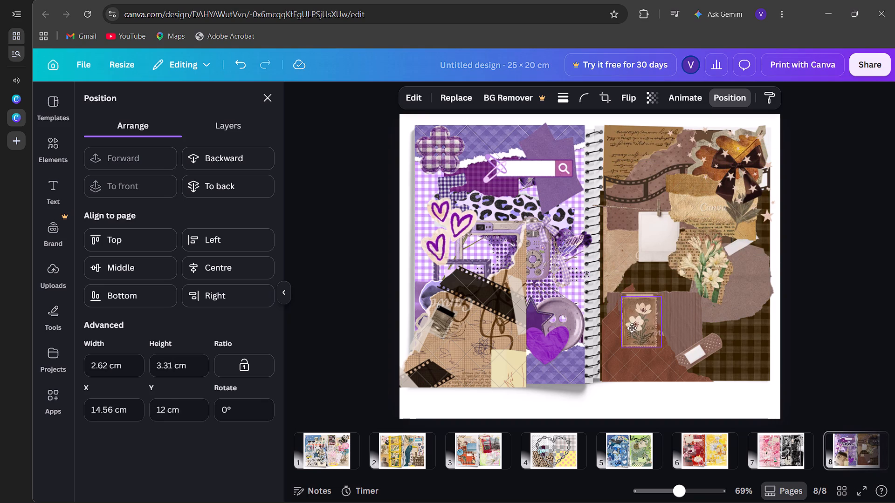
left_click_drag(632, 328, 614, 336)
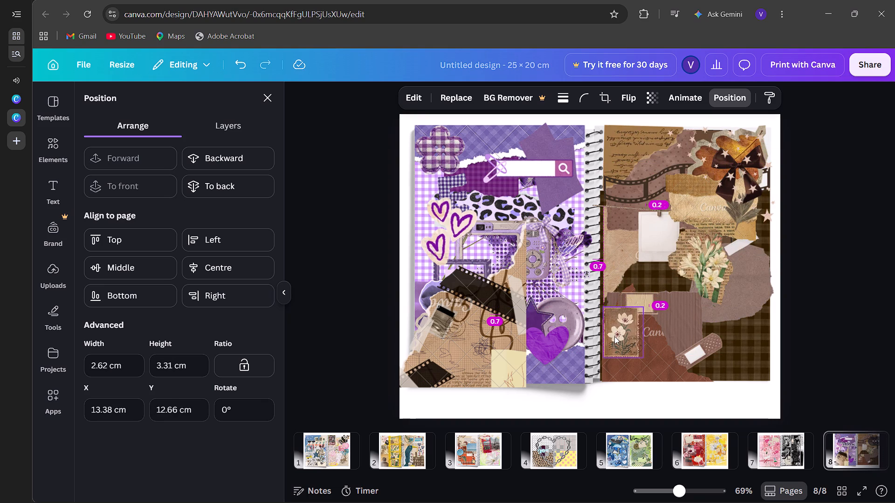
Bring the bandage to the front and move it over the lower-right part of the floral stamp.
left_click(696, 346)
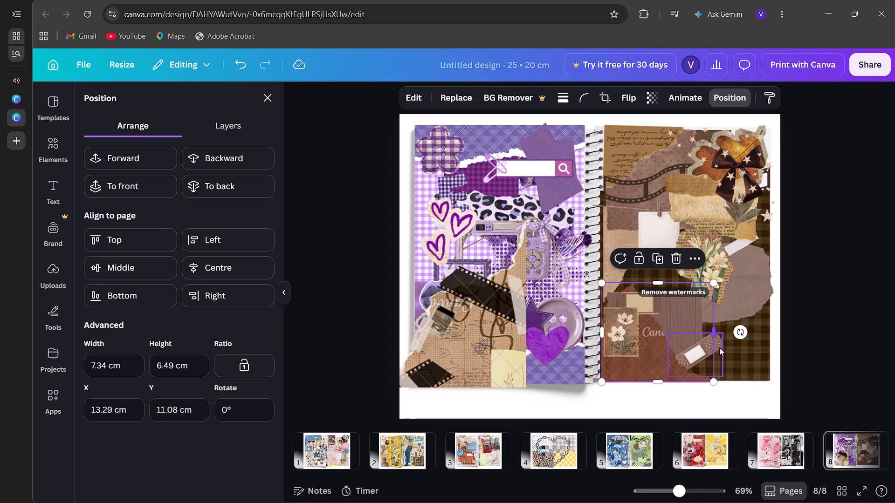
double_click(720, 344)
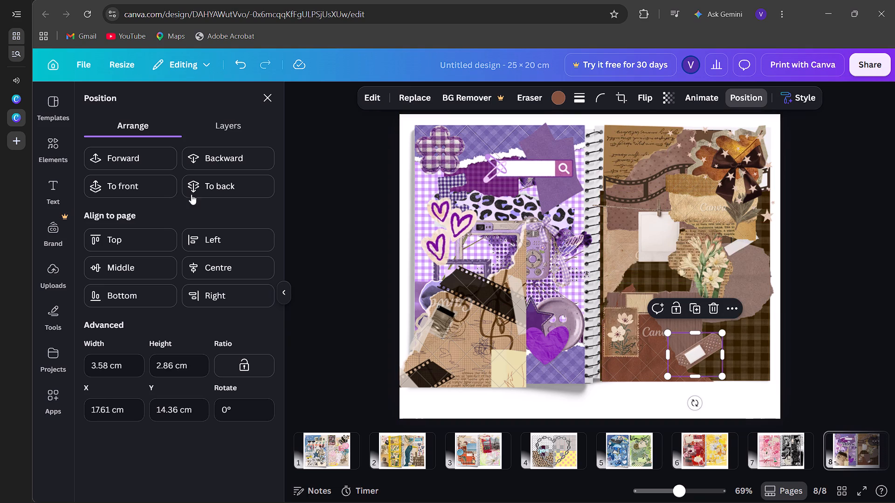
left_click(147, 161)
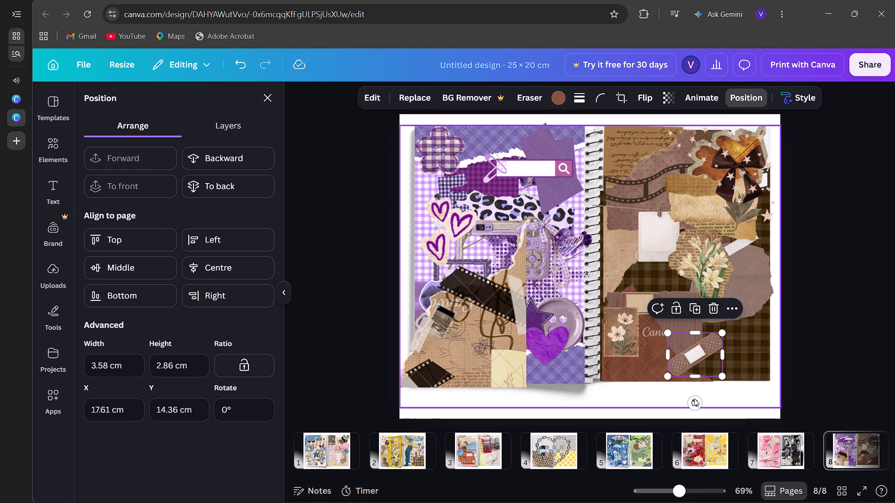
left_click_drag(699, 355, 644, 353)
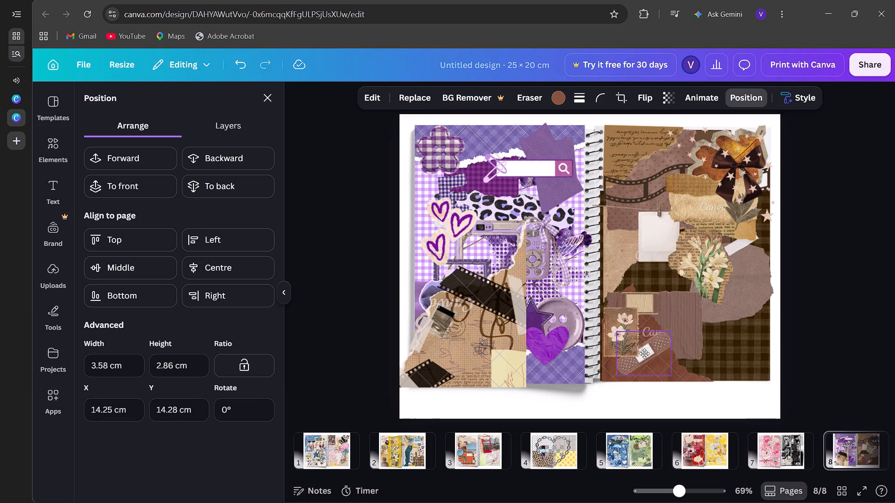
left_click_drag(644, 353, 646, 358)
double_click(614, 373)
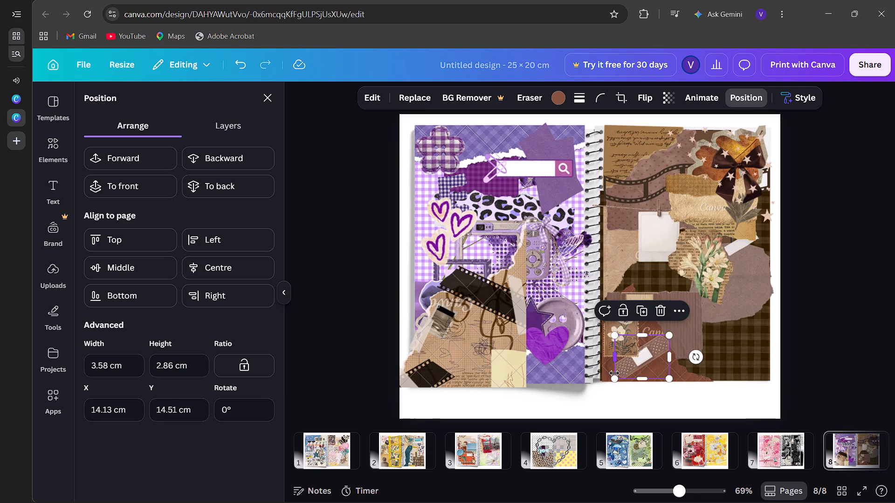
triple_click(144, 153)
left_click(144, 153)
Shrink the bandage to about 1.54 × 1.23 cm and place it on the floral stamp's lower-right corner.
left_click_drag(144, 153, 613, 378)
left_click_drag(613, 378, 643, 347)
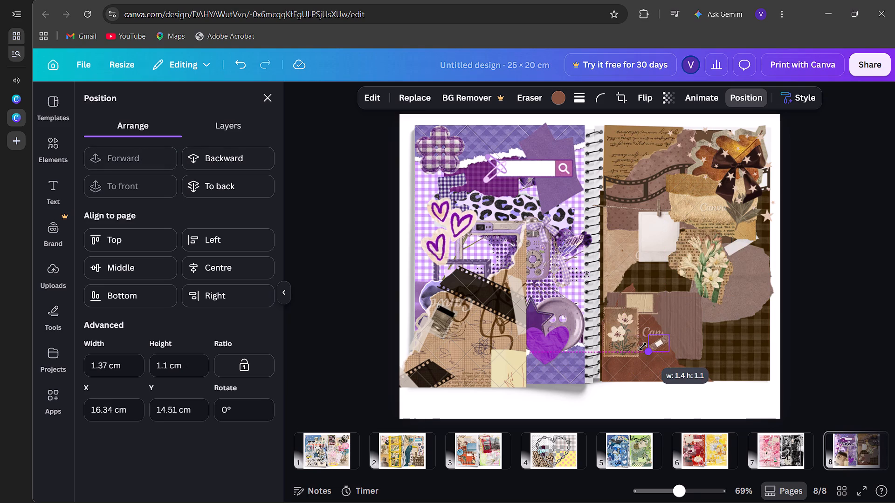
left_click_drag(643, 347, 641, 350)
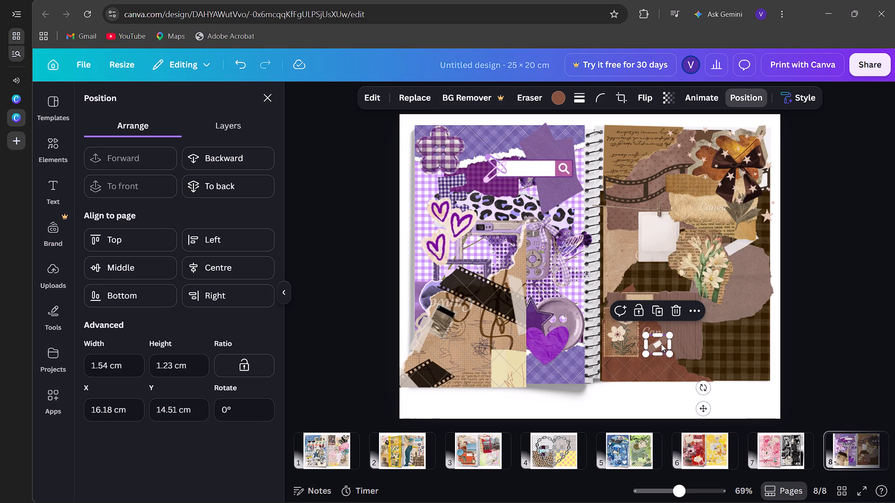
left_click_drag(661, 344, 637, 351)
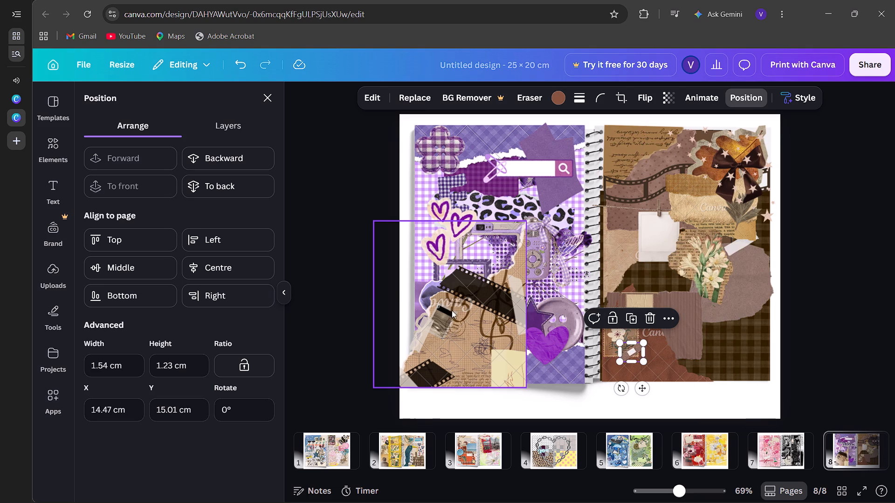
Move the film-strip collage paper from the purple page to the brown page's lower-right corner.
left_click_drag(445, 315, 702, 300)
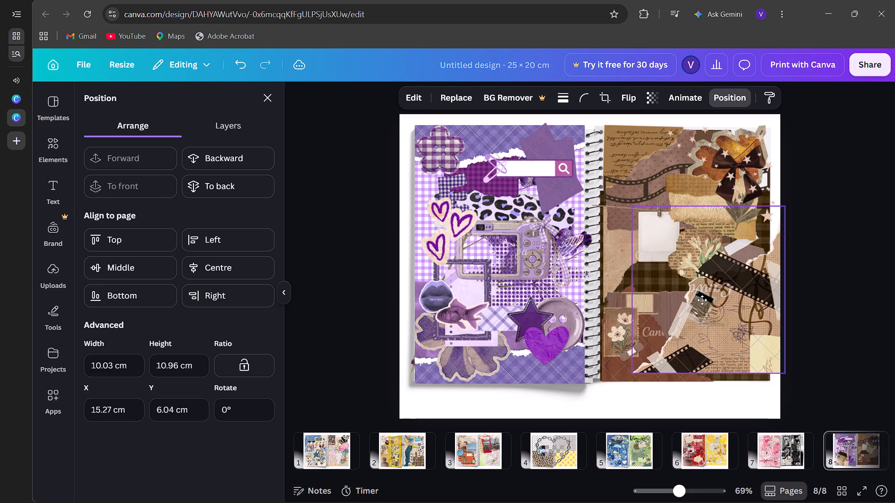
left_click_drag(702, 300, 688, 306)
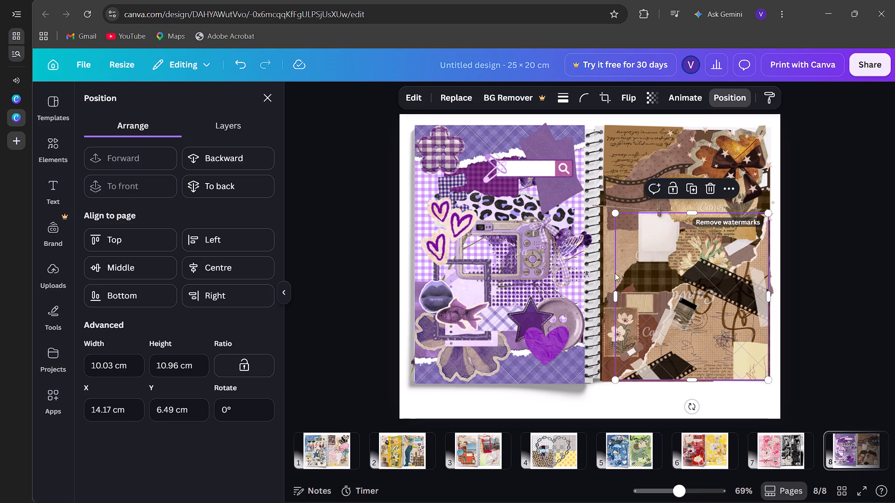
left_click(275, 106)
left_click(275, 106)
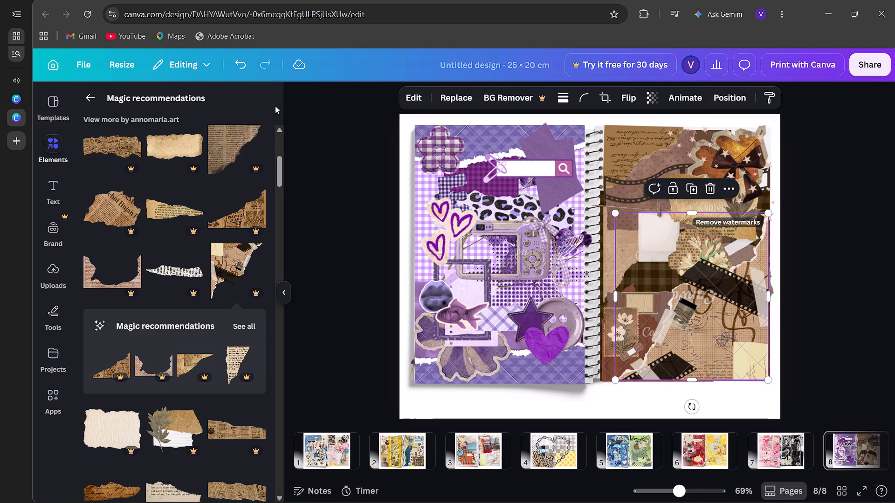
Add the torn kraft and lined paper with a green leaf, placing it at the brown page's middle left.
scroll(109, 464, "down", 2)
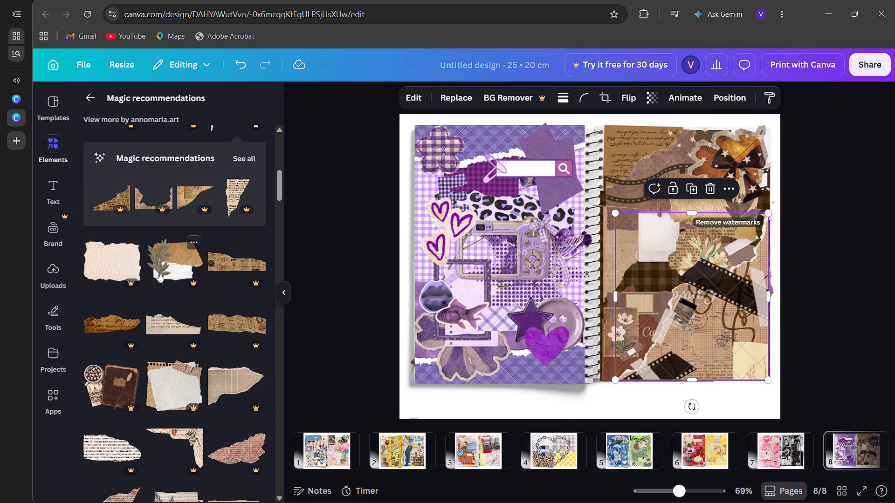
left_click(158, 272)
left_click_drag(436, 389, 586, 231)
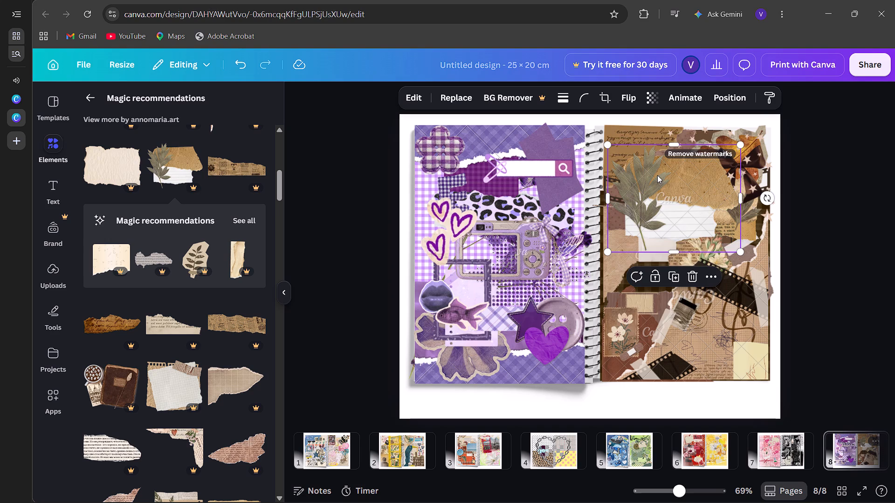
left_click_drag(657, 175, 641, 249)
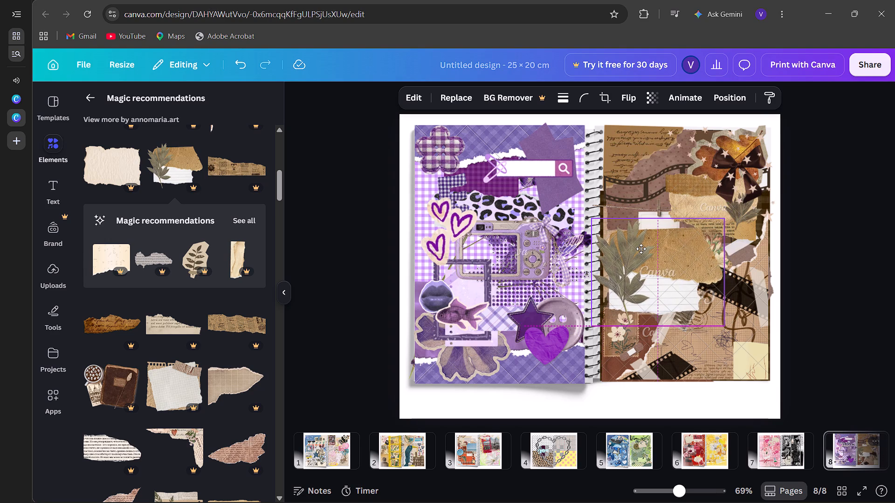
left_click_drag(641, 249, 652, 240)
Send the leaf paper backward behind the film-strip collage, floral stamp, torn brown paper and blank note, and deselect it.
left_click(738, 102)
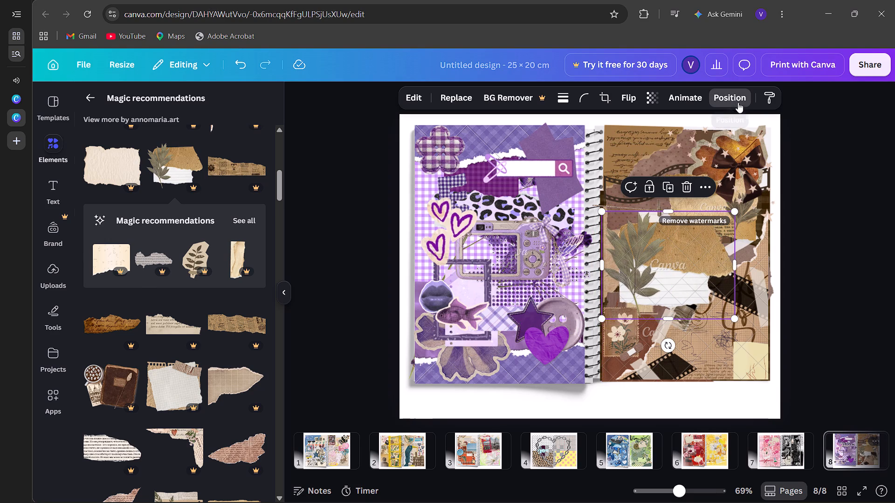
left_click(201, 162)
left_click(201, 162)
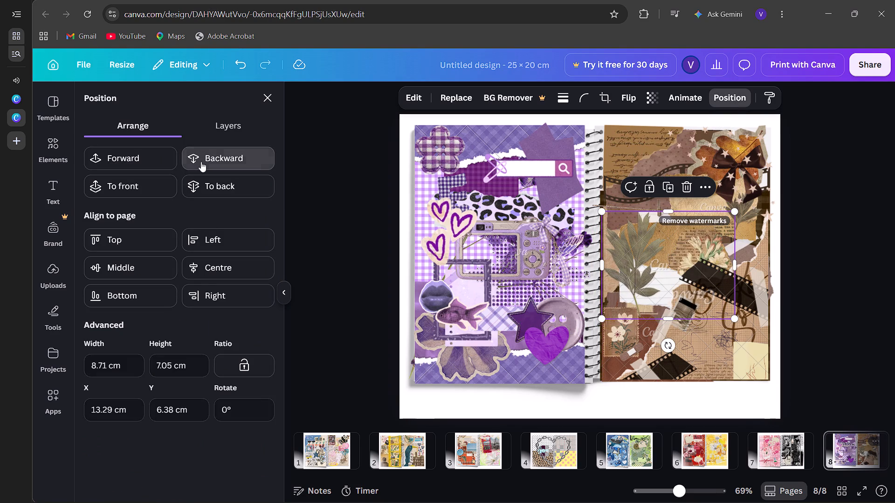
left_click(201, 162)
left_click(201, 162)
left_click(201, 162)
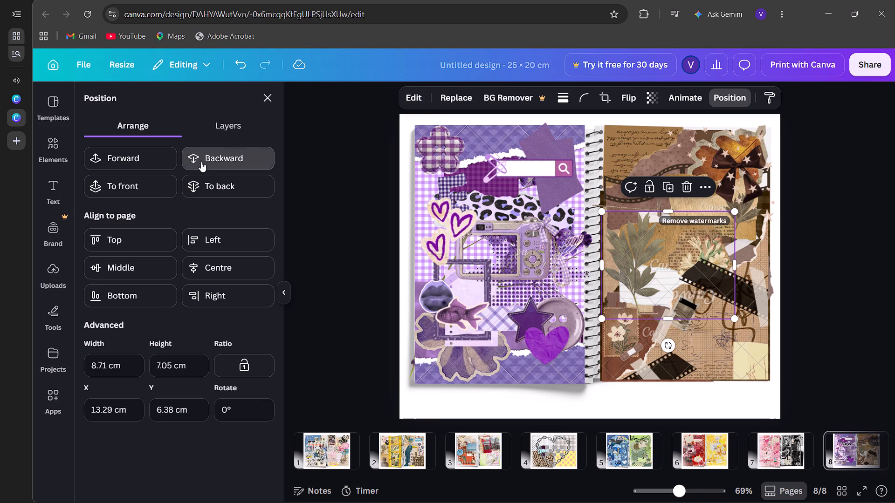
left_click(201, 162)
left_click(201, 162)
left_click(201, 162)
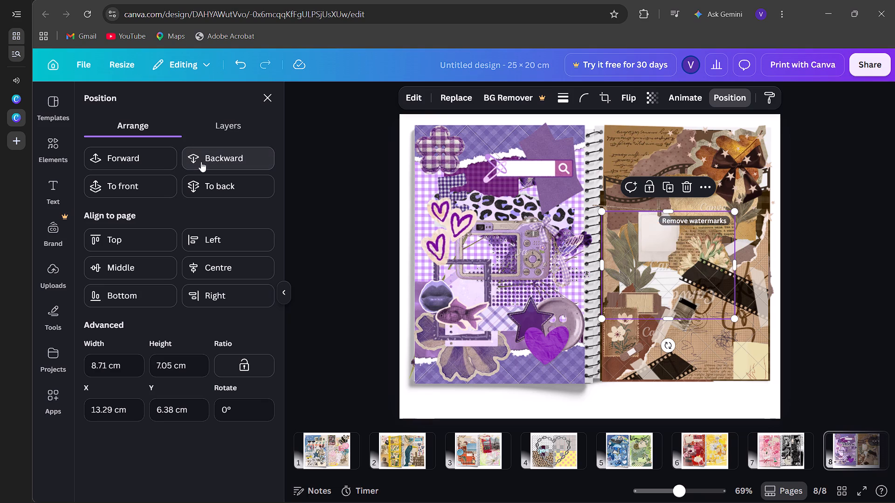
left_click(843, 326)
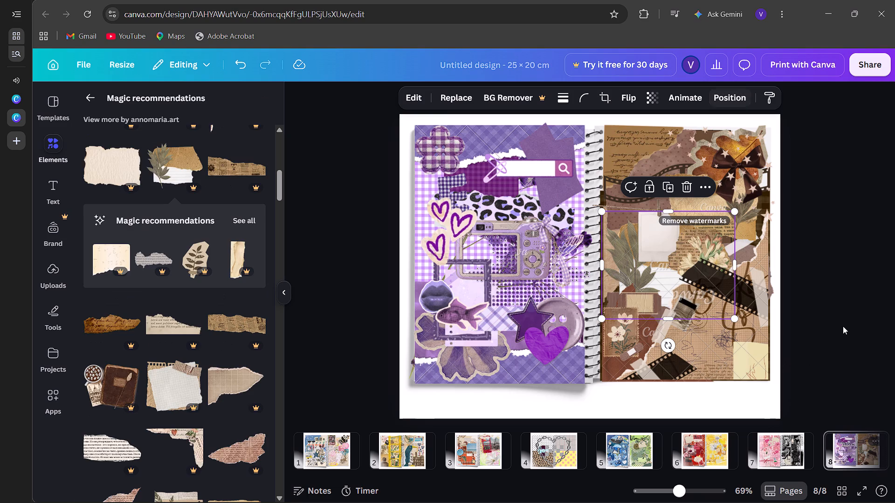
left_click(809, 249)
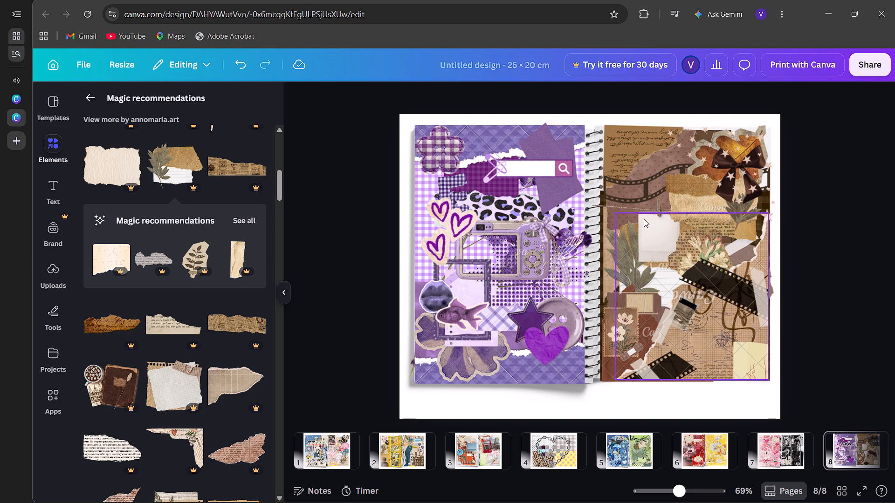
Rotate the leopard-print strip upright and move it along the purple page's left edge, behind the hearts.
left_click_drag(512, 204, 452, 206)
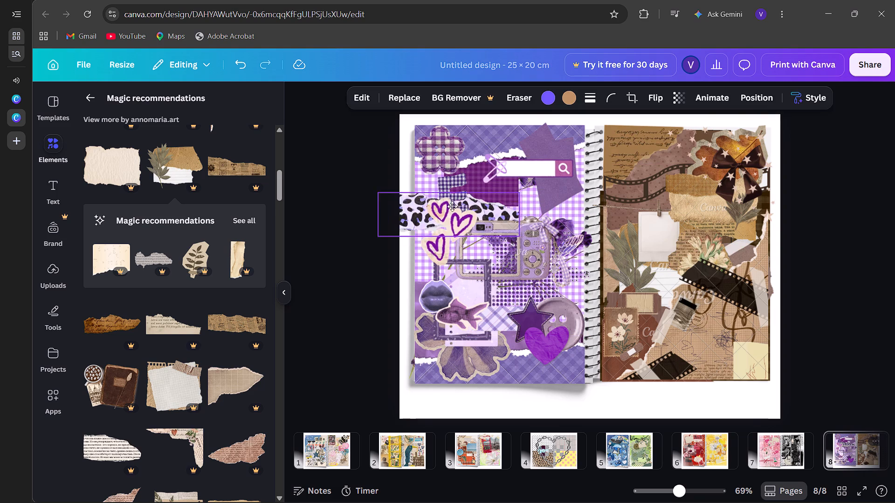
left_click_drag(452, 206, 496, 167)
left_click_drag(504, 187, 515, 217)
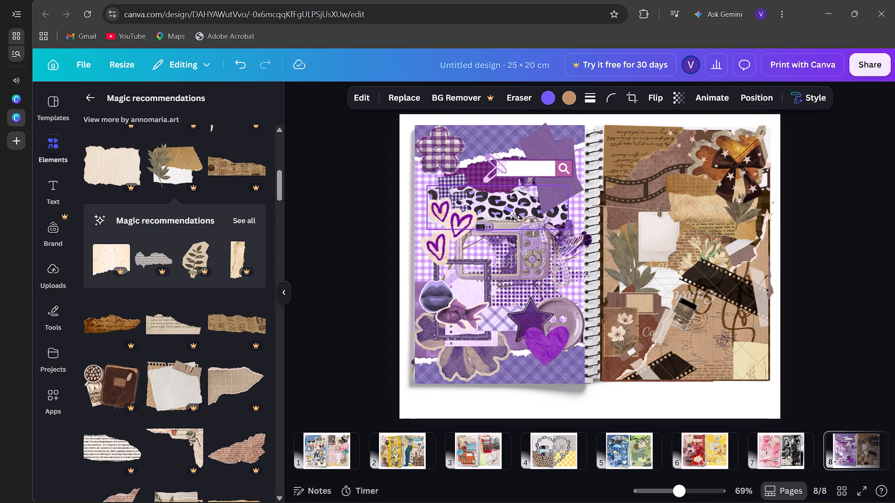
left_click_drag(515, 217, 509, 208)
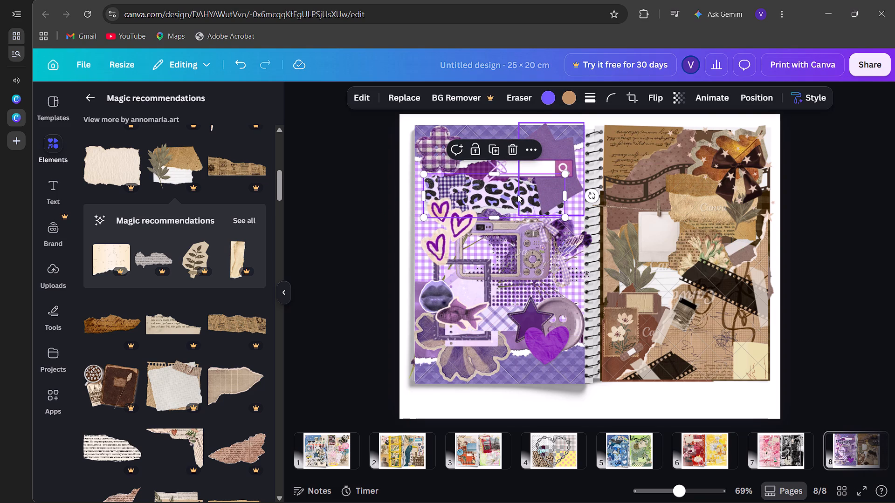
left_click_drag(591, 197, 474, 379)
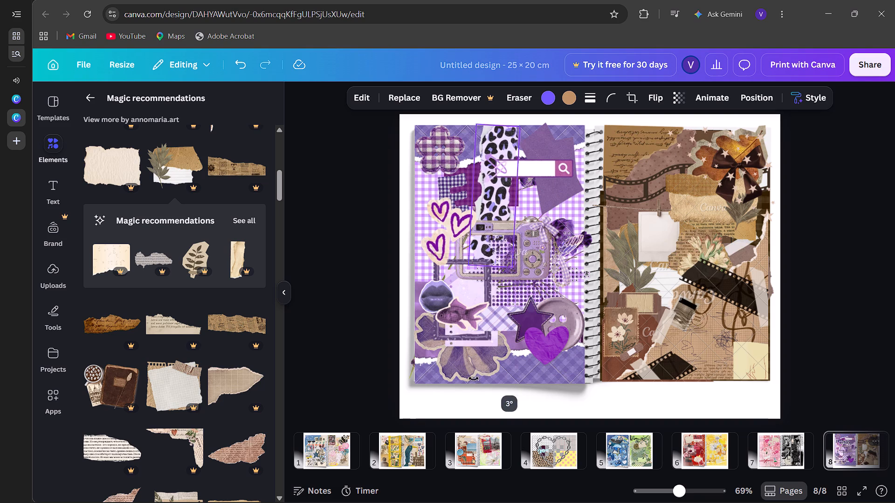
left_click_drag(474, 379, 496, 381)
left_click_drag(491, 201, 478, 206)
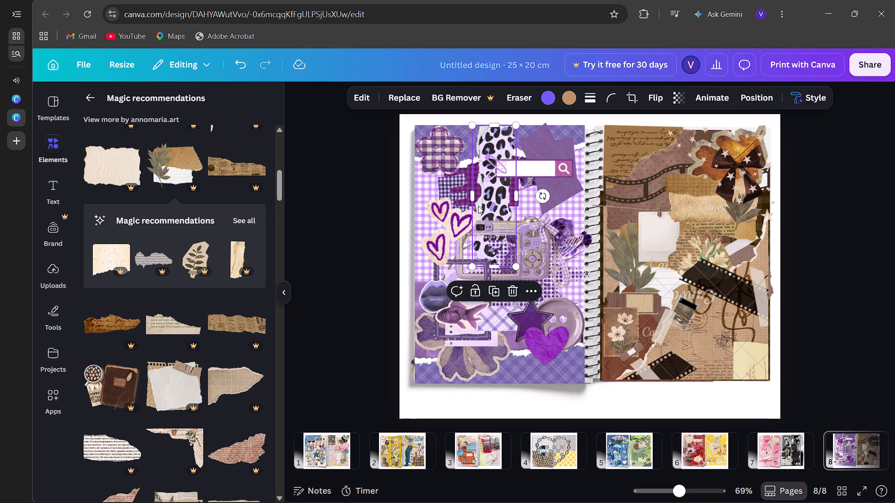
left_click_drag(478, 206, 434, 224)
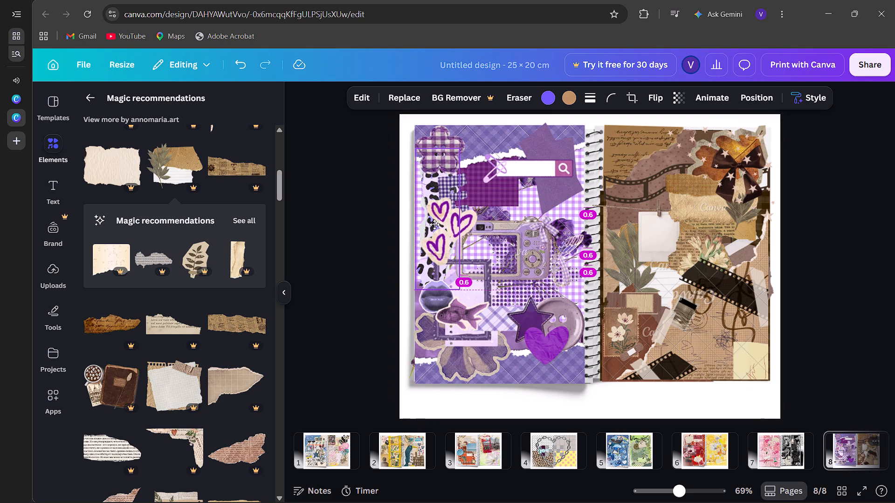
left_click_drag(434, 224, 432, 224)
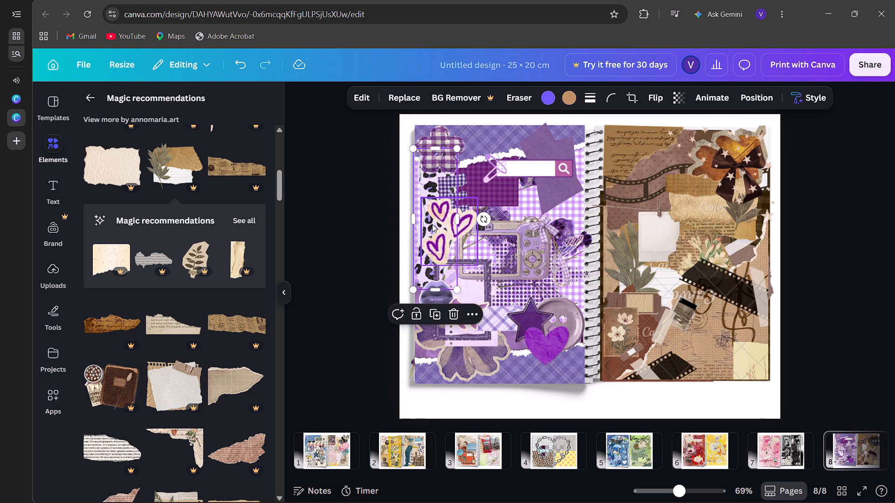
Duplicate the leopard-print strip and place the copy along the purple page's right edge, beside the spiral binding.
left_click(428, 313)
left_click_drag(434, 252, 558, 307)
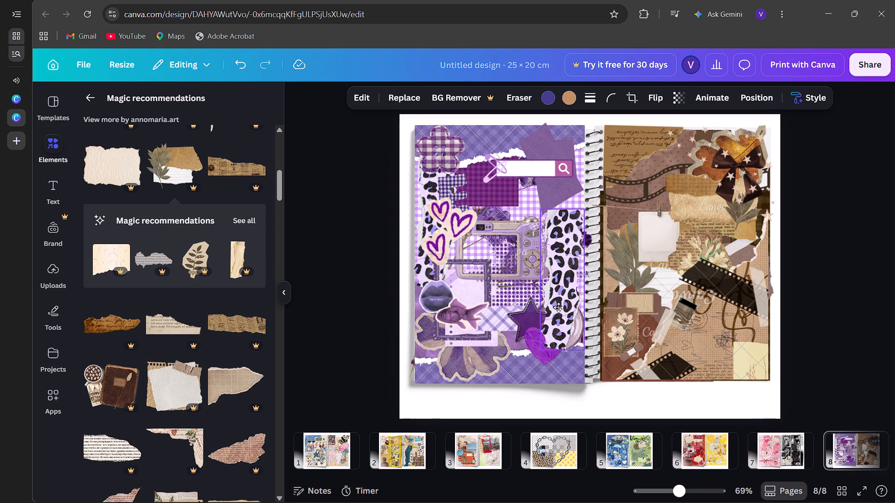
left_click_drag(558, 307, 562, 296)
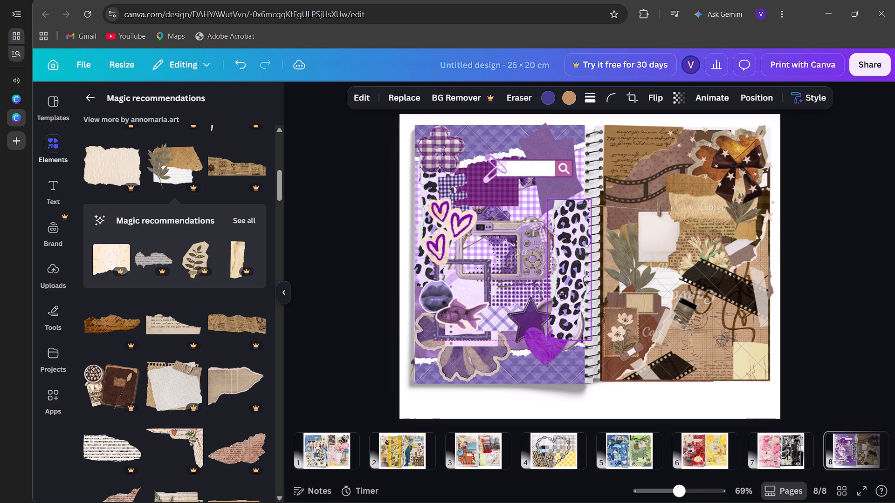
left_click_drag(562, 296, 560, 295)
Arrange the duplicated leopard-print strip behind the camera, button, star and purple heart but above the gingham paper.
left_click(751, 95)
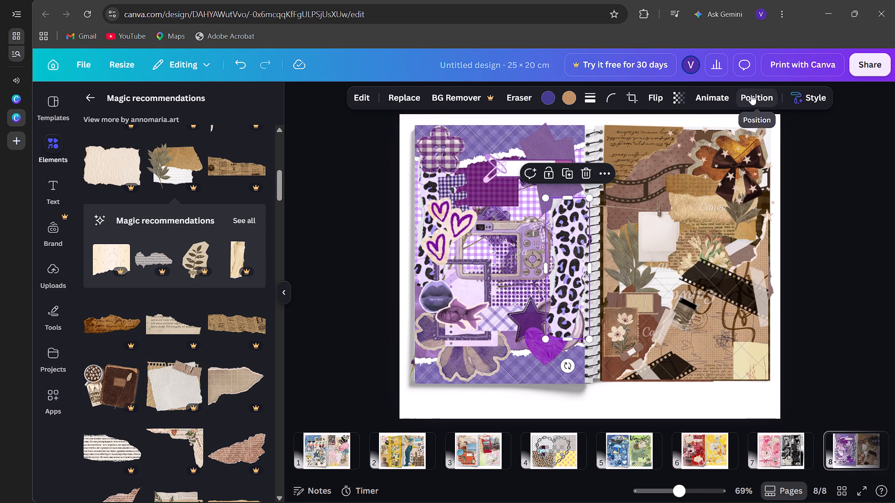
left_click(200, 181)
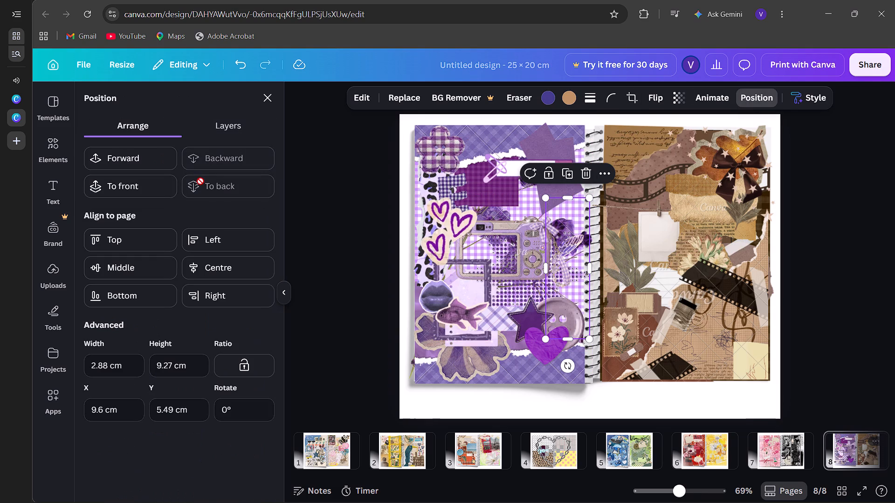
left_click(124, 150)
triple_click(124, 150)
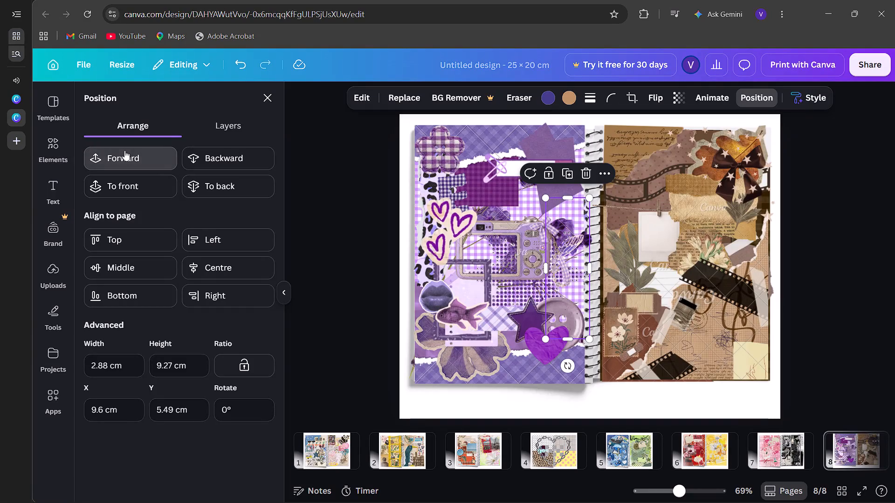
left_click(117, 181)
left_click(221, 151)
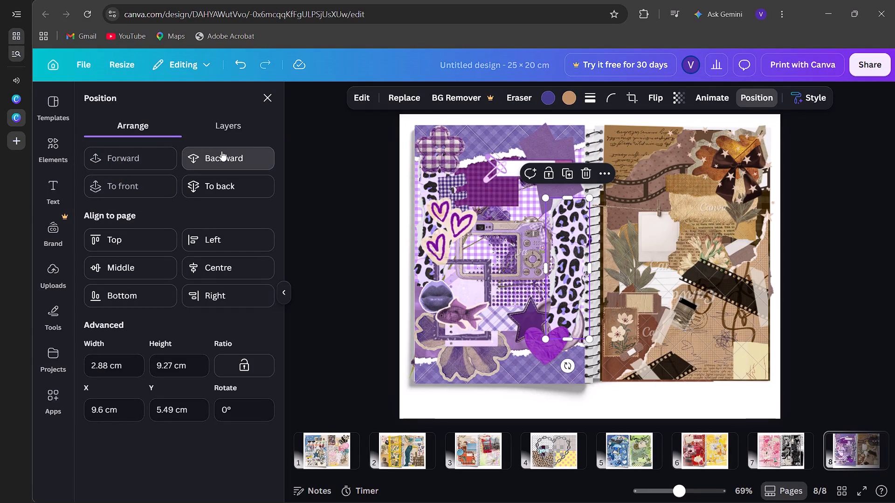
triple_click(221, 151)
left_click(221, 151)
left_click(221, 151)
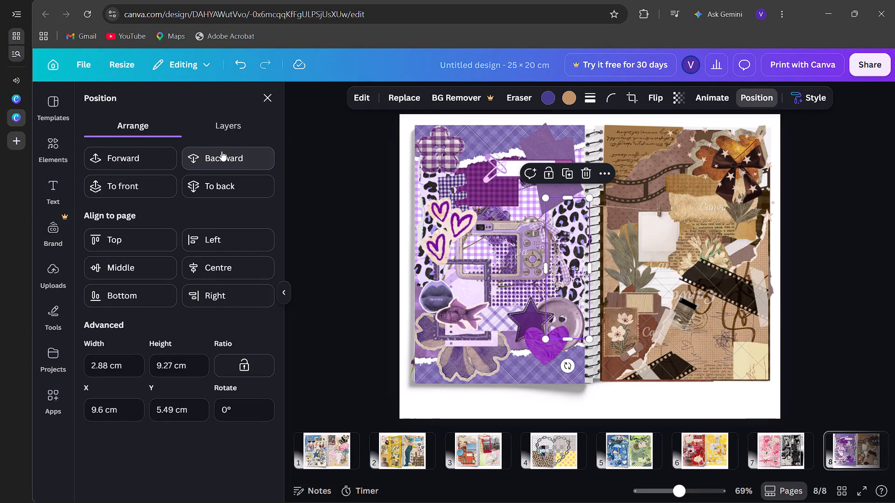
left_click(221, 151)
left_click(221, 151)
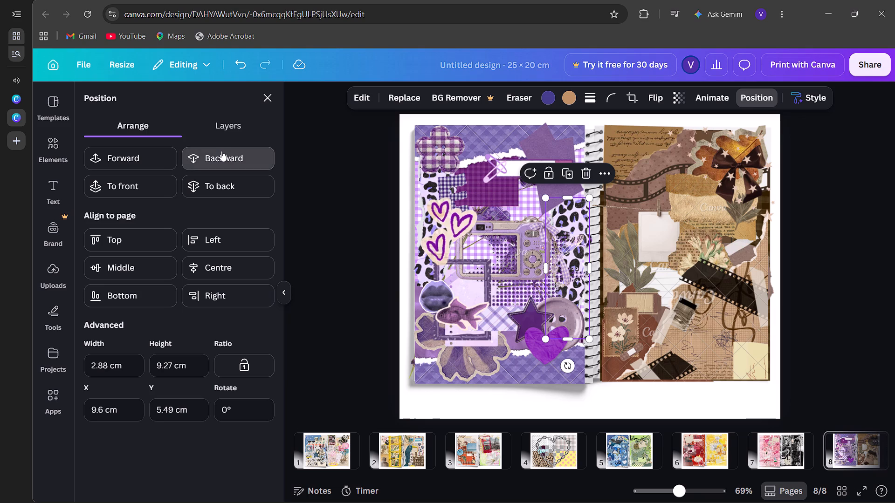
left_click(270, 102)
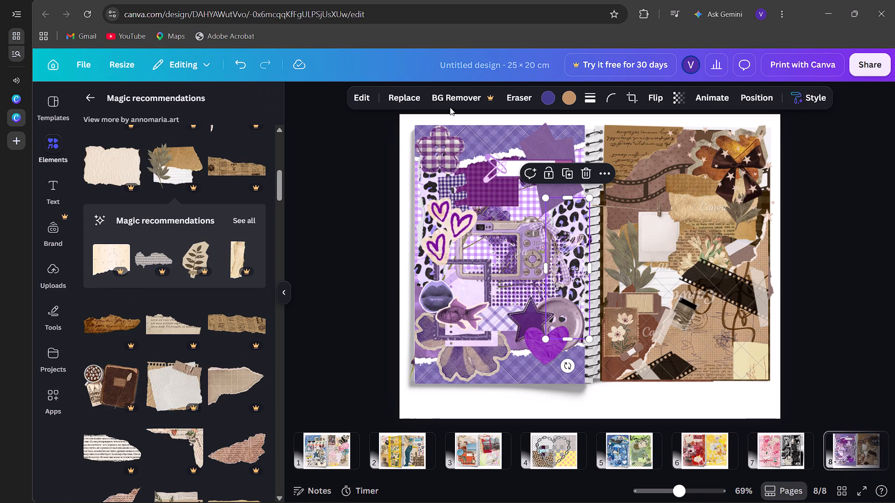
Review the finished scrapbook spreads on pages 1 to 8 one by one.
scroll(720, 442, "left", 4)
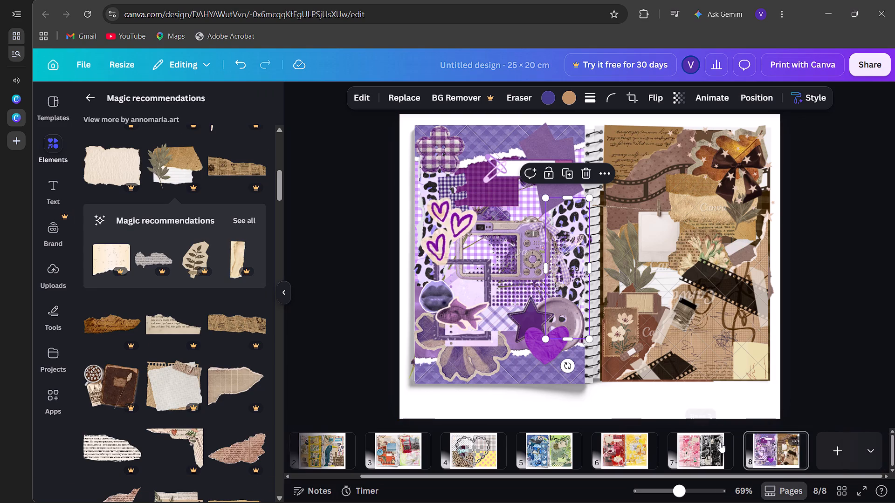
scroll(720, 442, "left", 1)
left_click(555, 458)
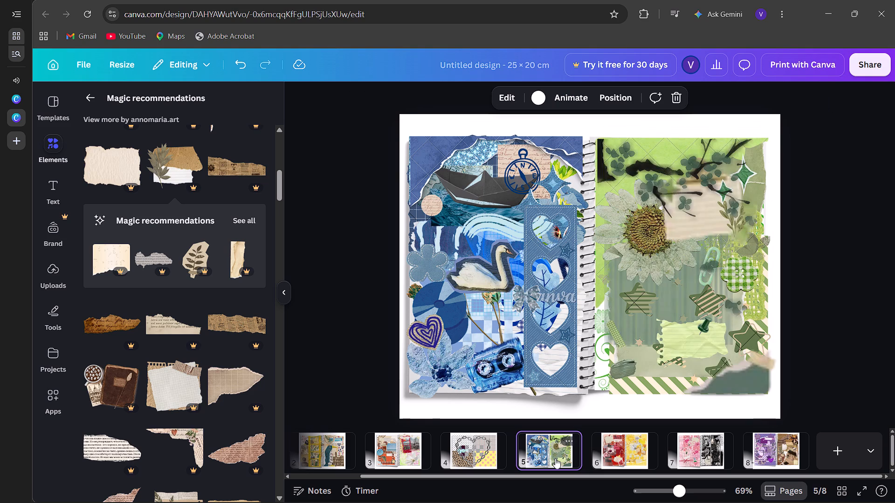
left_click(625, 452)
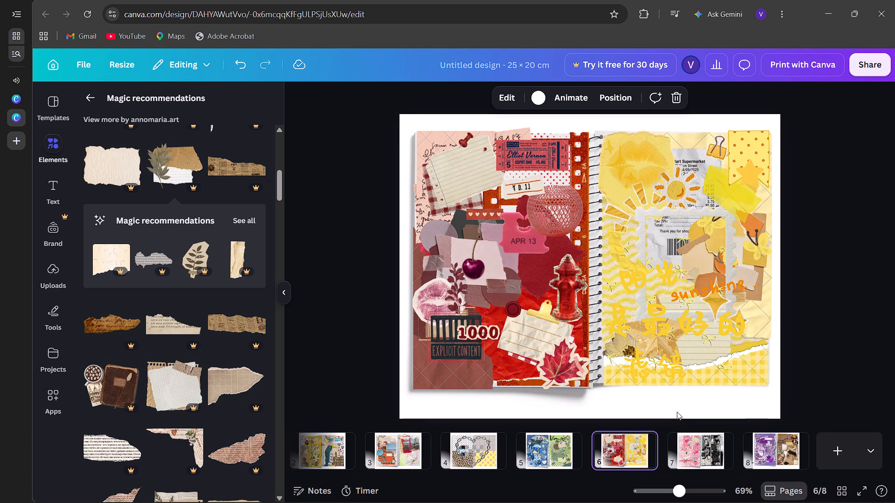
left_click(700, 449)
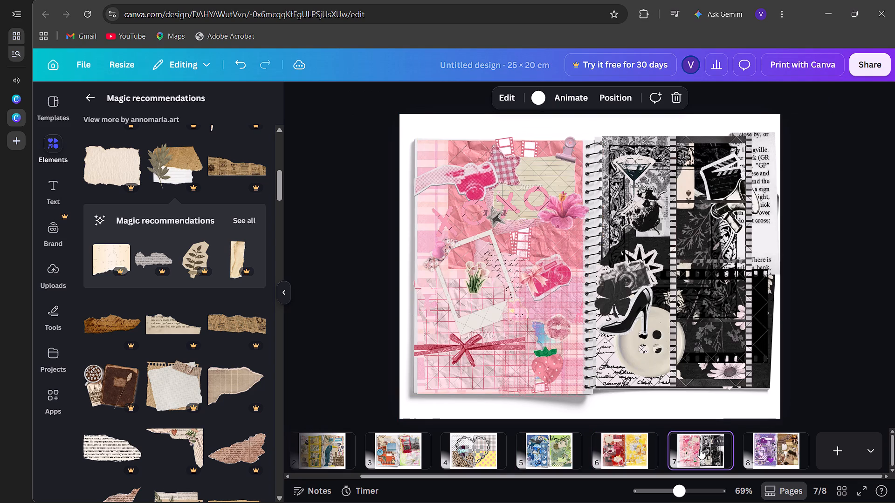
left_click(762, 446)
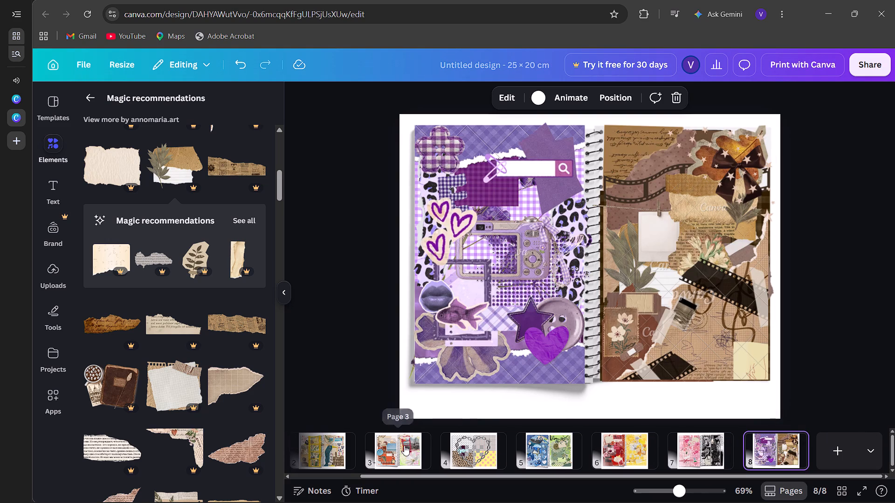
scroll(404, 445, "right", 6)
left_click(320, 454)
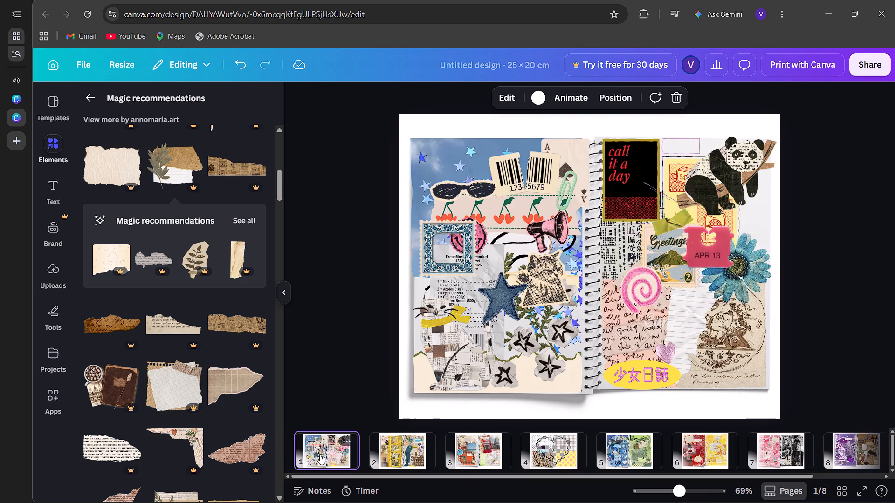
left_click(416, 453)
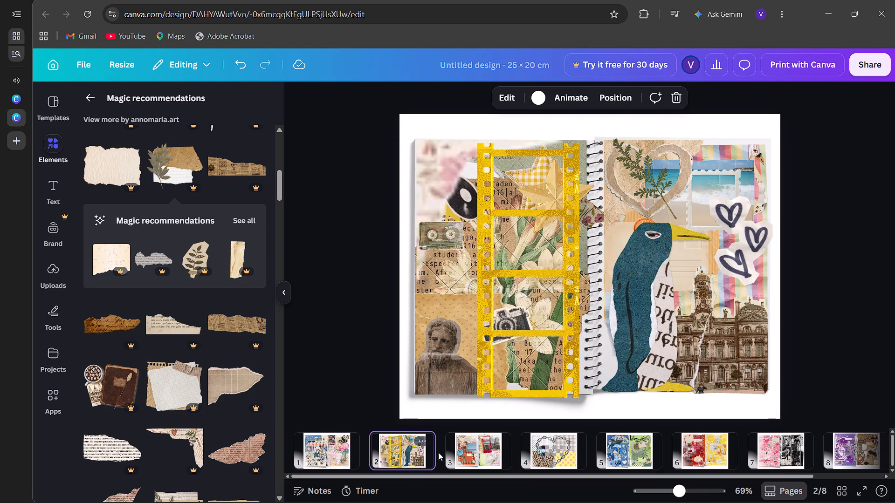
left_click(486, 455)
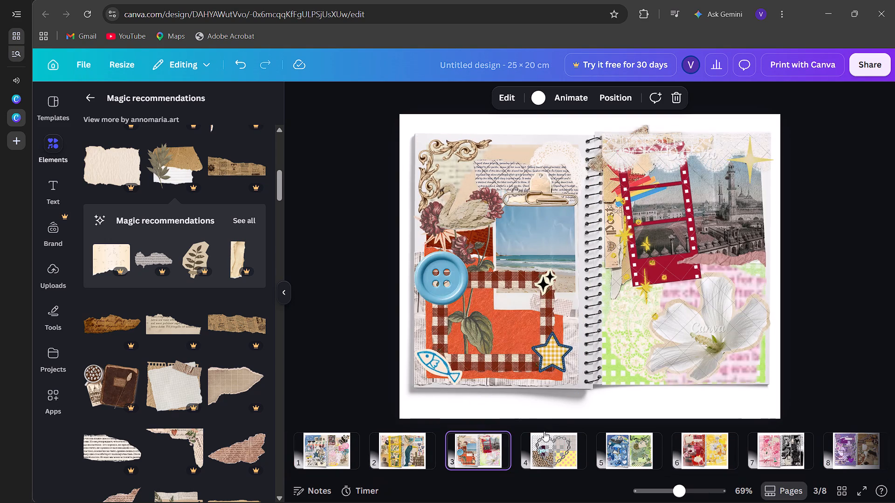
left_click(544, 435)
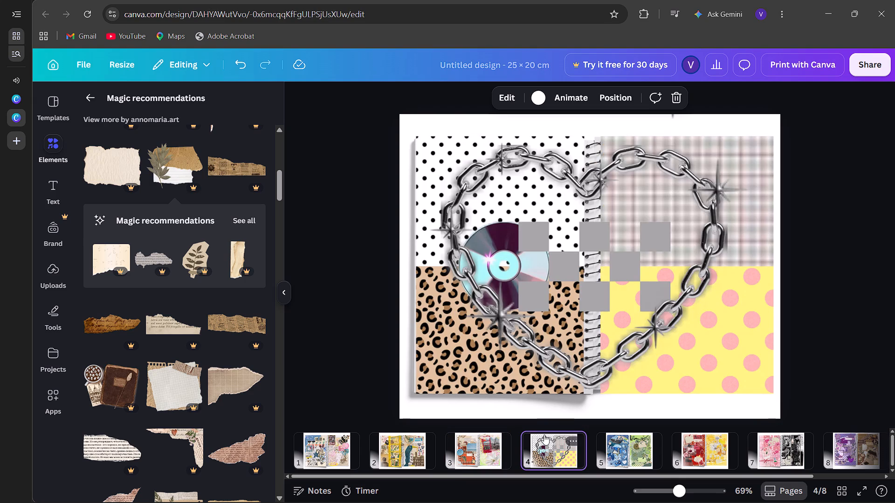
scroll(544, 435, "left", 3)
left_click(544, 435)
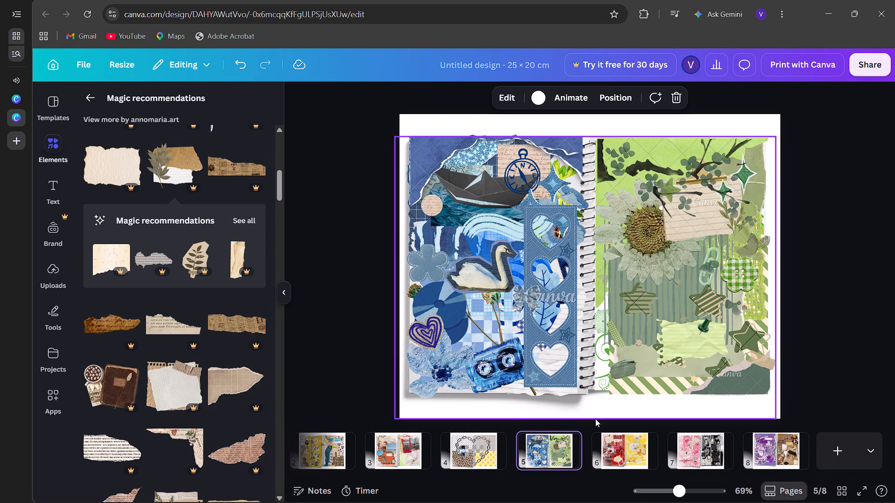
left_click(620, 441)
left_click(696, 452)
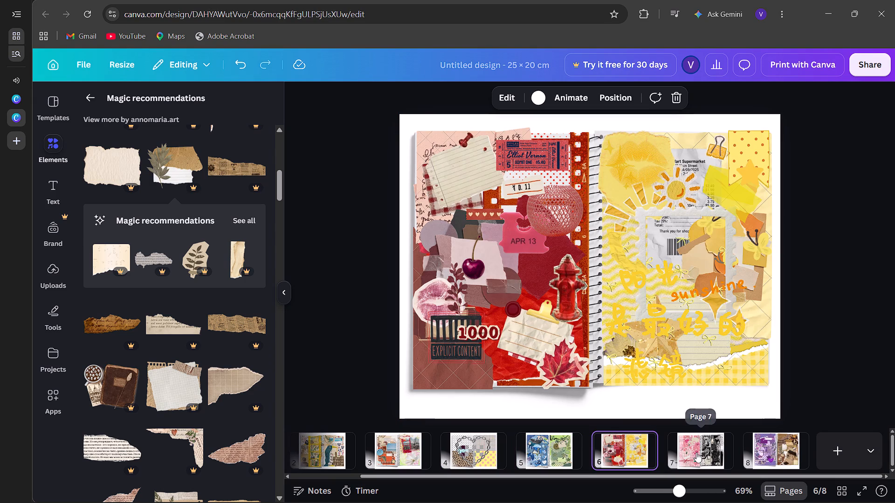
left_click(776, 458)
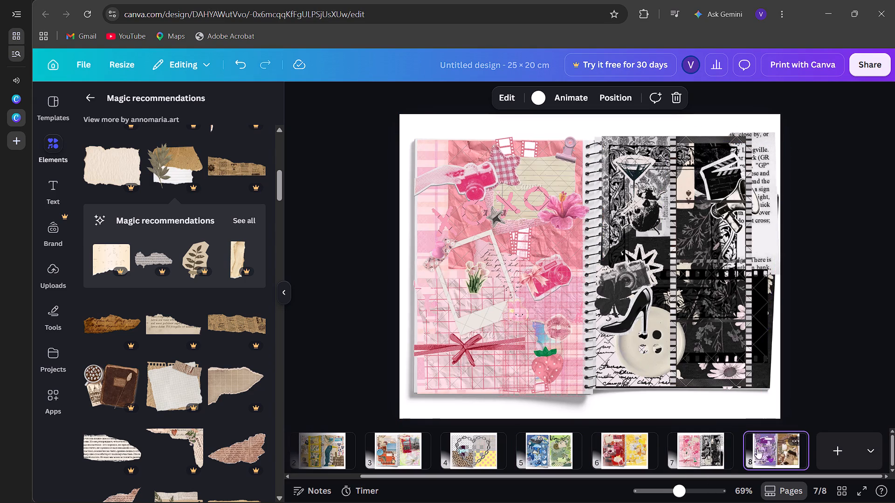
On page 6, move the red fire hydrant inward from the binding to beside the cherry photo.
left_click(615, 444)
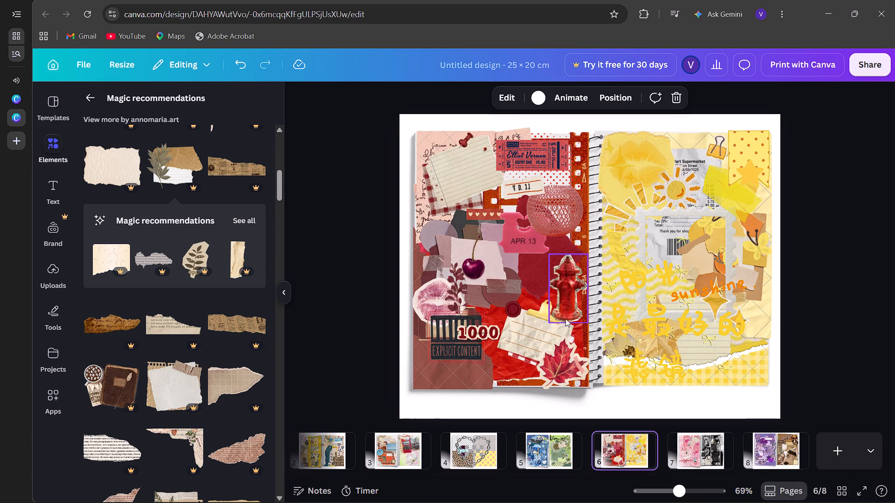
left_click_drag(565, 298, 520, 276)
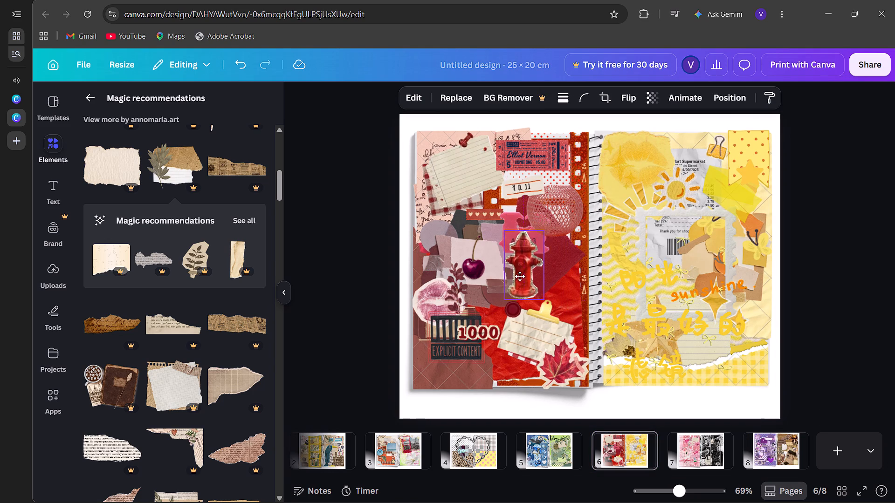
left_click_drag(520, 276, 531, 282)
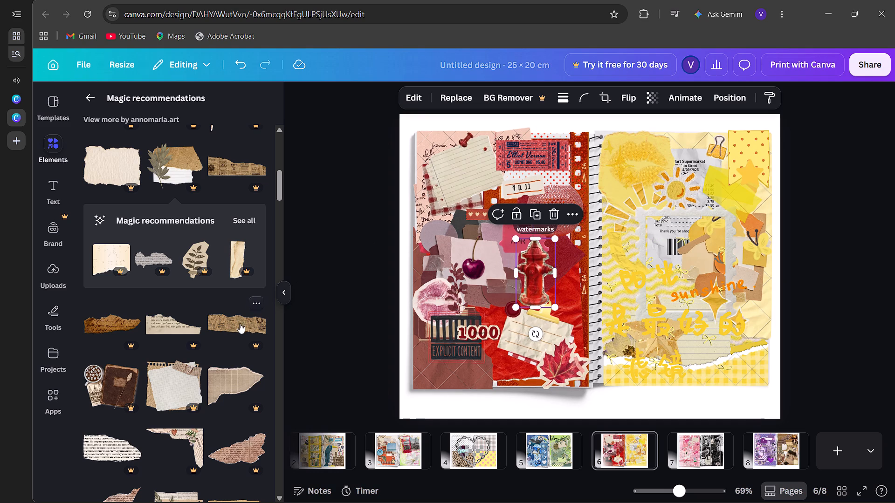
Add the torn corner paper with flowers and music notes, shrink it and place it around the fire hydrant on the red page.
scroll(179, 390, "down", 1)
left_click(179, 390)
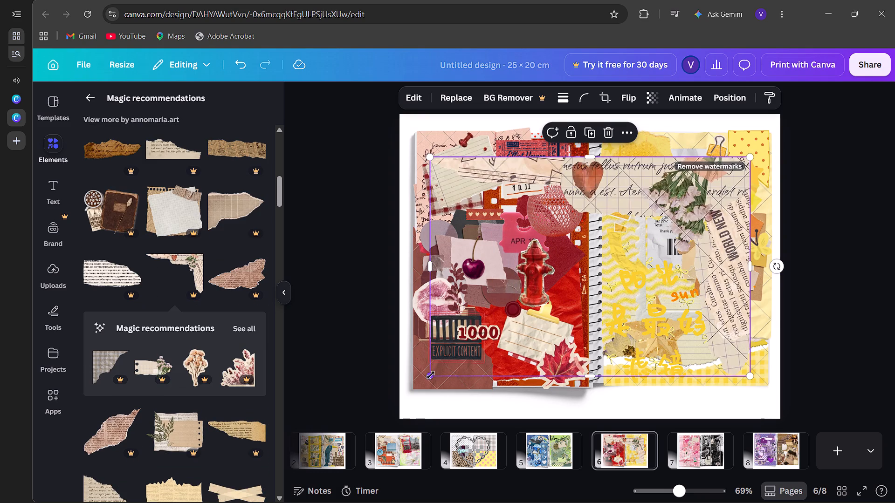
left_click_drag(431, 375, 663, 270)
left_click_drag(723, 205, 669, 229)
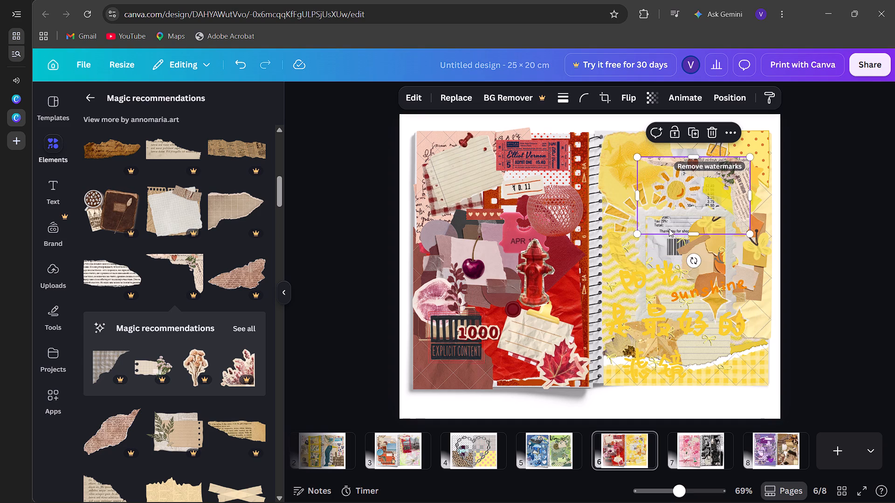
left_click_drag(669, 229, 554, 279)
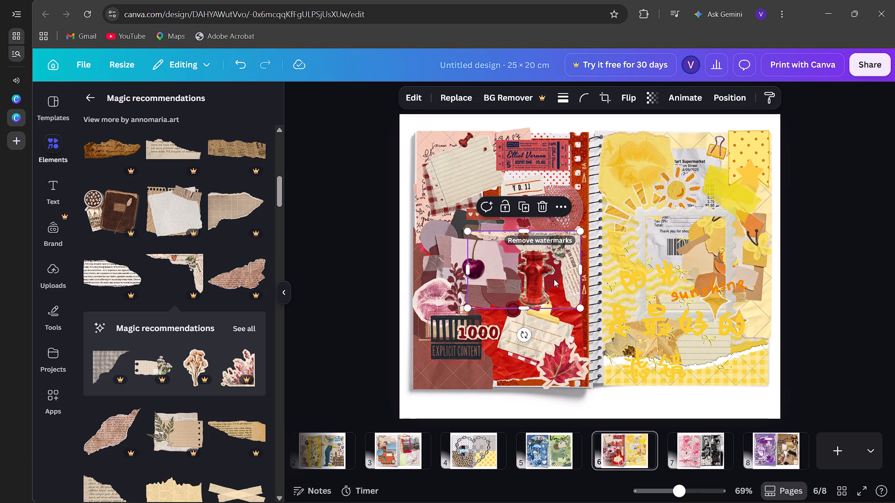
Add a new blank page after page 8.
left_click(824, 452)
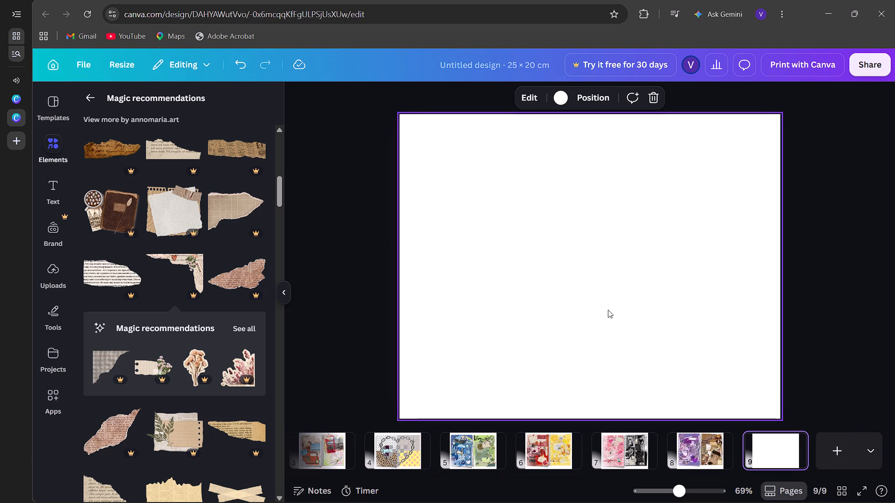
Duplicate page 8's blank spiral notebook, move the copy onto page 9 and align it with the page's side edges.
left_click(700, 467)
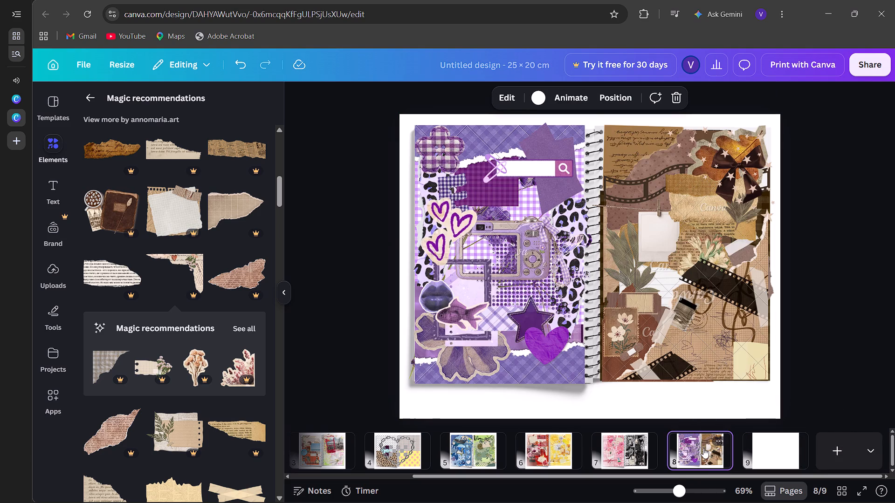
left_click(598, 366)
left_click(585, 156)
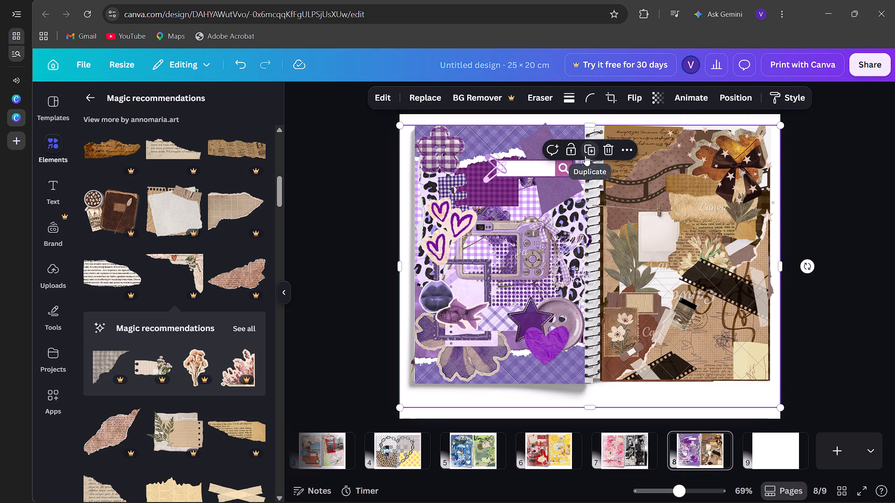
left_click_drag(578, 233, 673, 421)
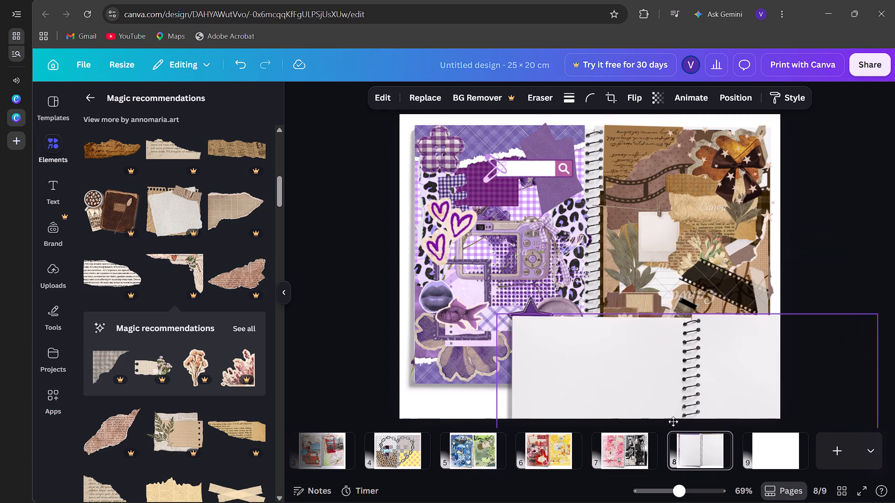
left_click_drag(673, 421, 690, 446)
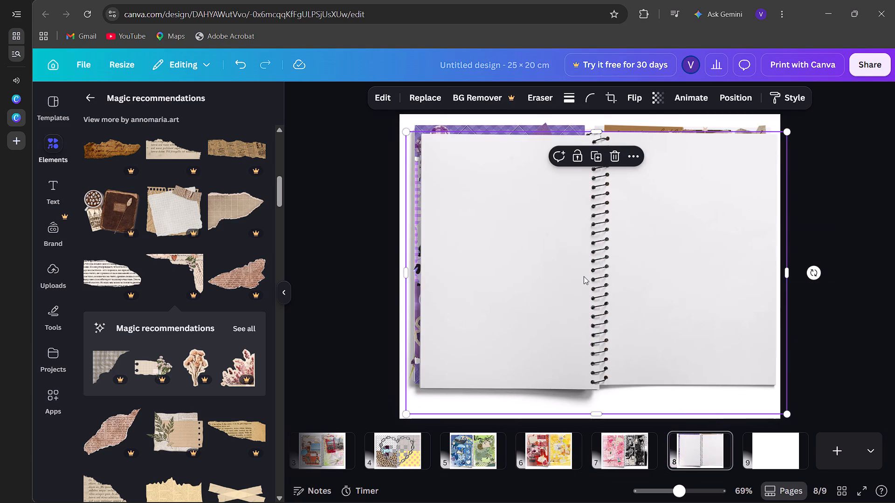
left_click_drag(584, 276, 769, 442)
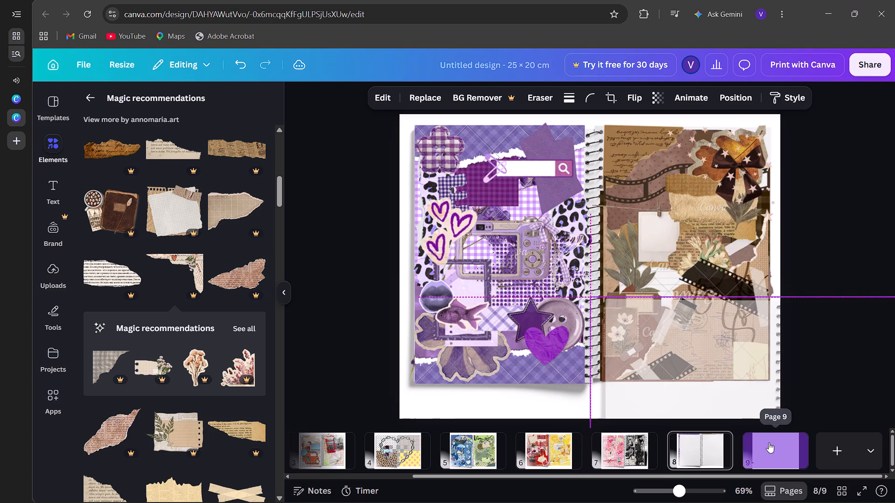
left_click_drag(572, 298, 556, 293)
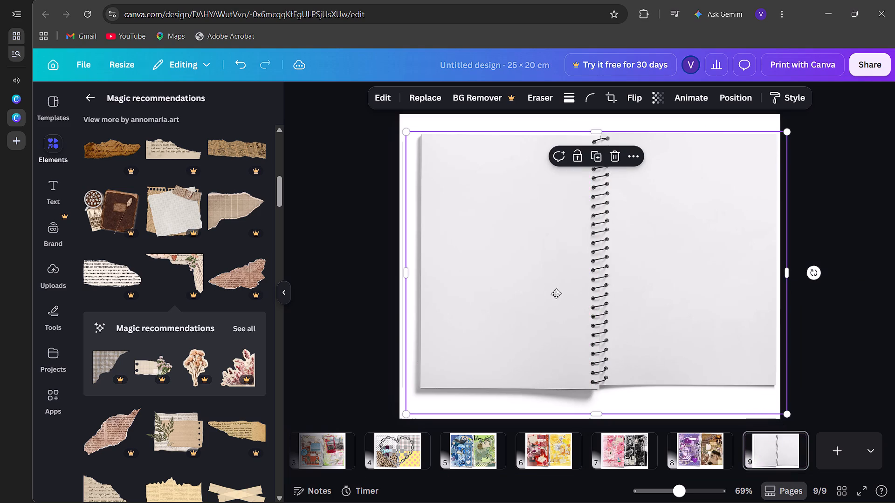
left_click_drag(556, 293, 563, 296)
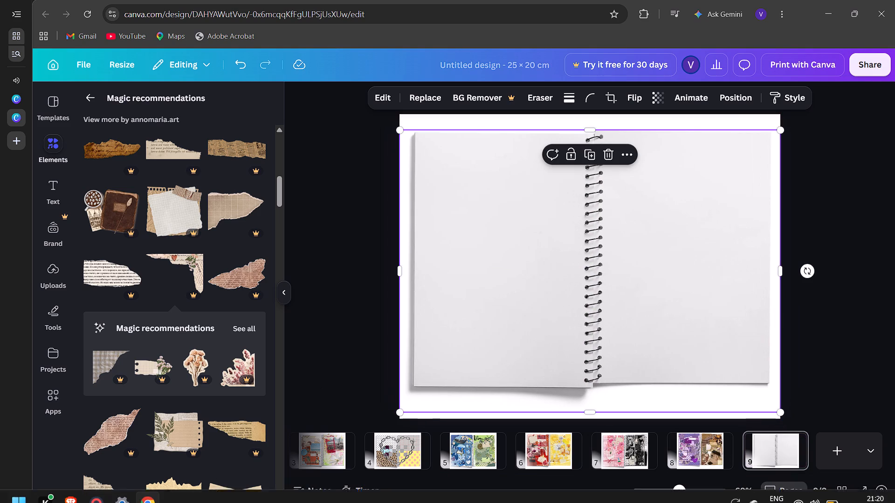
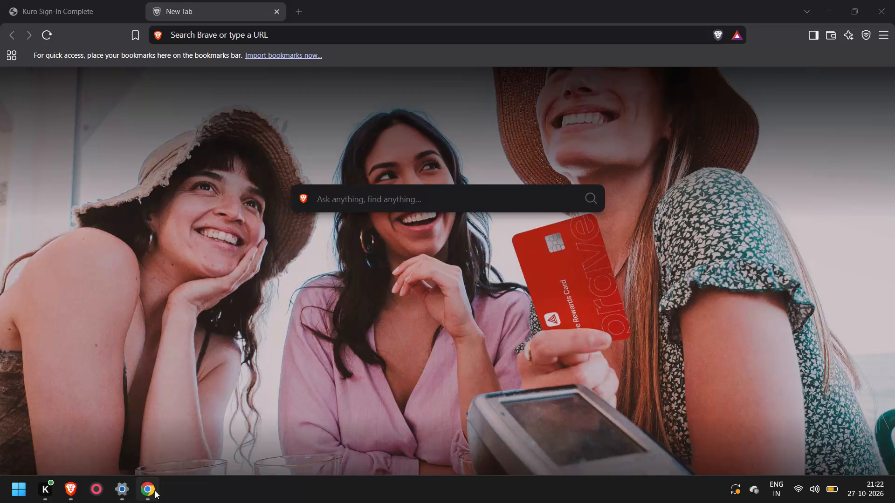
Switch to Chrome and open the untitled 25 × 20 cm Canva design.
left_click(155, 490)
left_click(20, 111)
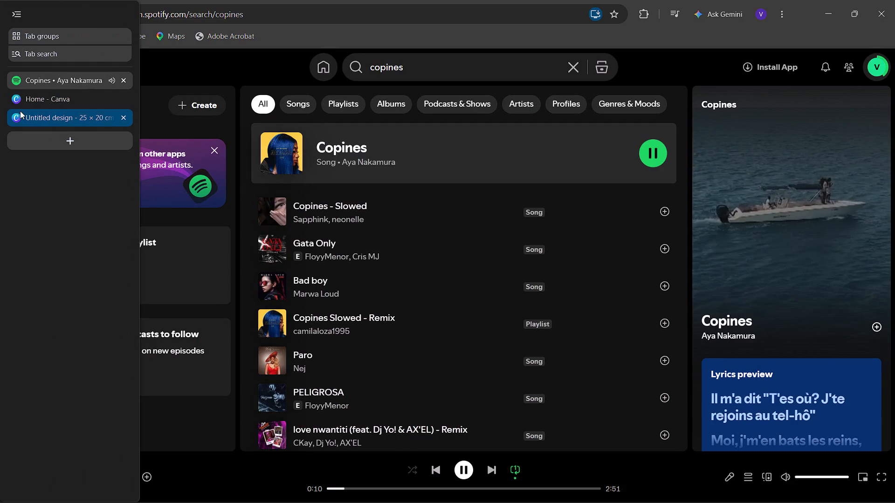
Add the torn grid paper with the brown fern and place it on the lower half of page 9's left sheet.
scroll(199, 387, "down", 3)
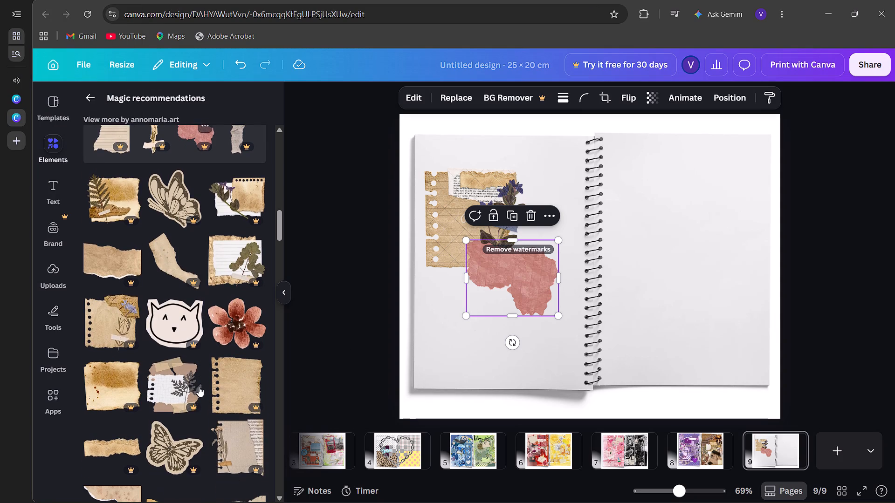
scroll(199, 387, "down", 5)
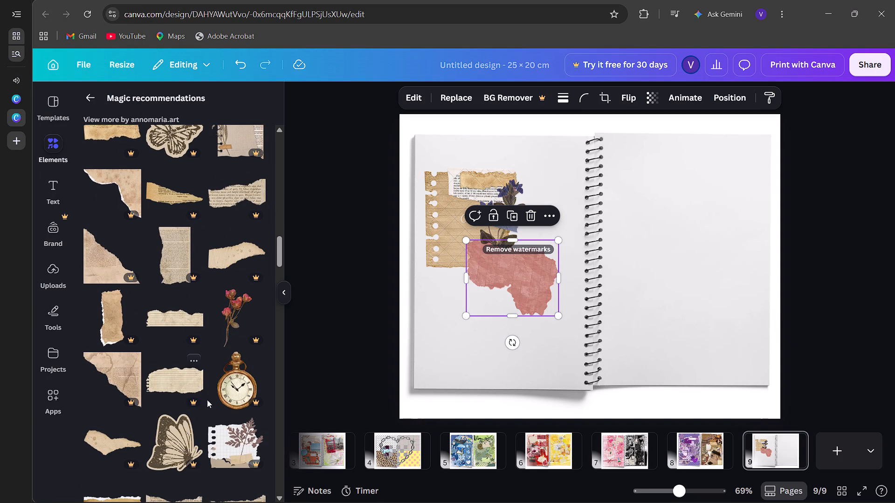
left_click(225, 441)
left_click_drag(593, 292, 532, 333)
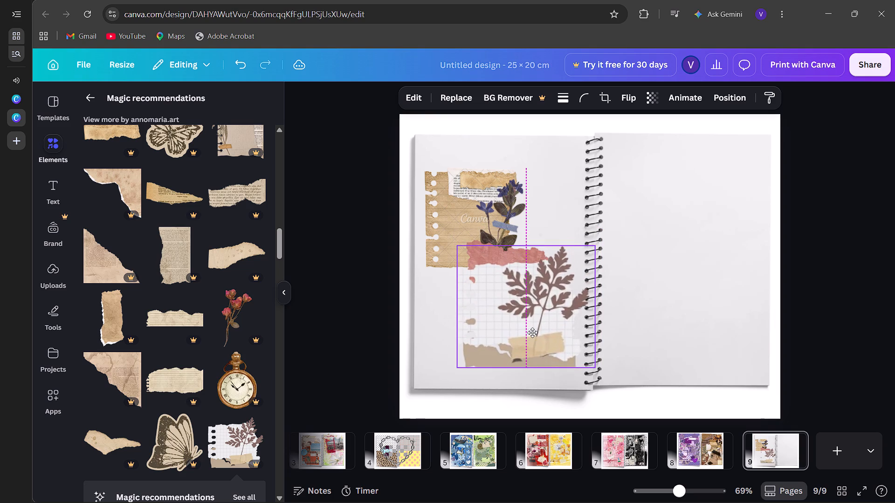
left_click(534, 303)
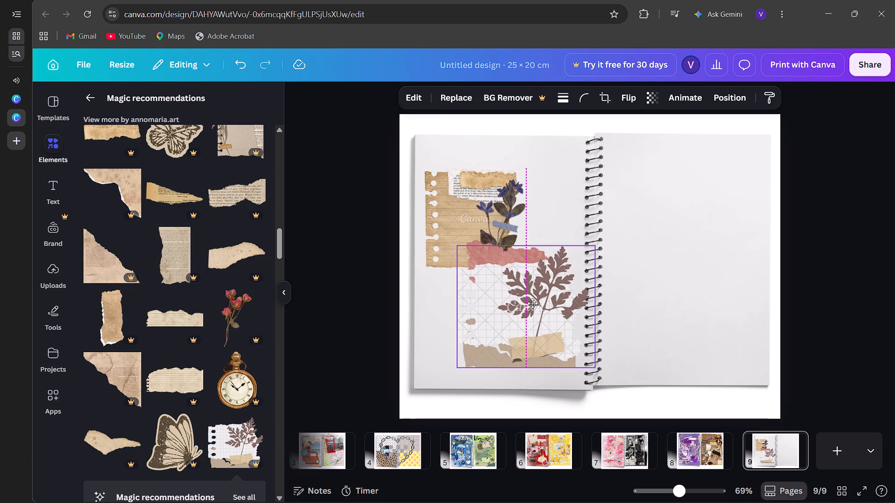
Add the wavy torn newsprint strip, shrink it and place it across the top edge of the hole-punched brown note paper.
scroll(200, 449, "down", 3)
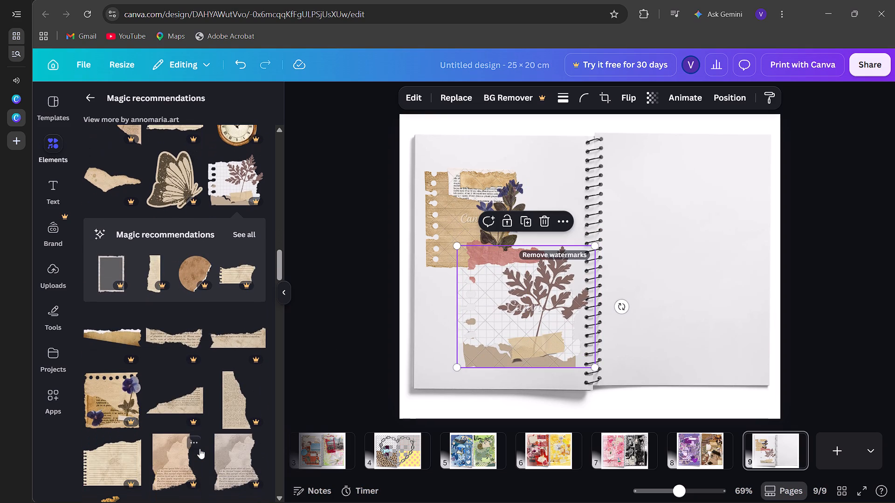
left_click(188, 341)
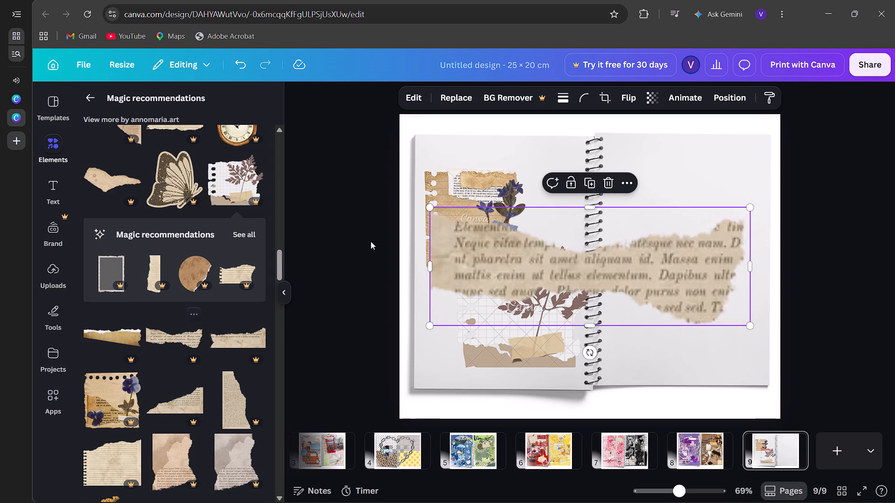
left_click_drag(427, 326, 579, 187)
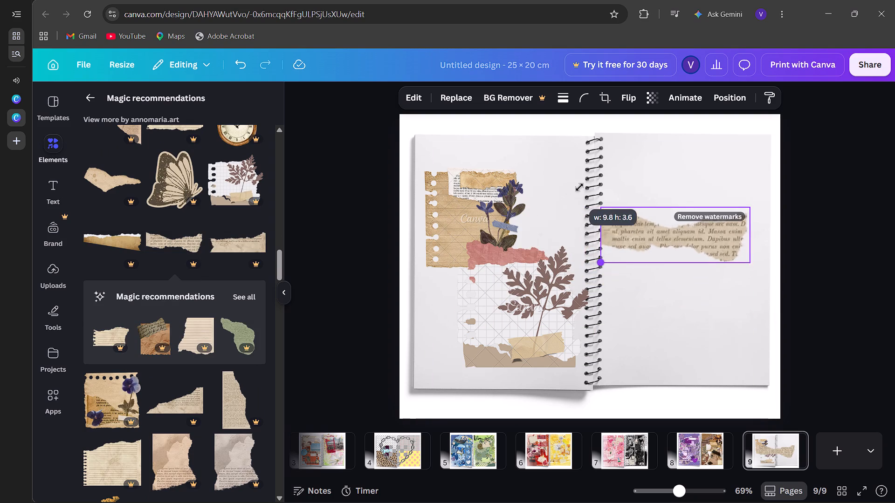
left_click_drag(579, 187, 642, 198)
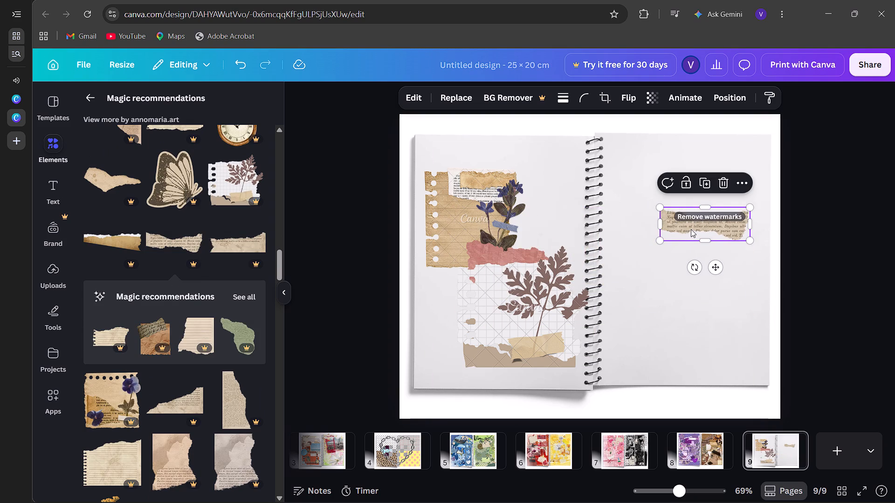
left_click_drag(691, 229, 454, 177)
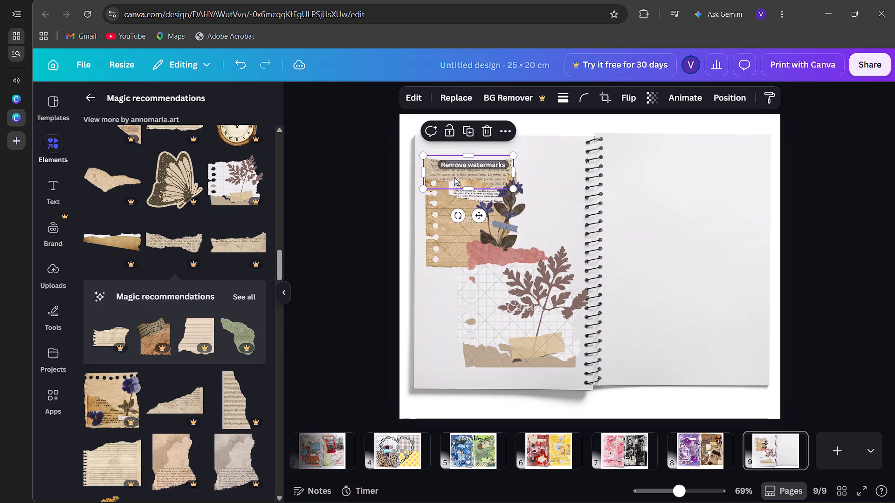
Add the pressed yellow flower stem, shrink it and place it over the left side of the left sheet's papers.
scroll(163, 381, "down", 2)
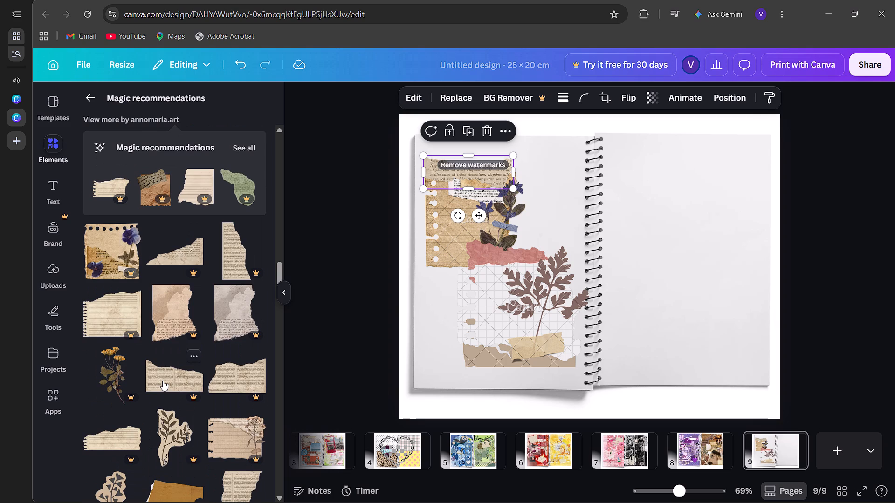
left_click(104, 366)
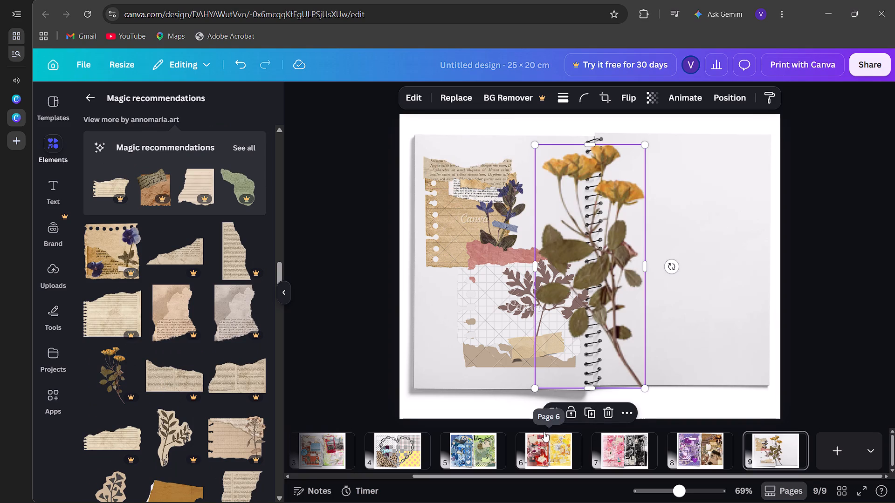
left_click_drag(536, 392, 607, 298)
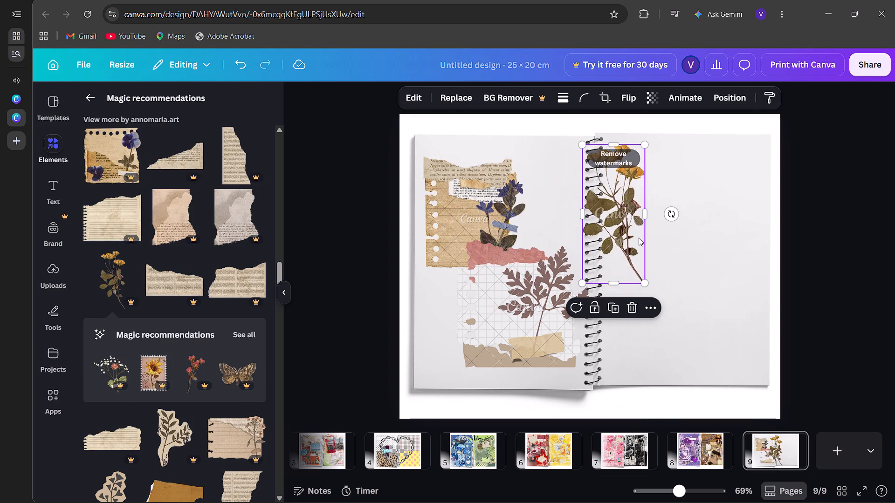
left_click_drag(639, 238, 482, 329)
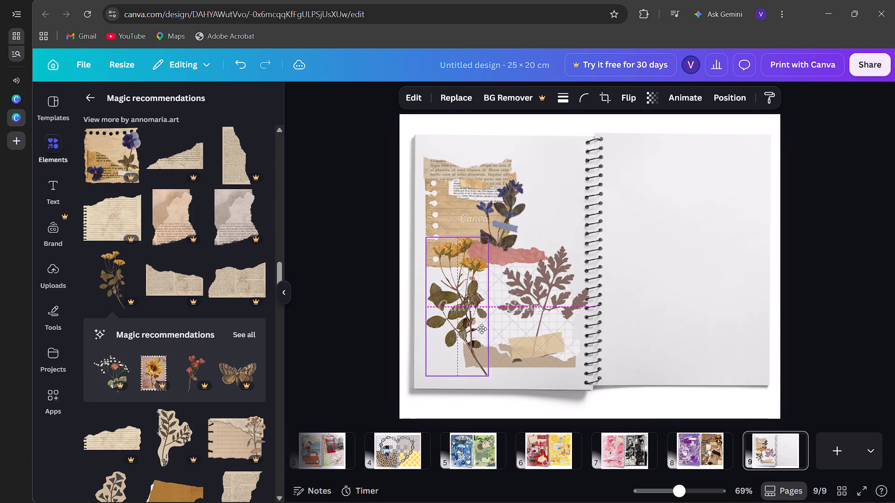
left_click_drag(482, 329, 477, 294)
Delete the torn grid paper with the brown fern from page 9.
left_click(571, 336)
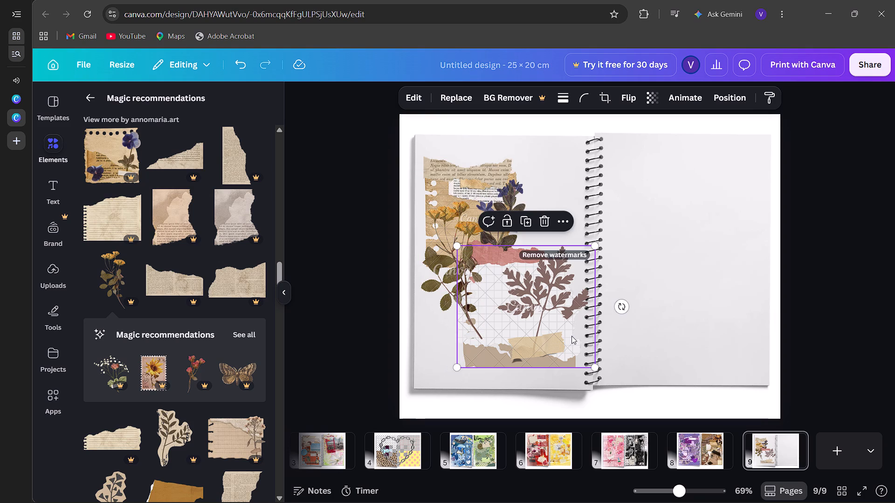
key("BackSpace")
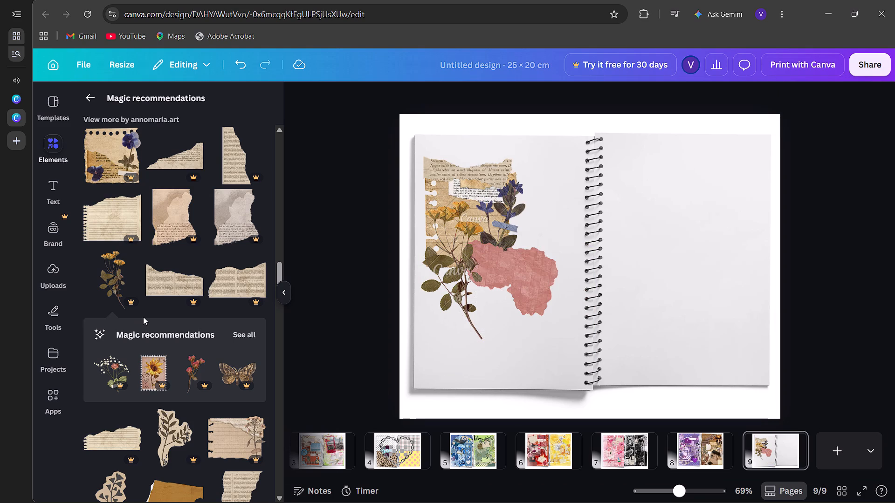
Add the lined torn paper with dried flowers, shrink it and place it below the pink paper beside the binding.
scroll(143, 317, "up", 1)
left_click(216, 440)
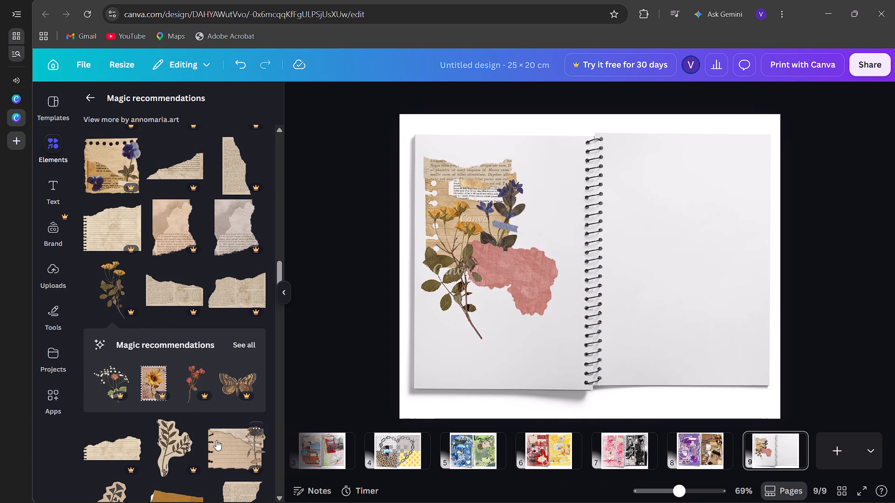
left_click_drag(433, 390, 702, 287)
left_click_drag(729, 184, 589, 277)
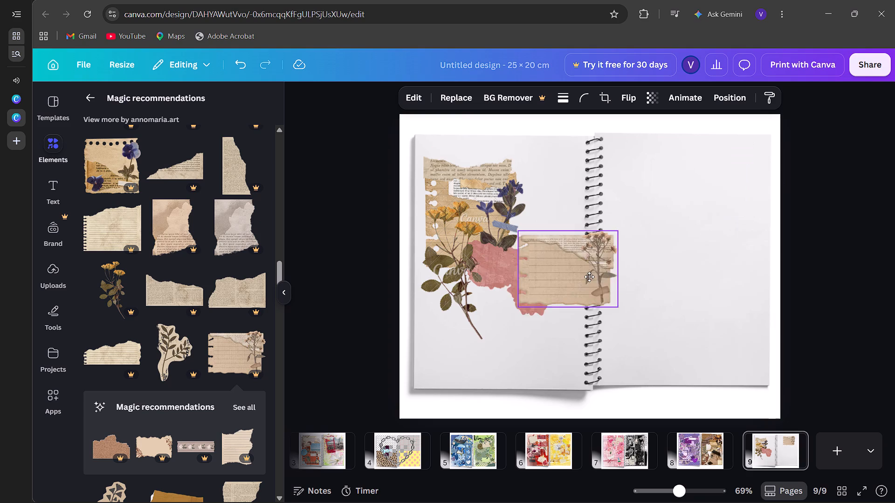
left_click_drag(589, 277, 566, 324)
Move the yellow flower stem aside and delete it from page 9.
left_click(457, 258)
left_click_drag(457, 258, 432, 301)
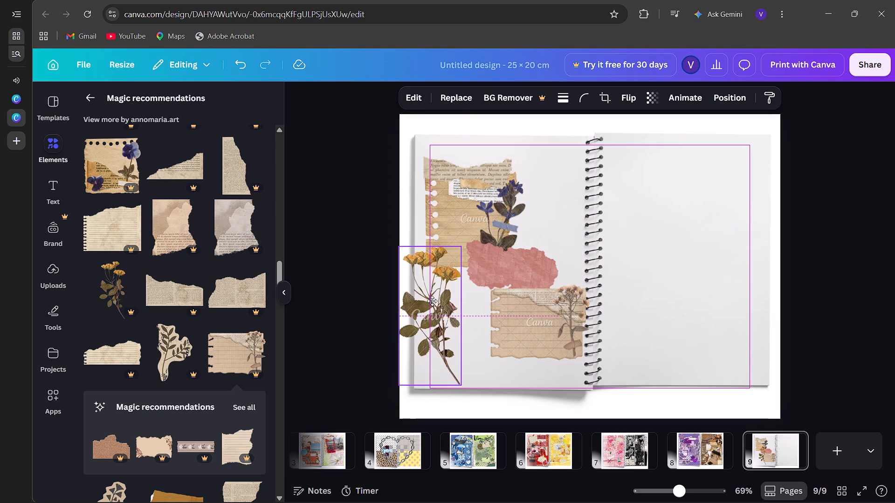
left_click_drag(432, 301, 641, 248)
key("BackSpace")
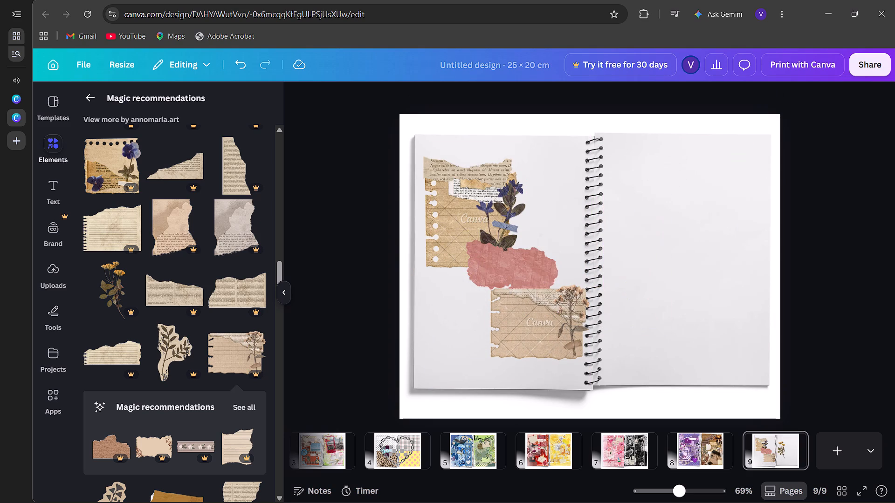
From the lined flower paper's full recommendations, add the brown torn script paper, shrink it and place it across the left sheet's bottom.
left_click(251, 402)
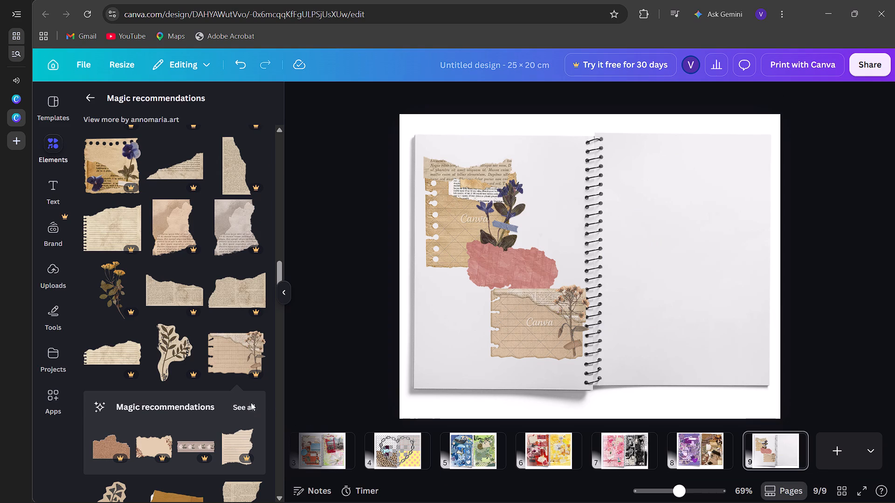
left_click(98, 152)
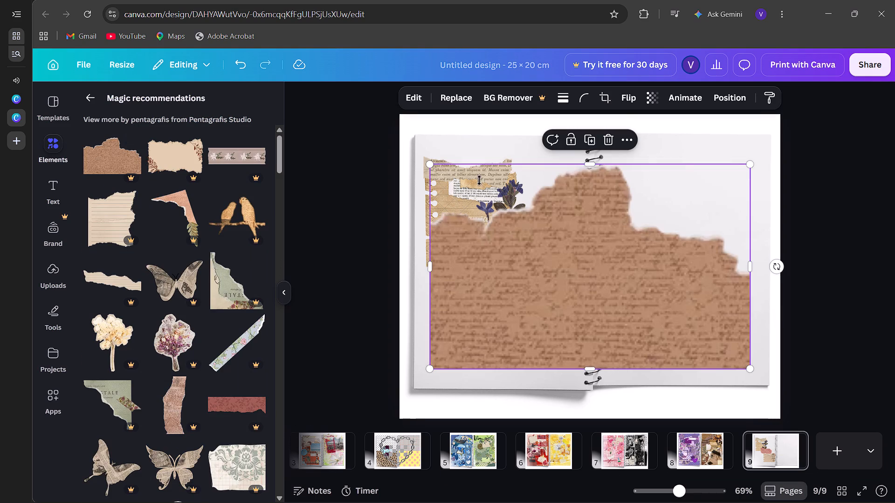
left_click_drag(753, 167, 664, 233)
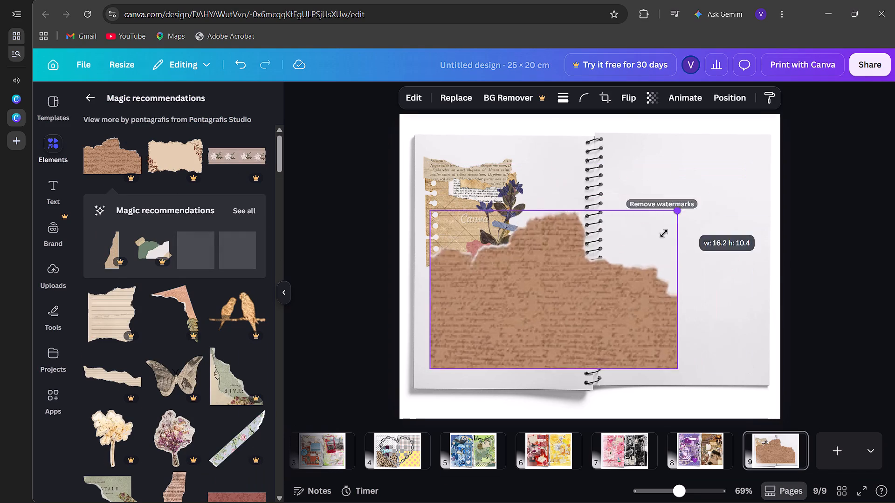
left_click_drag(664, 233, 645, 279)
left_click_drag(565, 321, 542, 341)
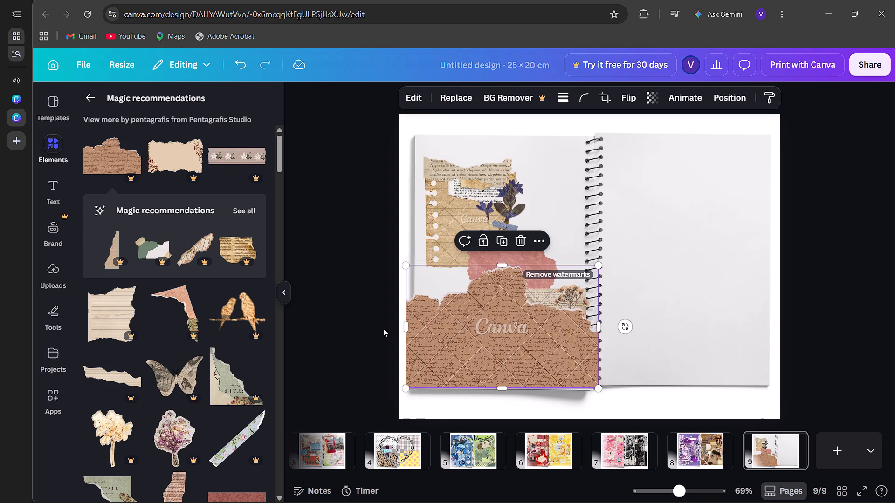
Crop both sides of the brown script paper to fit the left sheet, about 11.1 by 8.1 cm.
left_click_drag(403, 331, 412, 335)
left_click(603, 324)
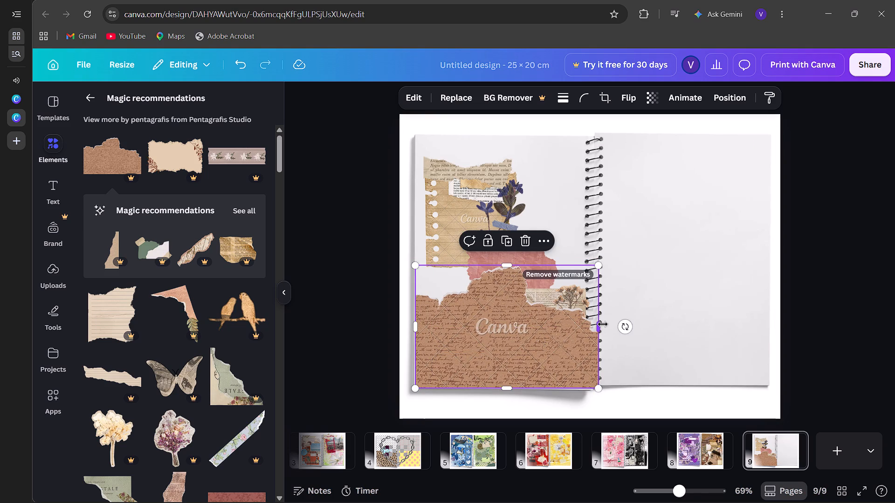
left_click_drag(603, 324, 589, 328)
Layer the brown script paper directly above the notebook and behind the other collage papers.
left_click(727, 92)
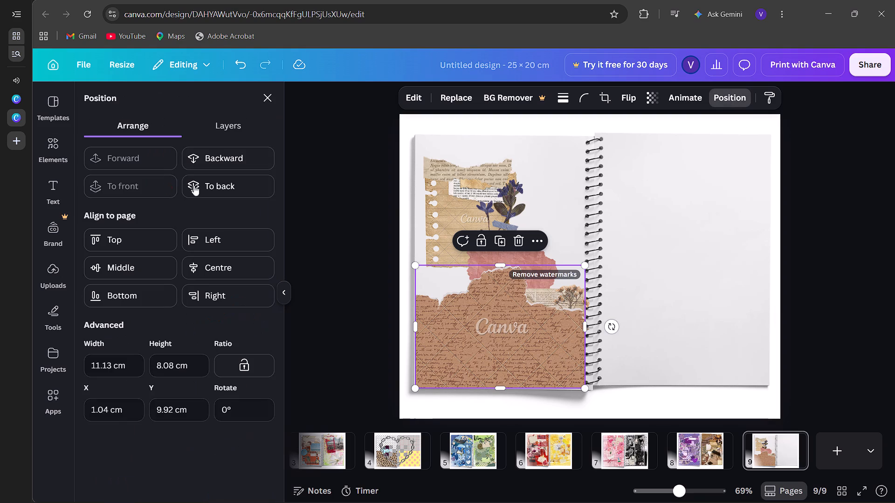
left_click(218, 183)
left_click(129, 154)
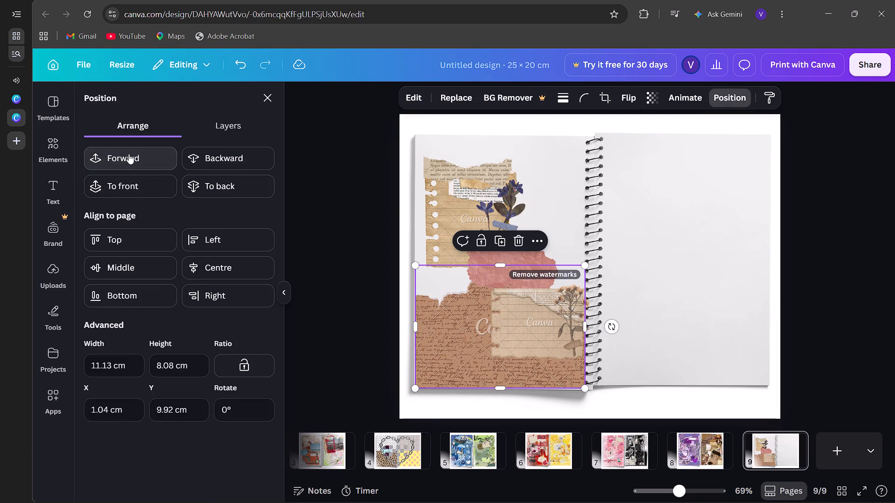
left_click(265, 96)
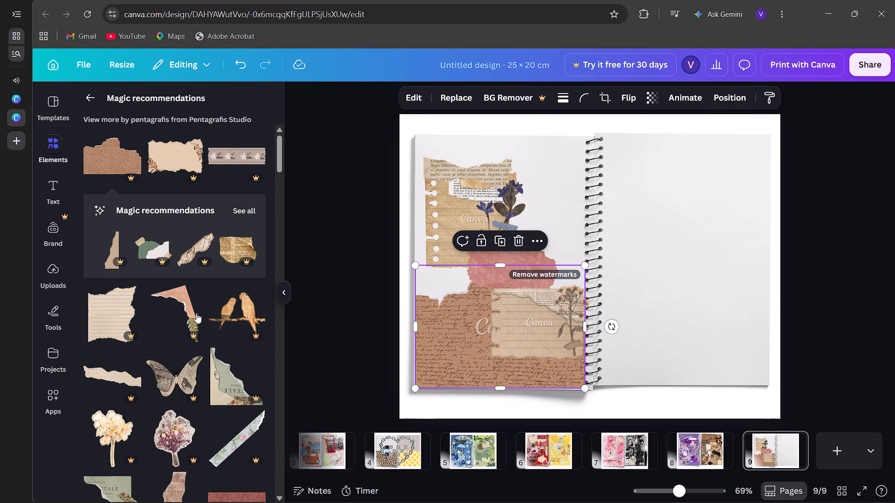
Add the green torn postcard corner with floral trim, shrink it to about 11.2 by 12.1 cm and fit it into the left sheet's lower outer corner.
left_click(237, 374)
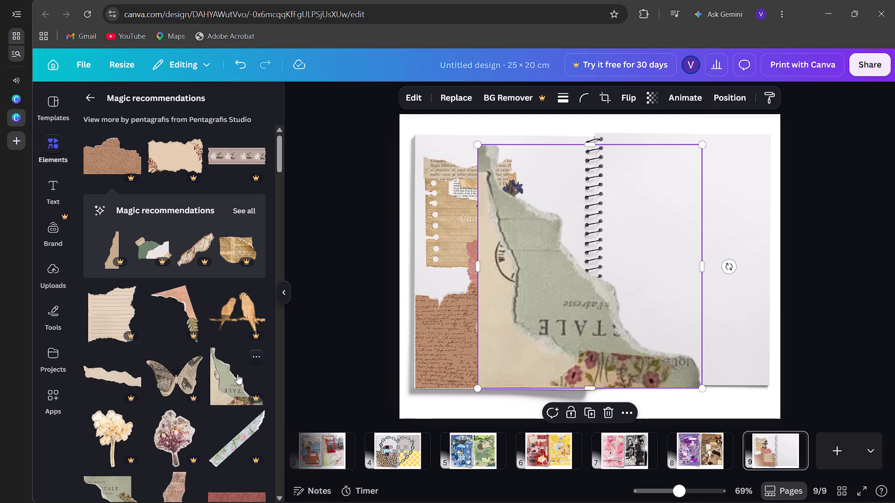
left_click_drag(506, 338, 443, 342)
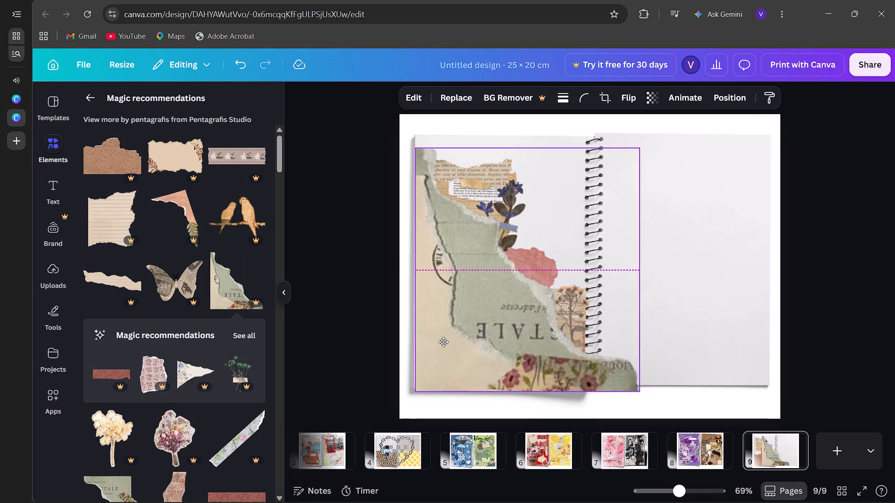
left_click_drag(443, 342, 435, 339)
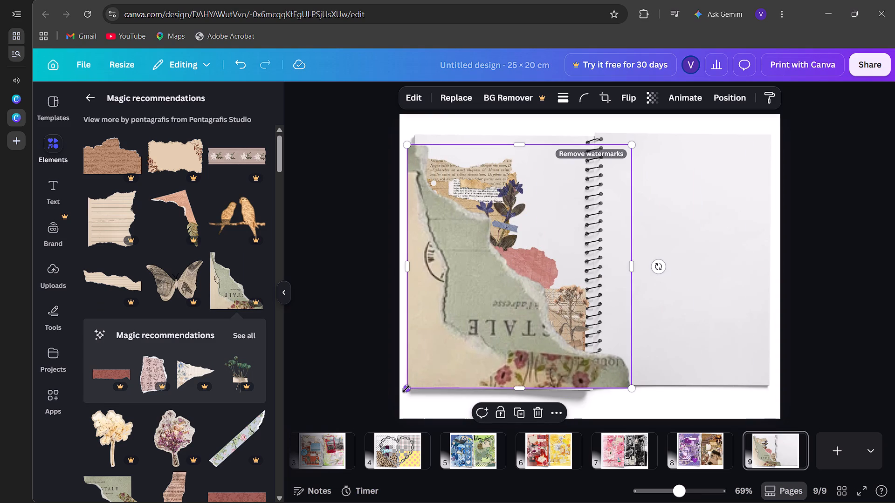
left_click_drag(406, 389, 465, 334)
left_click_drag(499, 284, 455, 335)
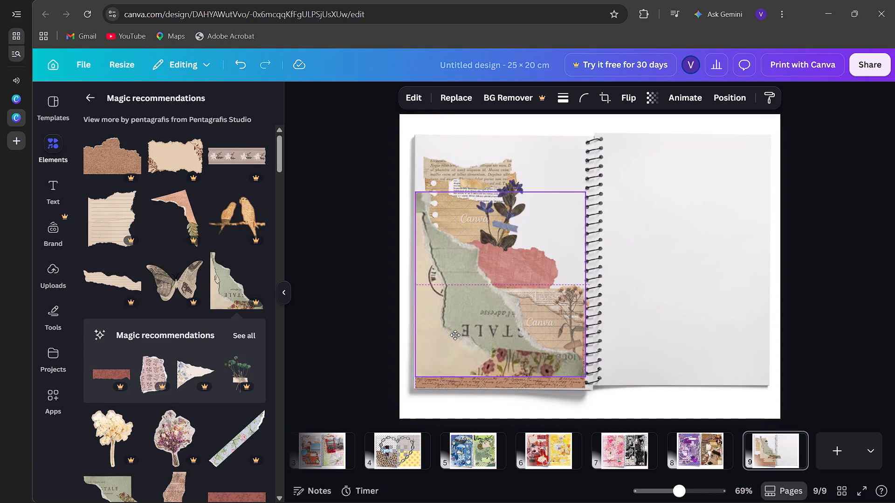
left_click_drag(455, 335, 451, 342)
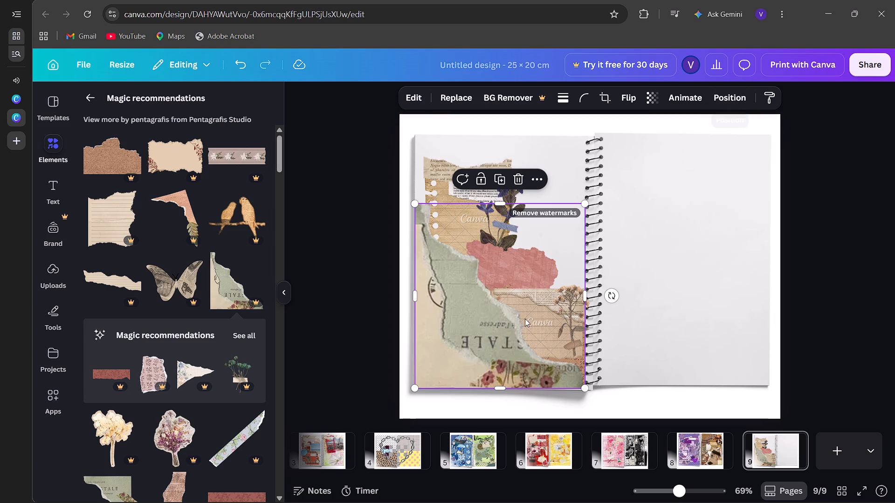
Move the green postcard corner one layer backward, behind the lined paper with dried flowers.
left_click(732, 96)
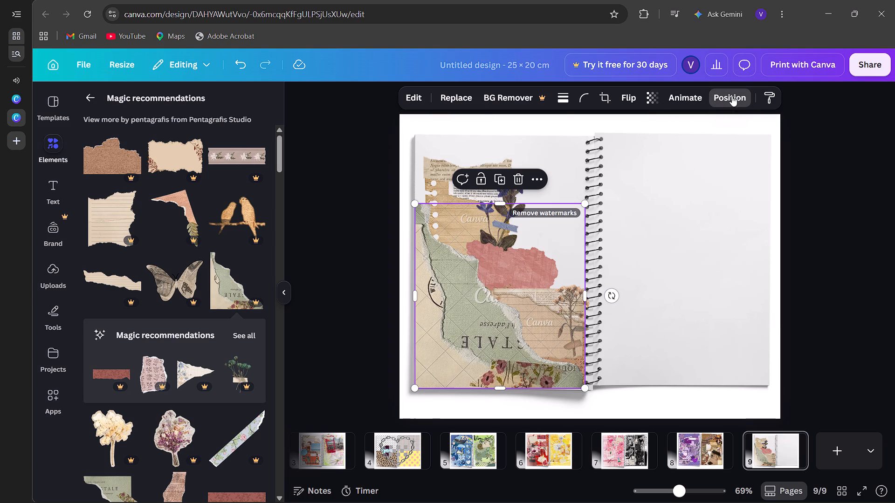
left_click(208, 169)
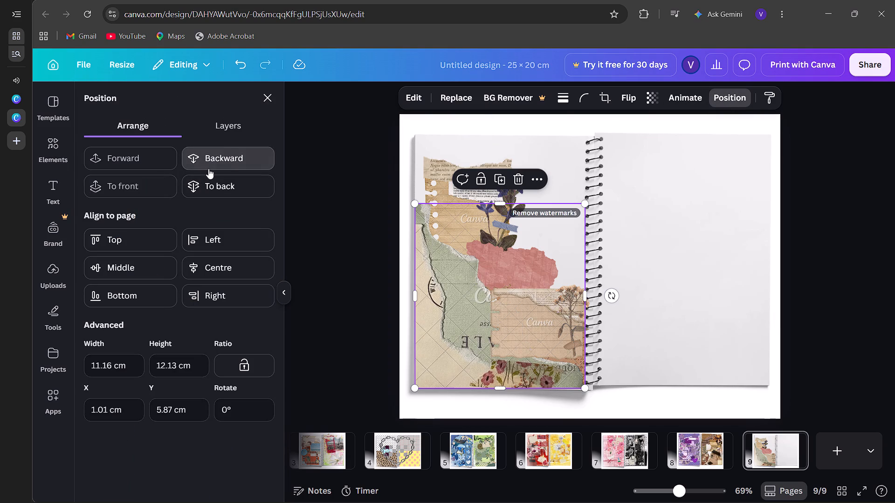
Send the green postcard corner further backward, behind the hole-punched and pink papers but directly above the brown script paper.
left_click(208, 169)
left_click(208, 169)
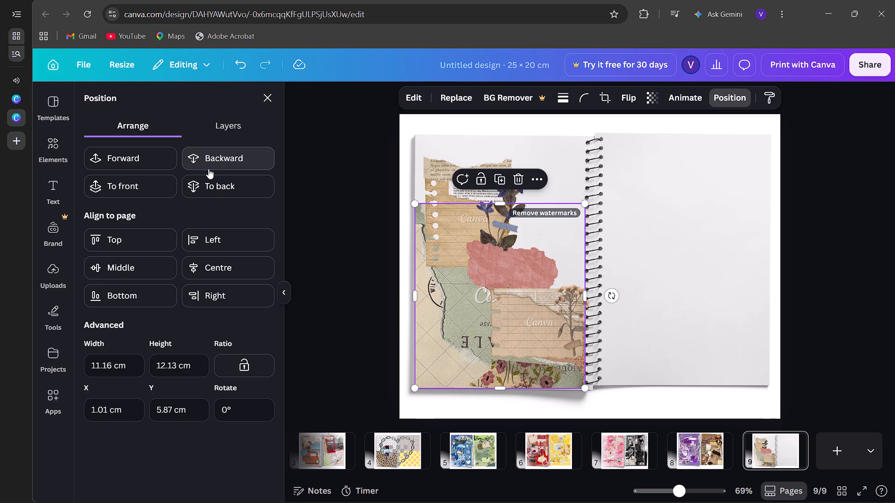
left_click(240, 152)
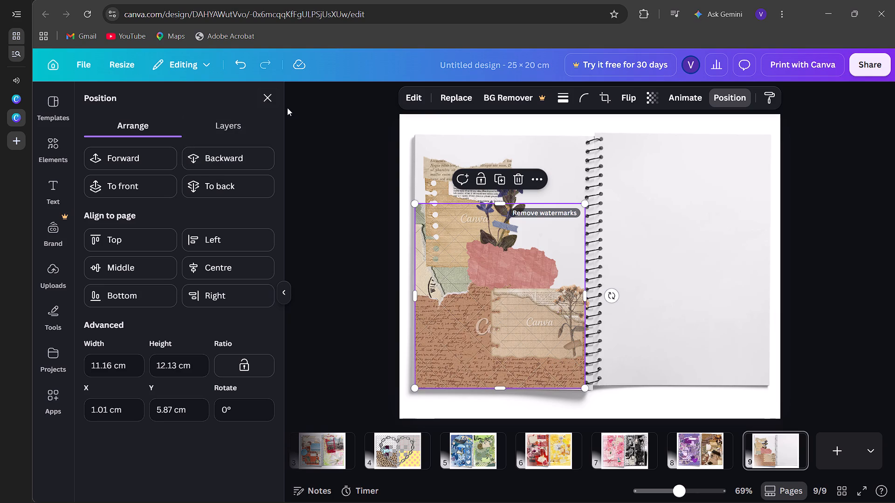
left_click(134, 162)
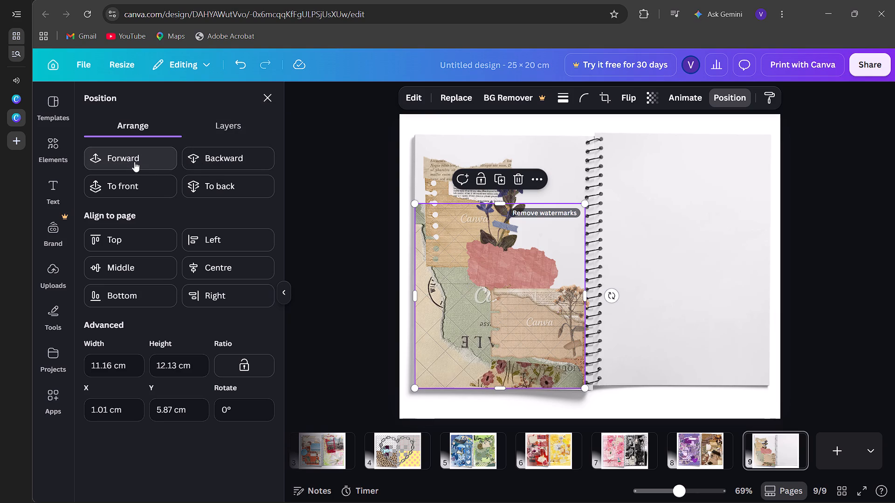
left_click(258, 102)
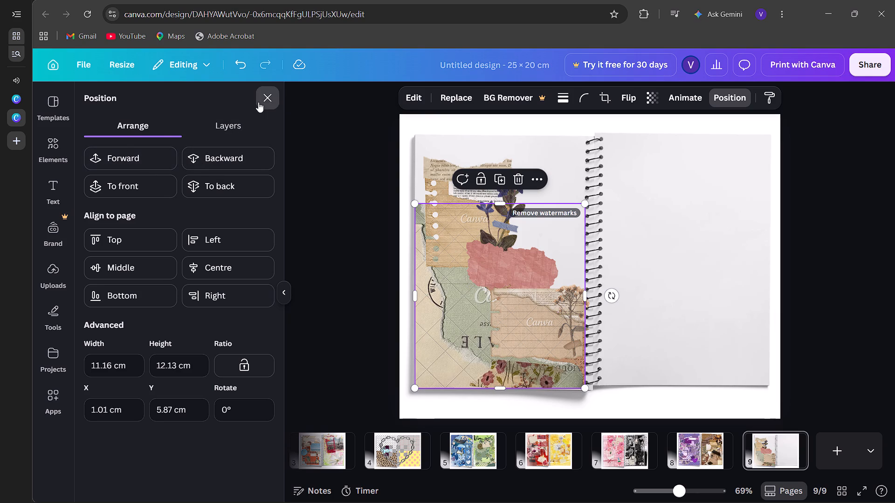
Add the triangular torn grid paper with blue flowers, shrink it and place it in the right sheet's upper part beside the spiral.
left_click(192, 362)
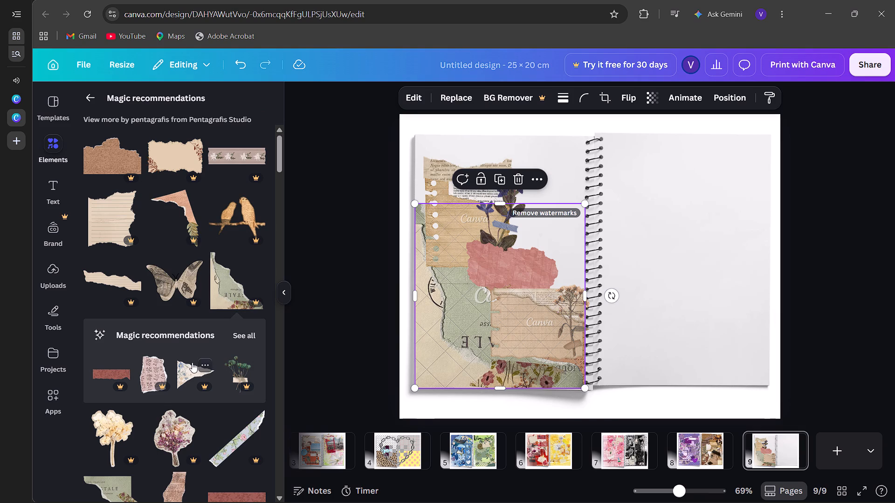
left_click_drag(425, 387, 495, 314)
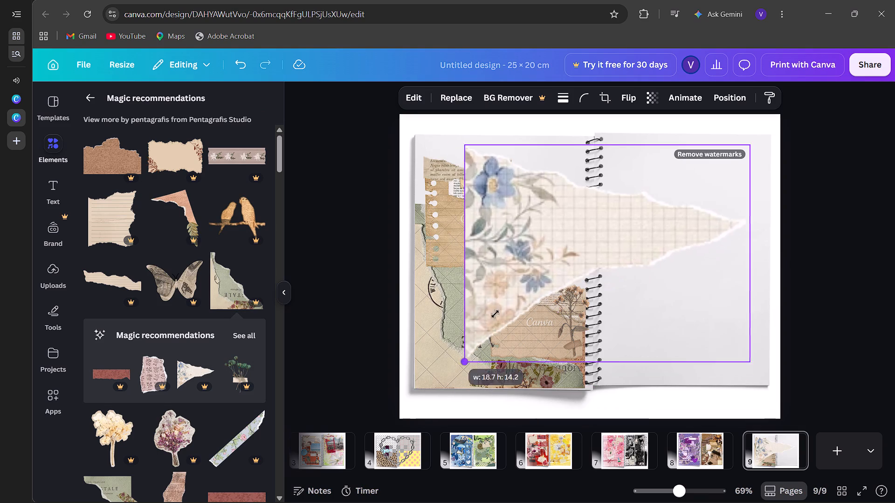
left_click_drag(495, 314, 595, 249)
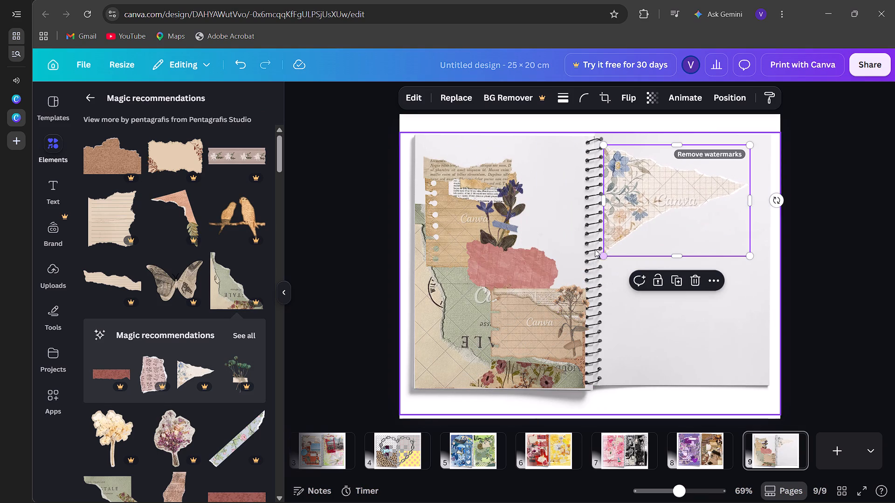
Add the diagonal blue washi tape with pink flowers, shrink it and lay it across the pink torn paper on the left sheet.
left_click(233, 441)
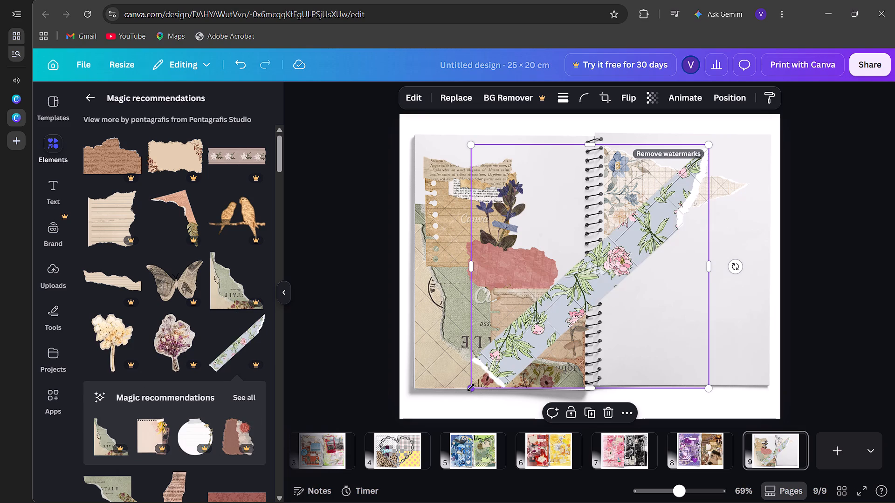
left_click_drag(471, 387, 660, 263)
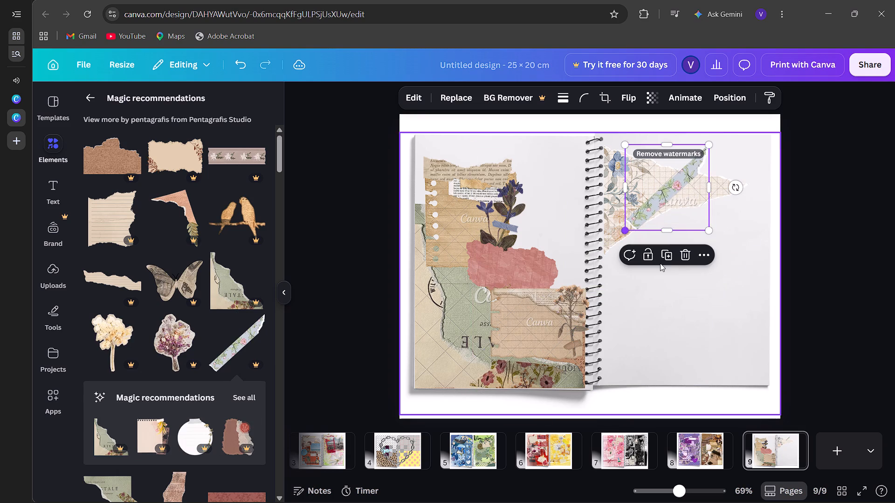
left_click_drag(673, 187, 644, 226)
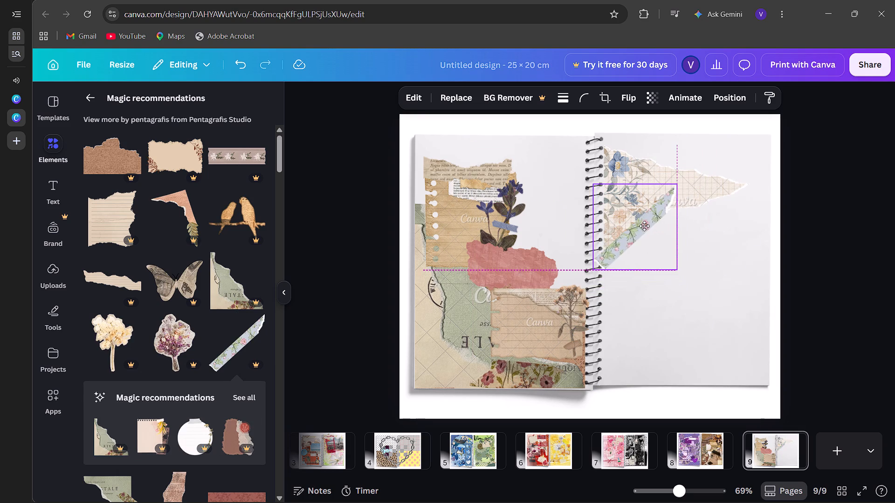
left_click_drag(644, 226, 534, 233)
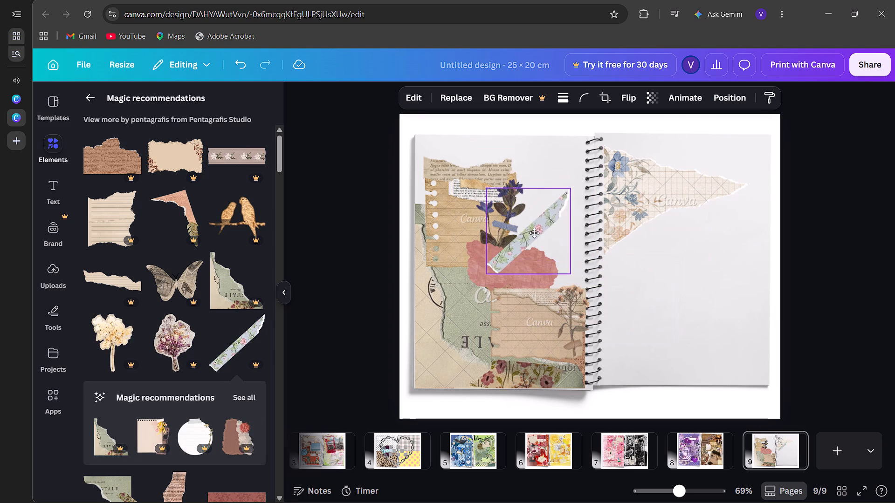
left_click_drag(534, 233, 512, 285)
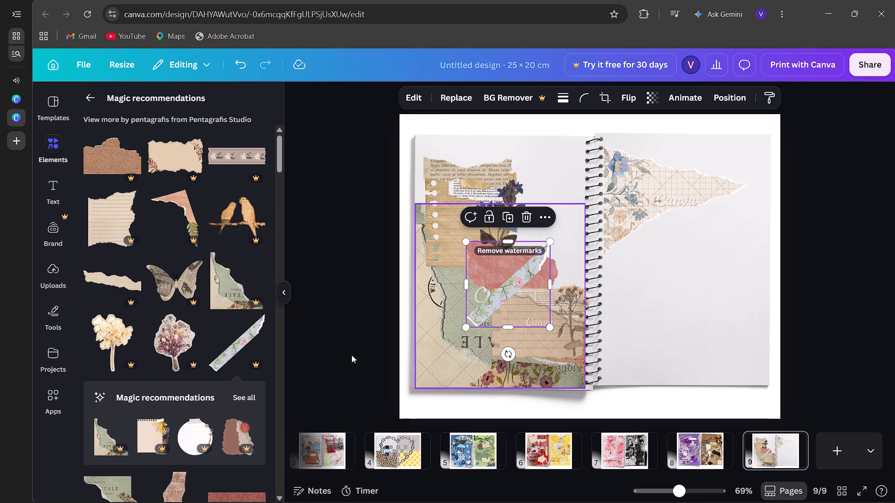
Add the green torn postcard corner with floral tape and fit it against the right sheet's top edge beside the spiral.
left_click(246, 399)
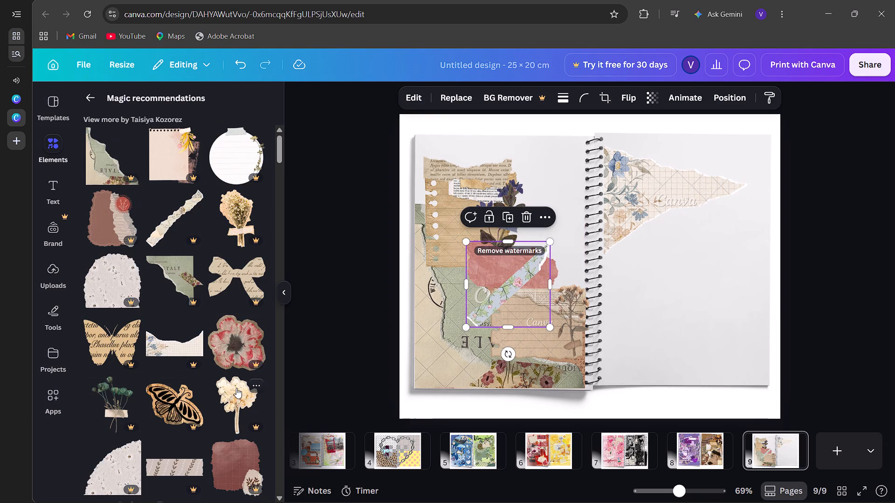
left_click(173, 289)
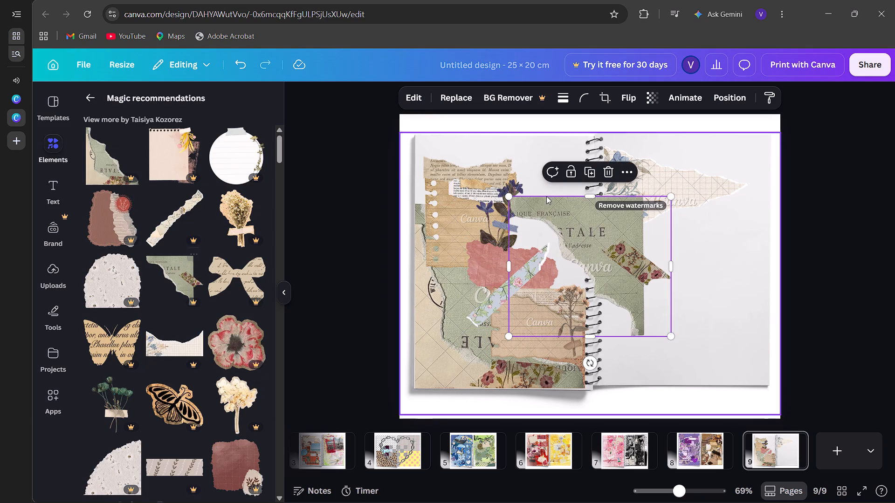
left_click_drag(608, 264, 726, 205)
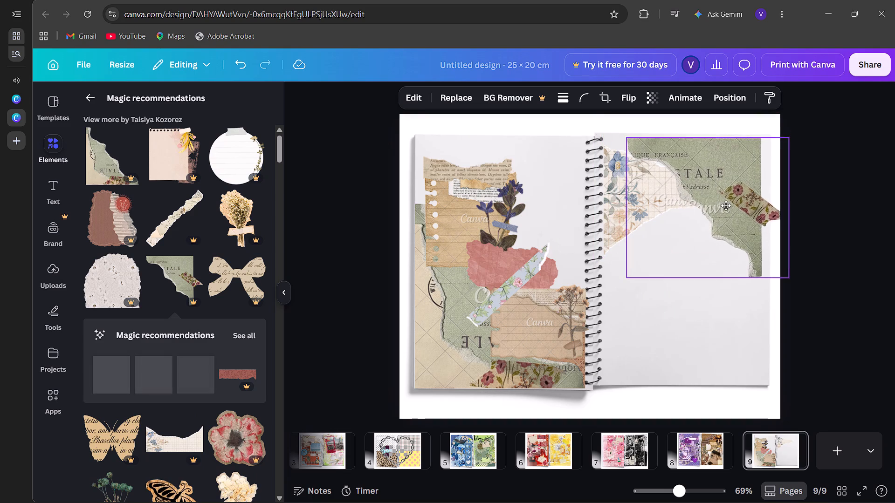
left_click_drag(726, 205, 704, 218)
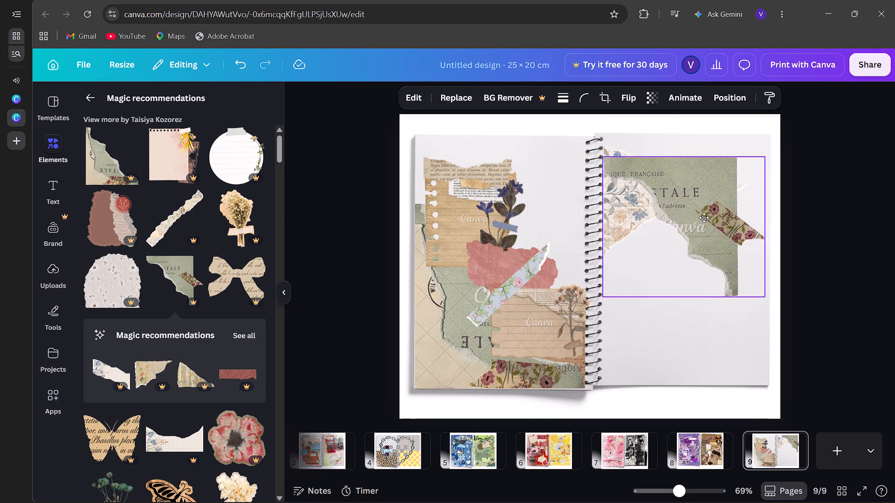
left_click_drag(704, 218, 710, 205)
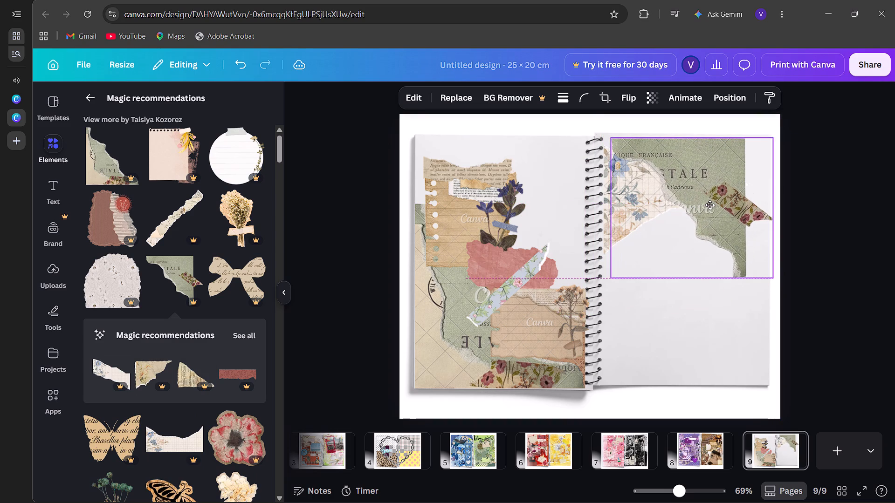
left_click_drag(710, 205, 697, 201)
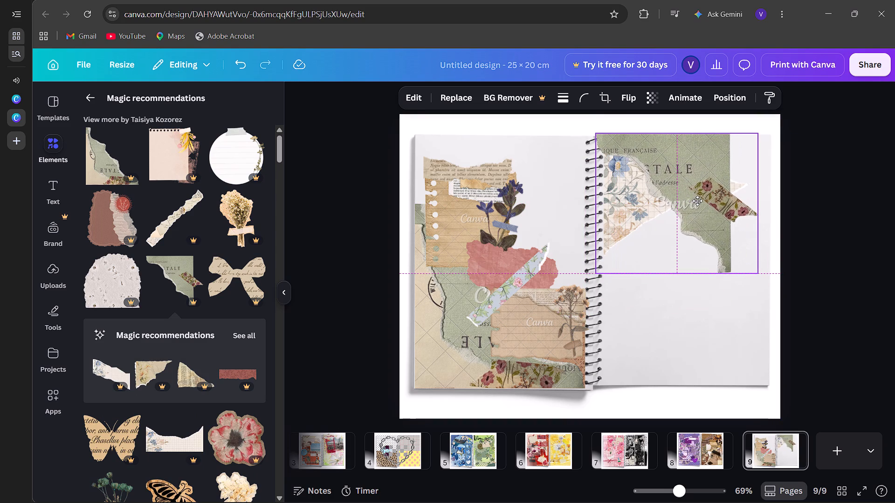
left_click_drag(697, 201, 700, 203)
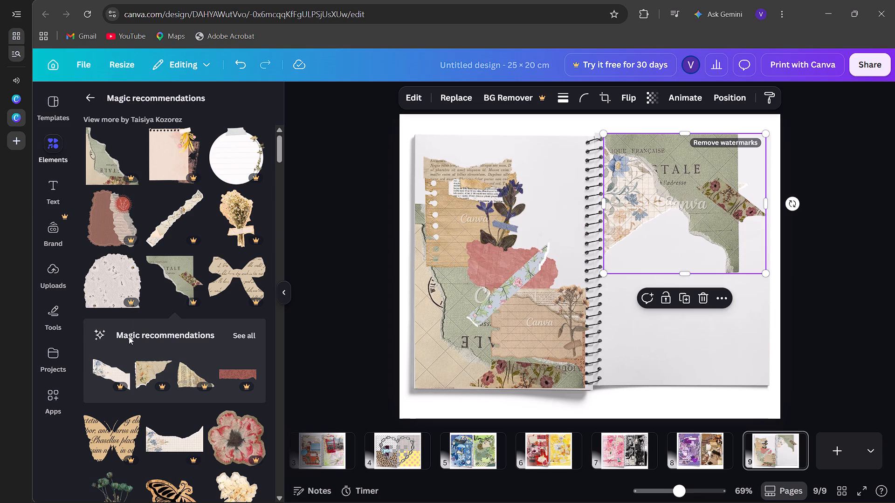
Add the wide torn grid paper with blue flowers, resize it to about 10.6 by 4.9 cm and align it along the right sheet's bottom edge.
left_click(199, 442)
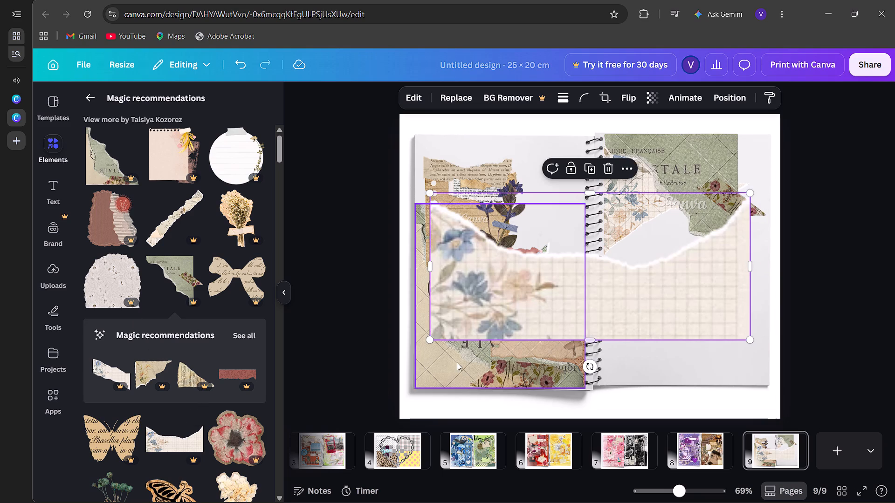
left_click_drag(430, 341, 604, 281)
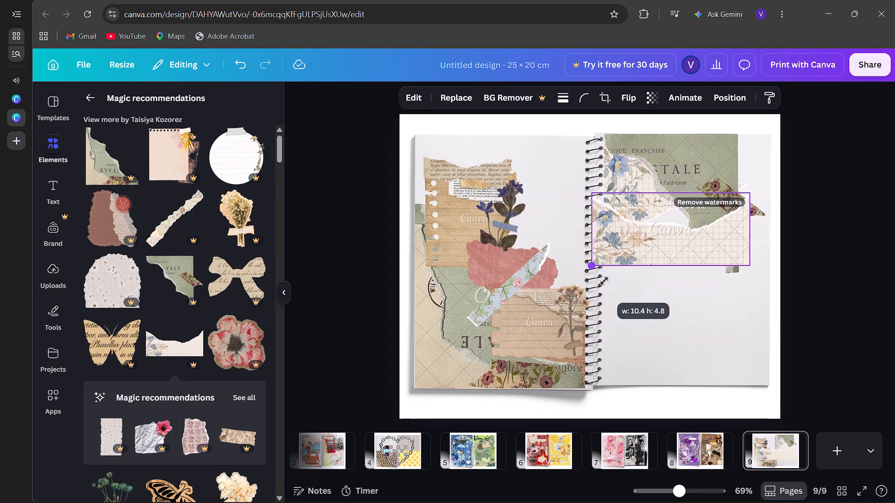
left_click_drag(604, 281, 612, 278)
left_click_drag(630, 248, 465, 271)
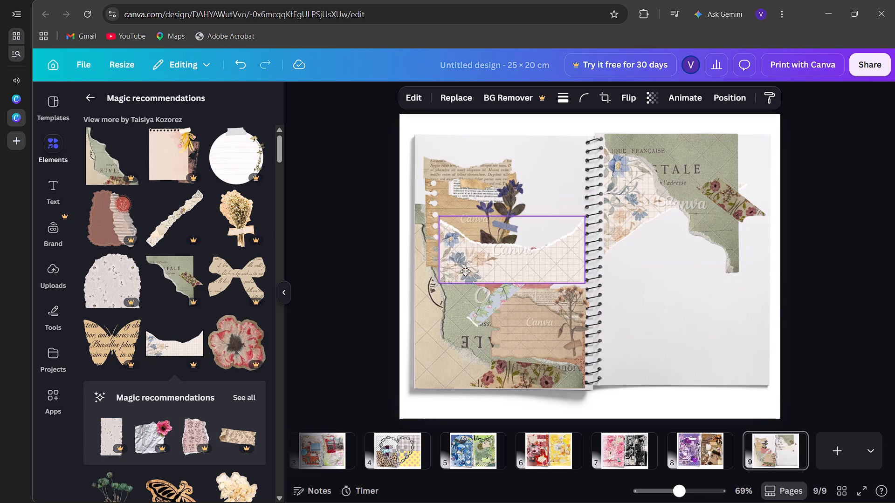
left_click_drag(465, 271, 627, 368)
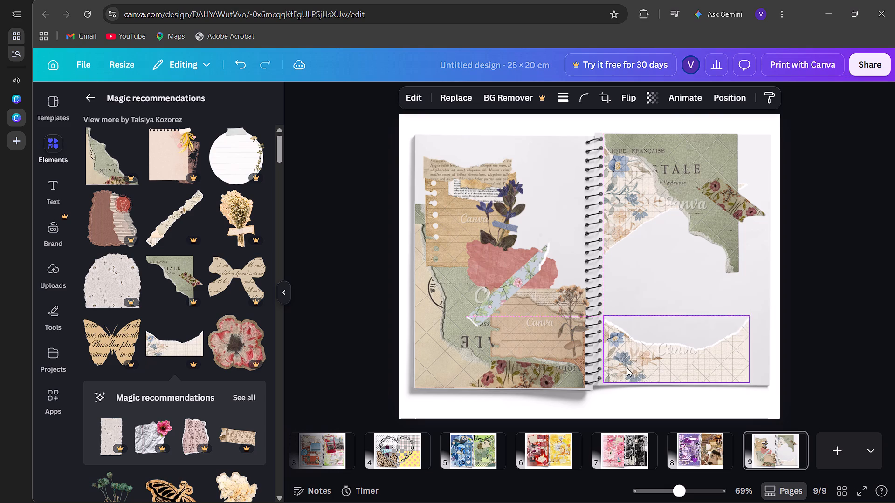
left_click_drag(751, 316, 770, 309)
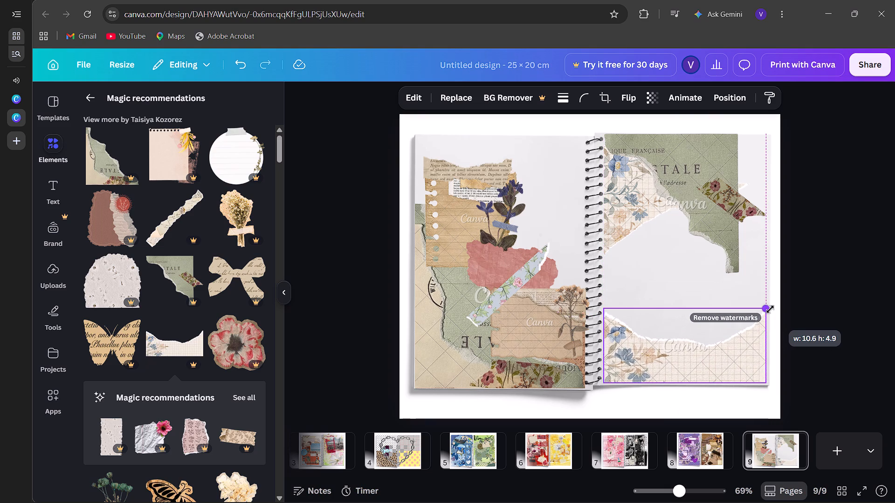
left_click_drag(770, 309, 771, 310)
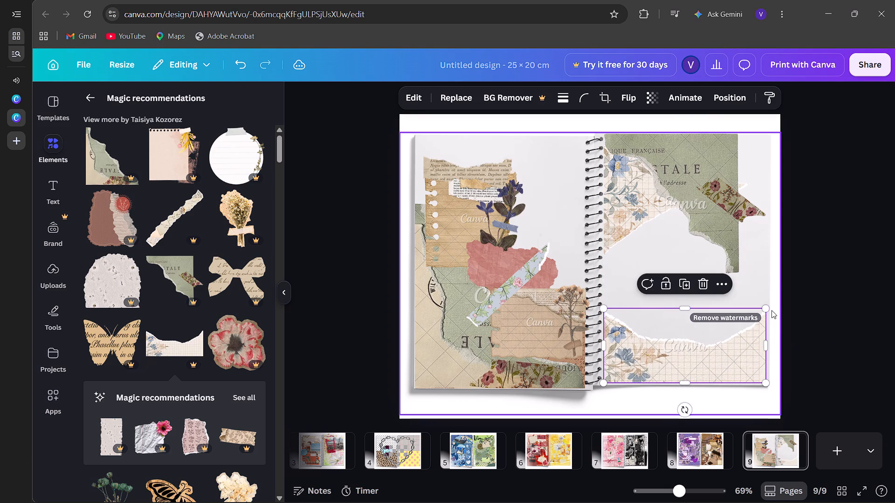
left_click(720, 347)
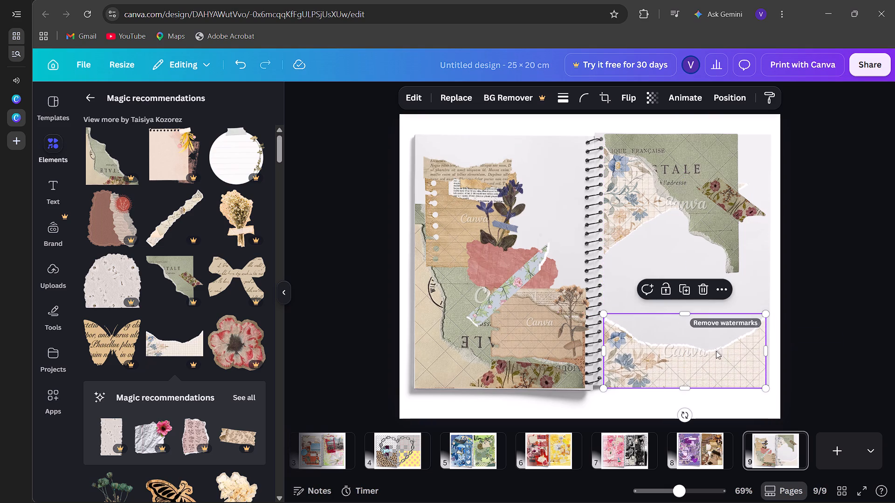
Add the crumpled white grid paper with a pink flower, shrink it and place it on the right sheet's lower half beside the spiral.
left_click(145, 420)
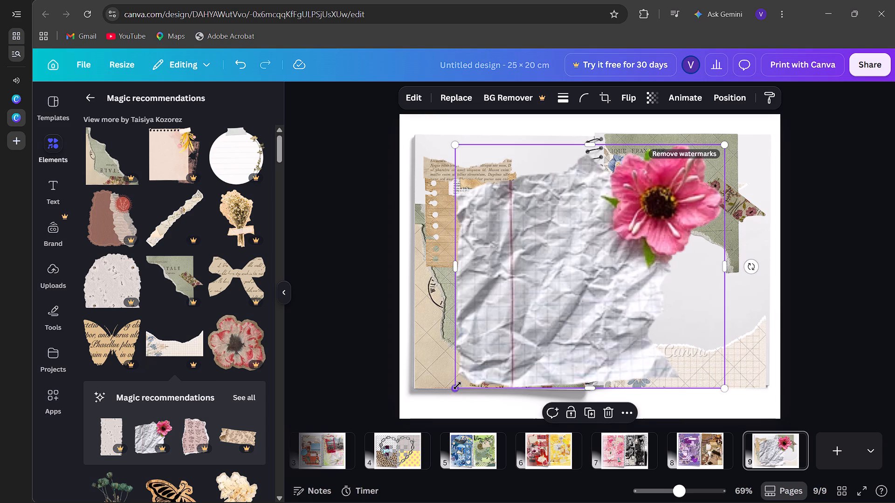
left_click_drag(457, 386, 616, 229)
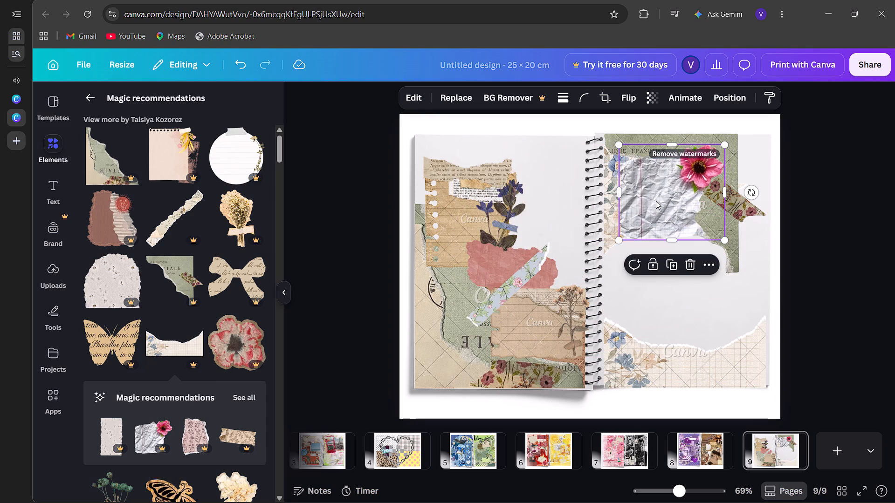
left_click_drag(656, 201, 642, 329)
Look through the recommended vintage torn papers, washi tapes and flowers for the next collage piece.
scroll(187, 396, "down", 2)
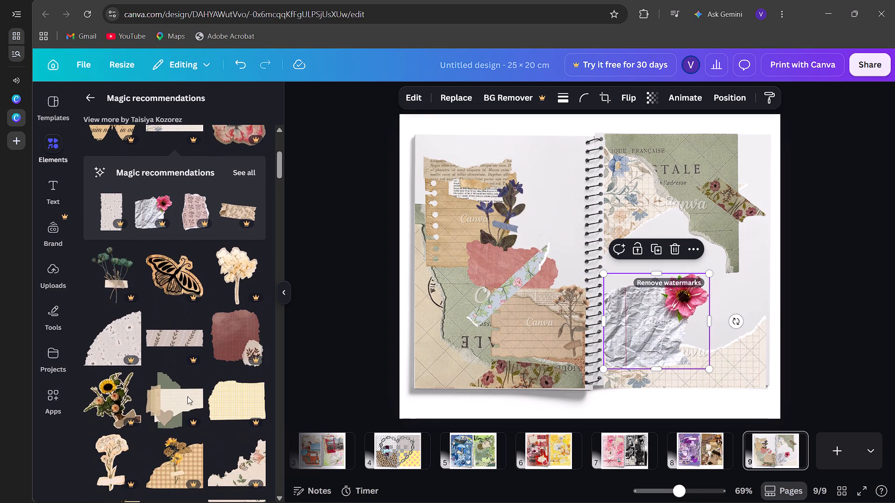
scroll(187, 396, "down", 1)
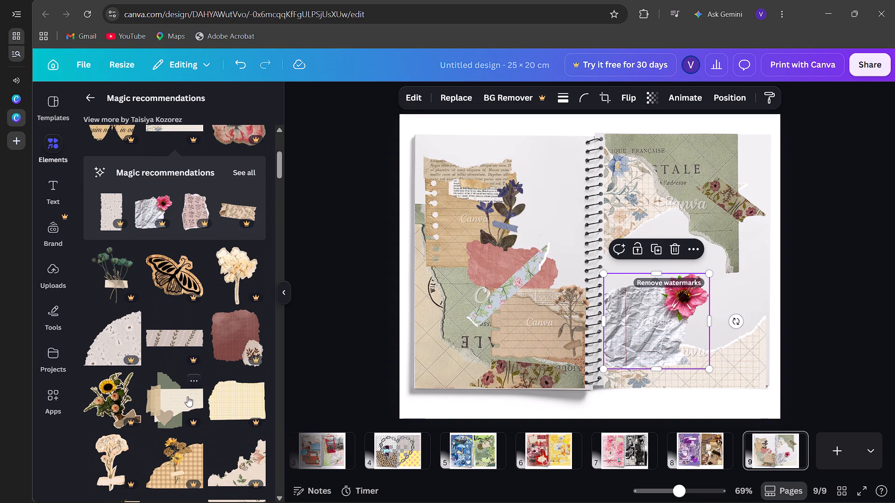
scroll(187, 396, "down", 2)
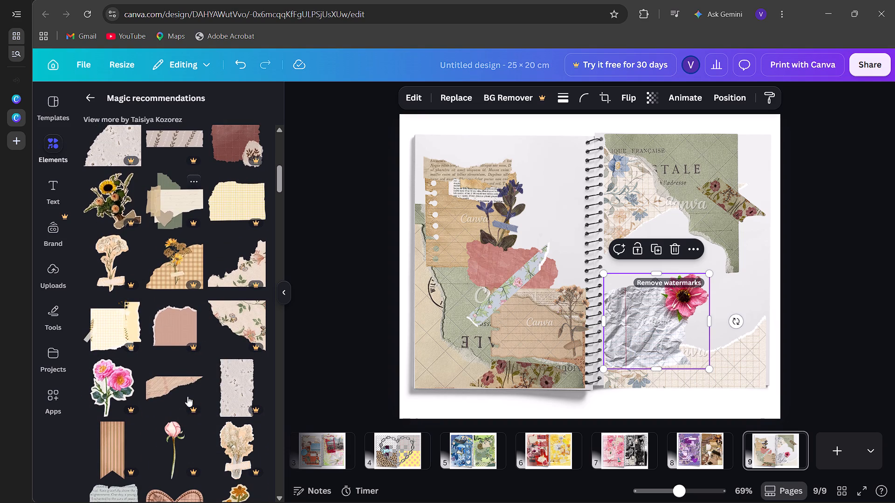
scroll(187, 396, "down", 3)
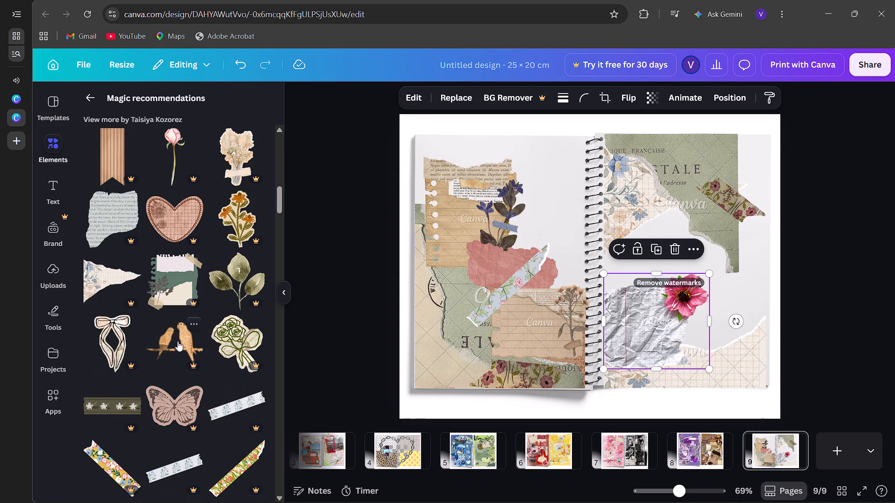
scroll(178, 341, "down", 5)
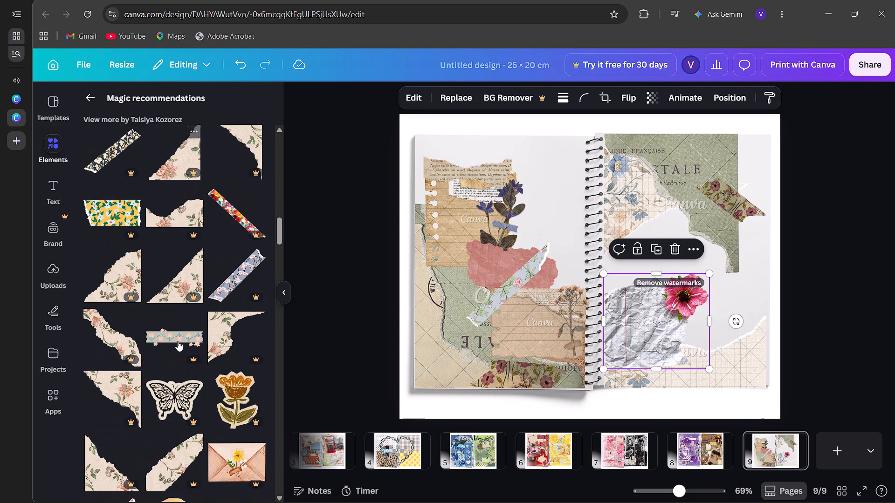
scroll(178, 341, "down", 6)
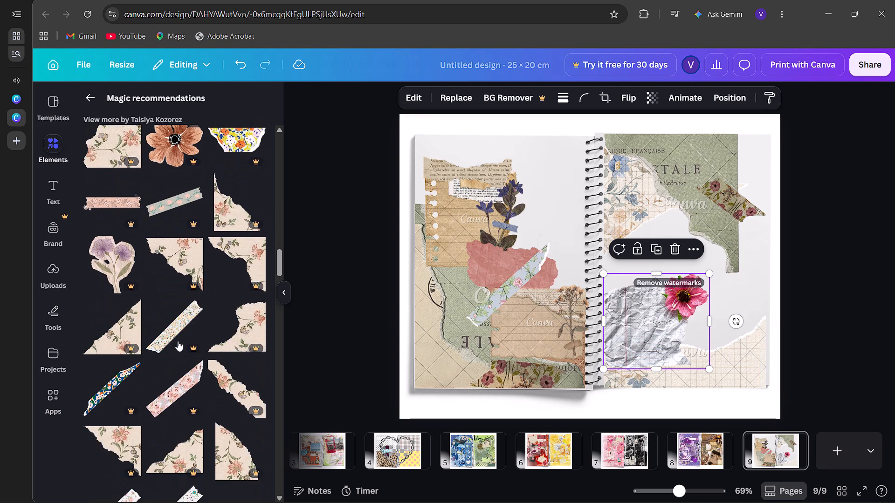
scroll(178, 341, "down", 1)
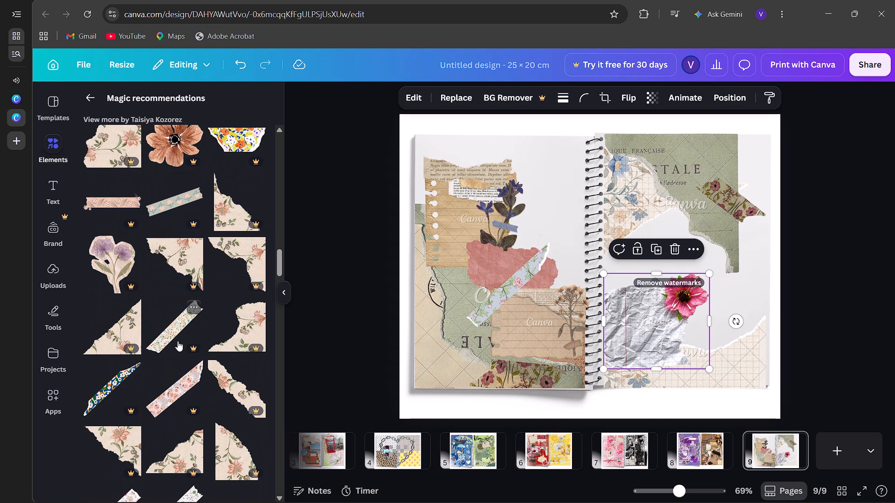
scroll(178, 341, "down", 5)
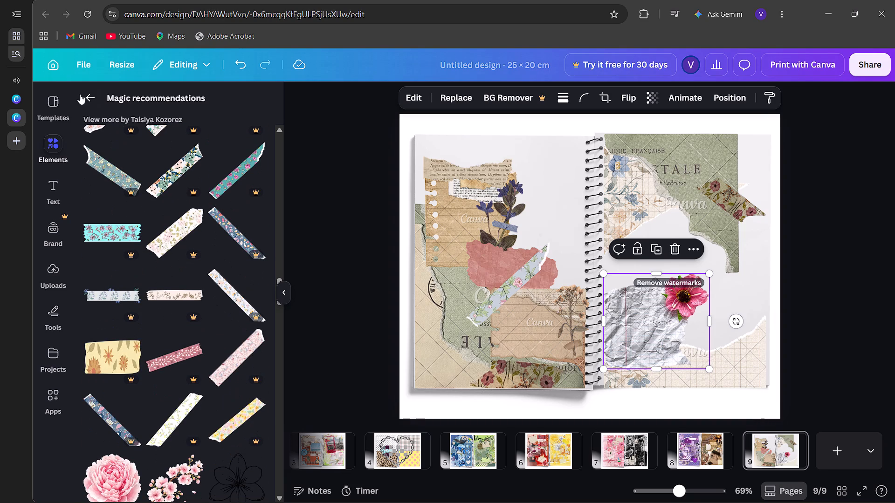
left_click(90, 98)
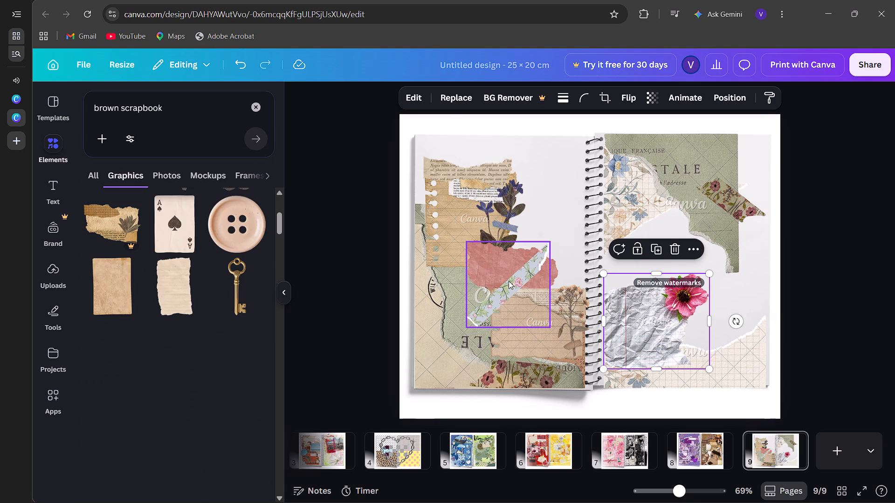
Delete the diagonal blue floral washi tape from the pink torn paper on the left sheet.
left_click(509, 281)
key("BackSpace")
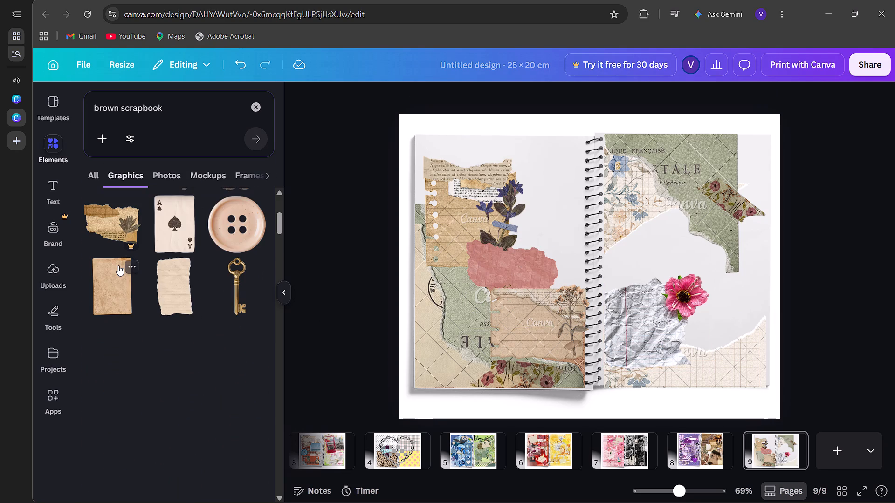
Add the brown postage stamp with a white flower, shrink it and place it overlapping the pink torn paper and lined note on the left sheet.
scroll(118, 265, "right", 1)
scroll(118, 265, "up", 1)
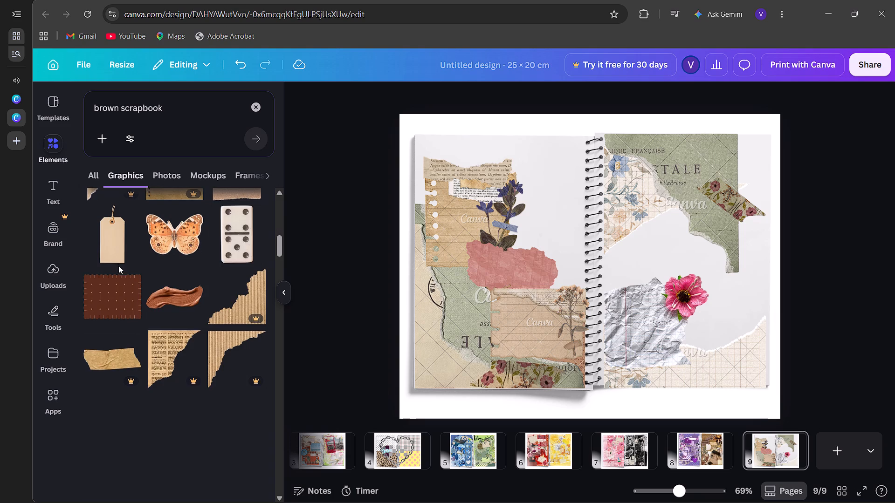
scroll(118, 265, "up", 1)
scroll(118, 265, "down", 3)
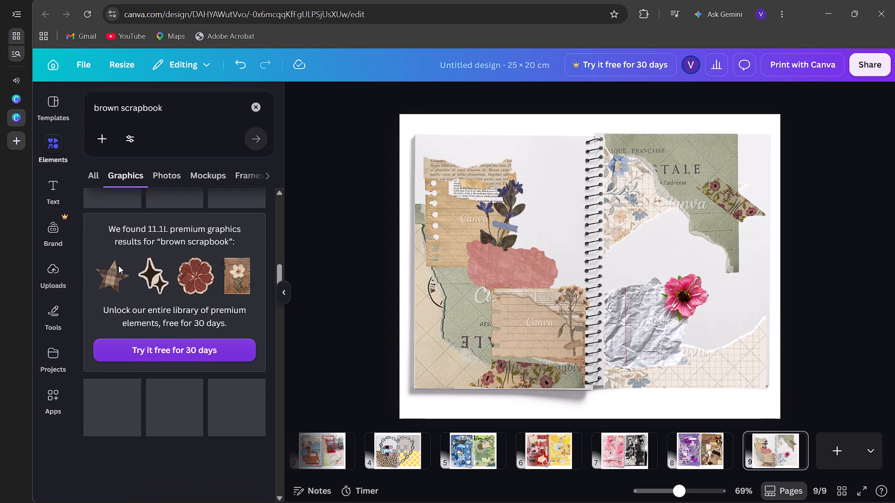
scroll(118, 265, "down", 4)
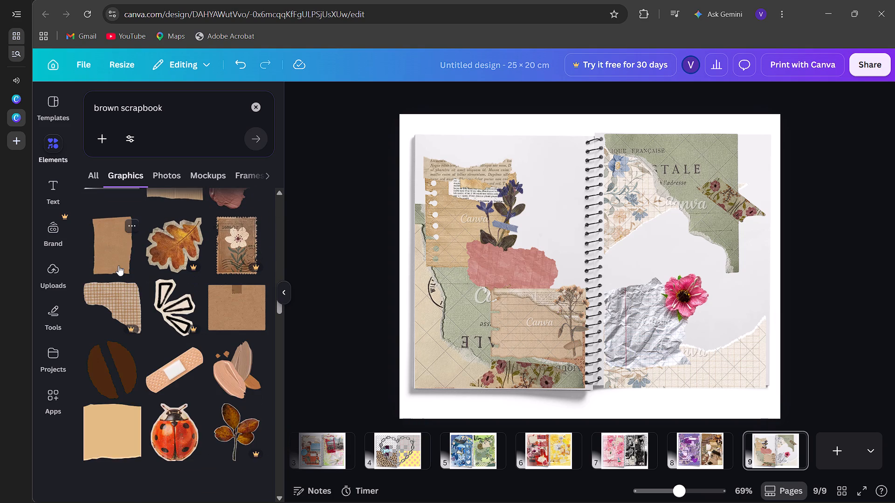
left_click(231, 251)
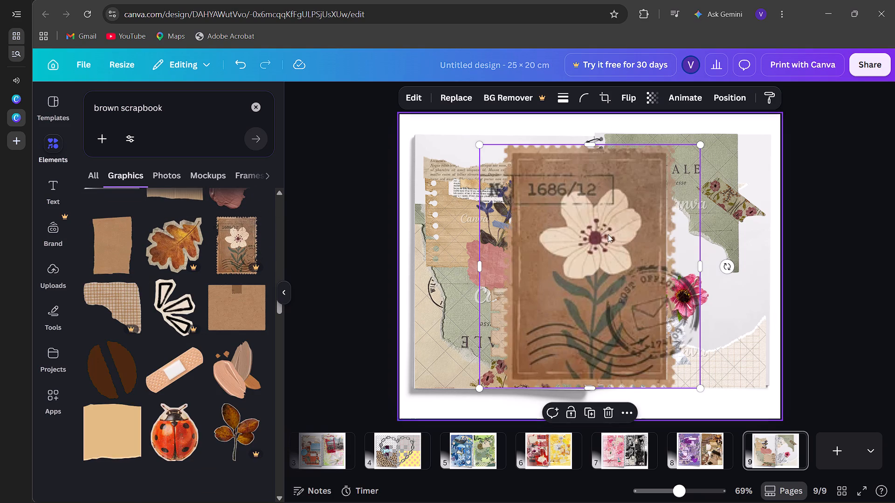
left_click_drag(477, 390, 637, 165)
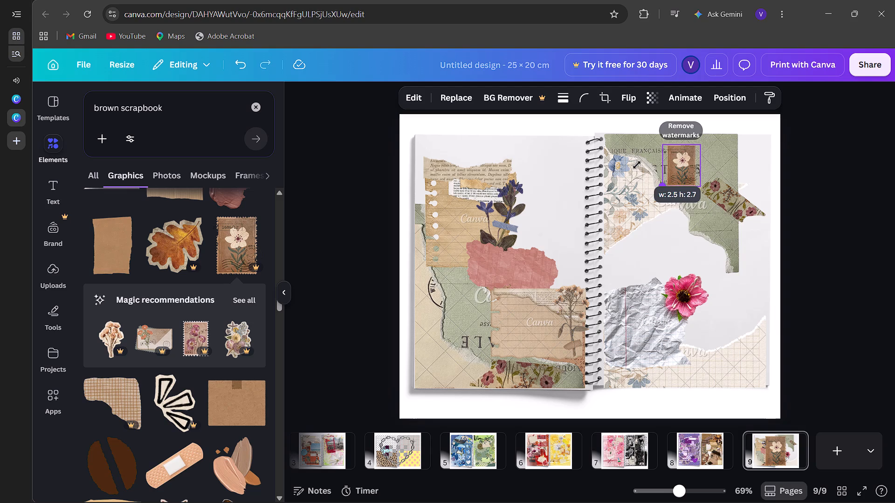
left_click_drag(637, 165, 625, 192)
left_click_drag(684, 187, 541, 293)
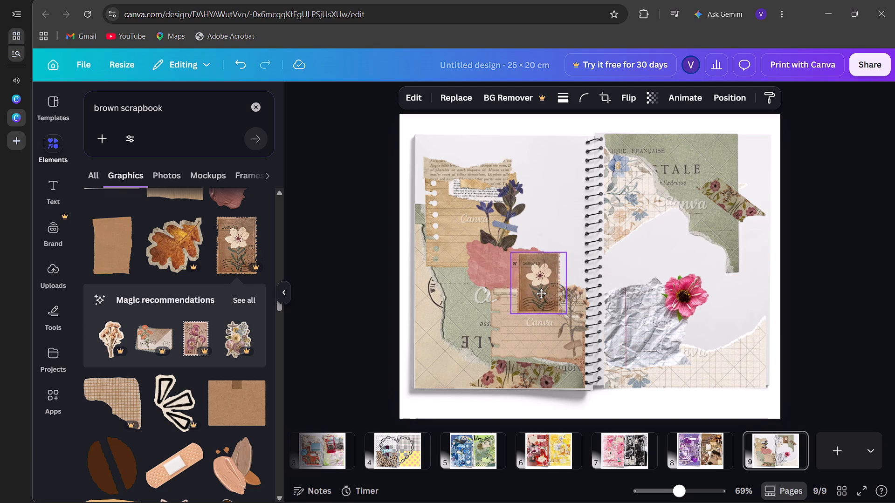
left_click_drag(541, 293, 548, 293)
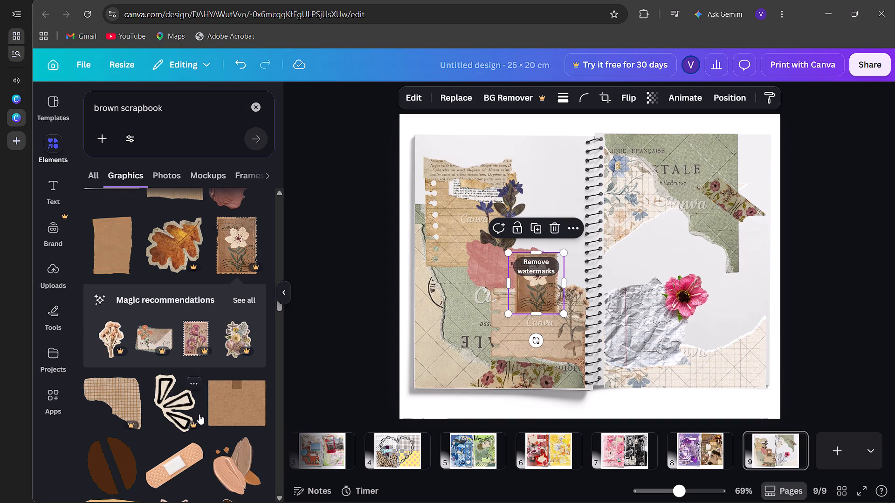
Add the torn pink handwritten paper, shrink it, rotate it a quarter turn and place it beside the spiral on the left sheet, overlapping the stamp.
scroll(199, 414, "down", 2)
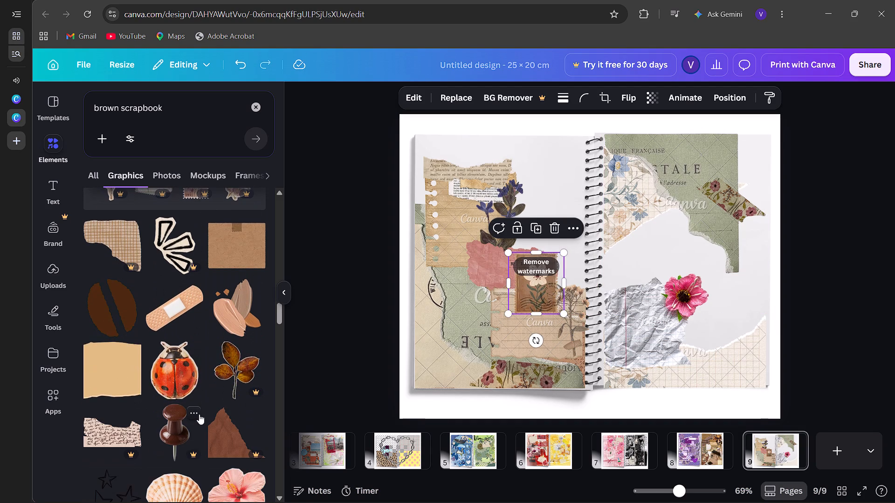
scroll(199, 414, "right", 1)
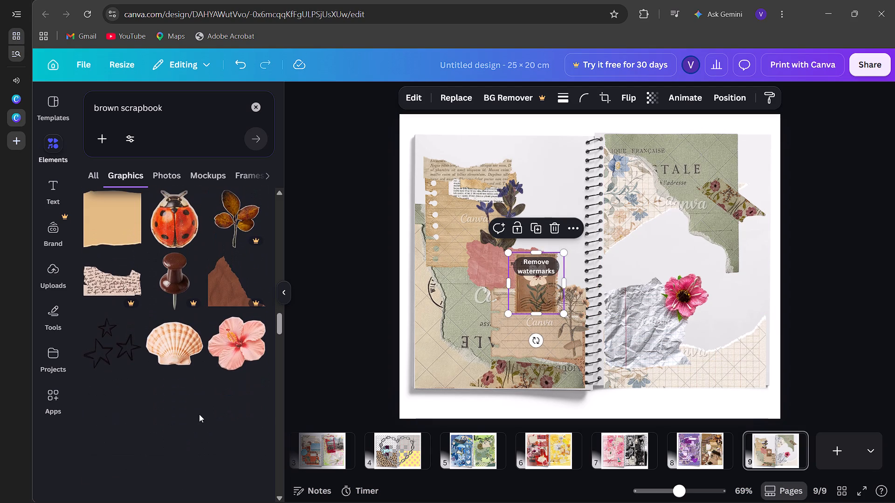
scroll(199, 414, "right", 1)
left_click(111, 285)
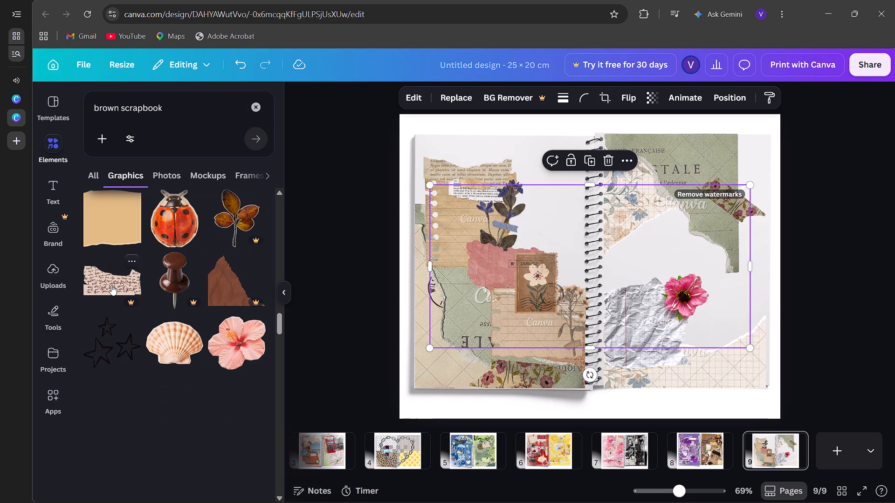
left_click_drag(429, 347, 635, 230)
left_click_drag(685, 211, 527, 222)
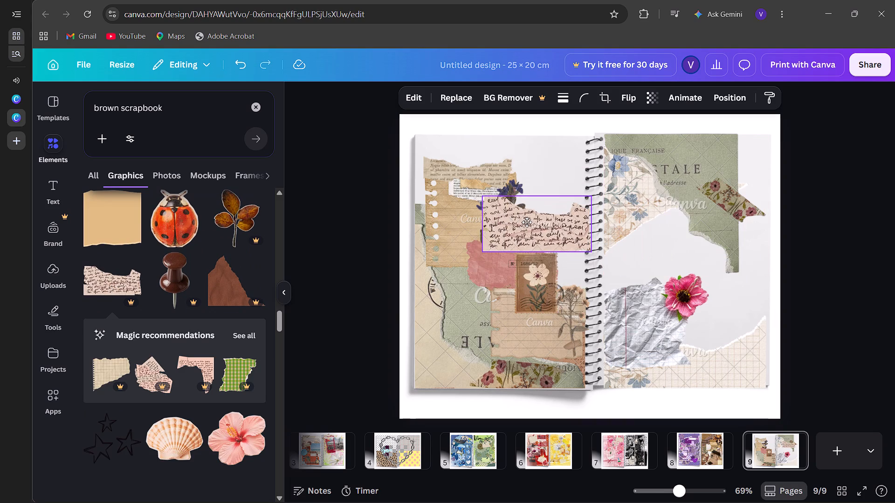
left_click_drag(527, 222, 513, 231)
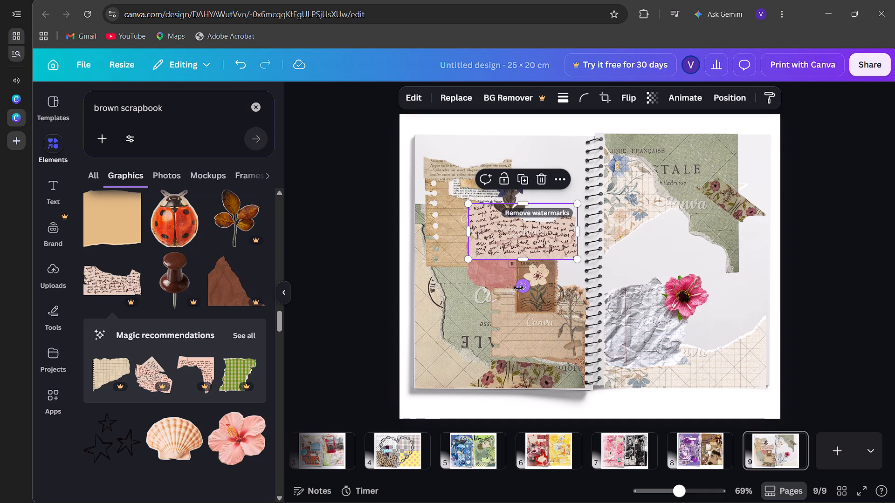
left_click_drag(519, 288, 644, 249)
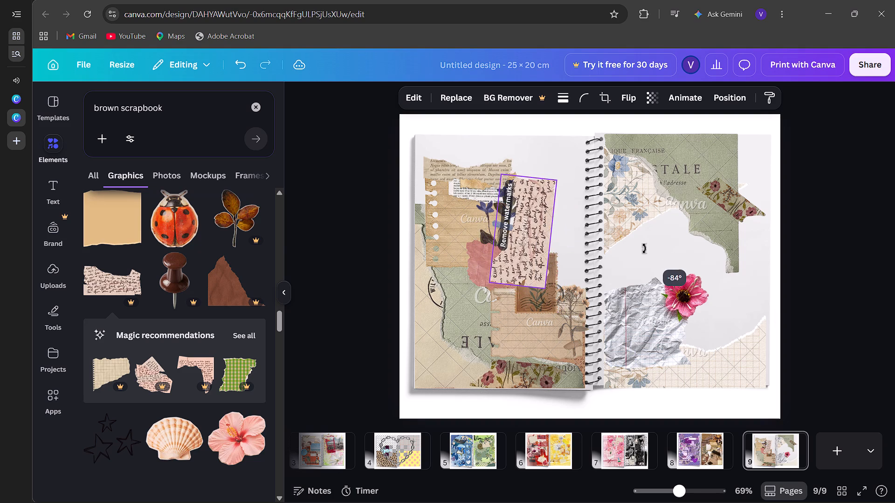
left_click_drag(644, 249, 654, 238)
left_click_drag(519, 241, 544, 253)
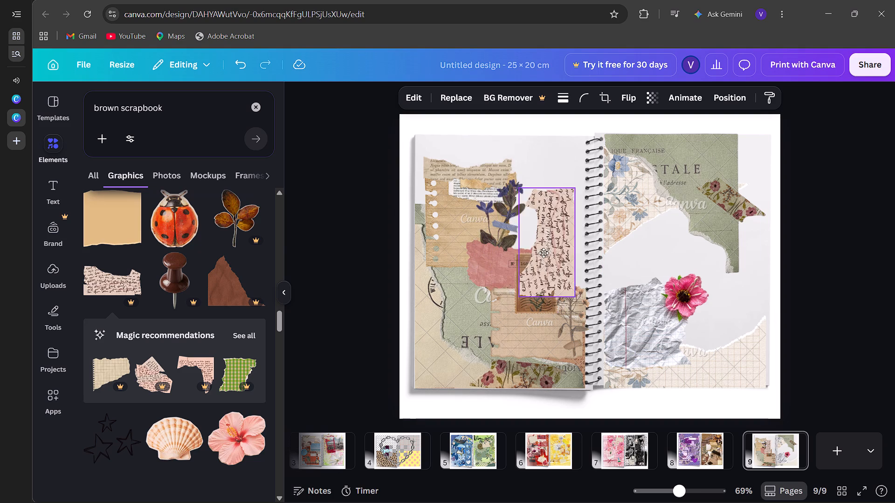
left_click_drag(544, 253, 553, 260)
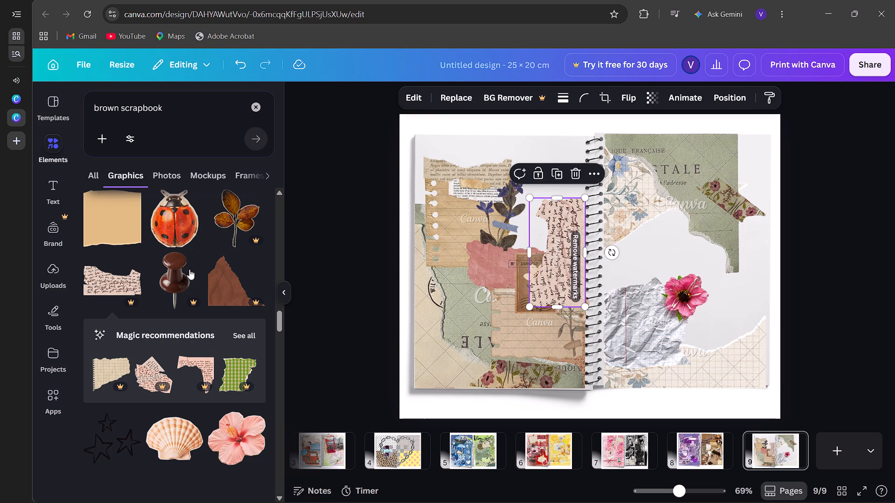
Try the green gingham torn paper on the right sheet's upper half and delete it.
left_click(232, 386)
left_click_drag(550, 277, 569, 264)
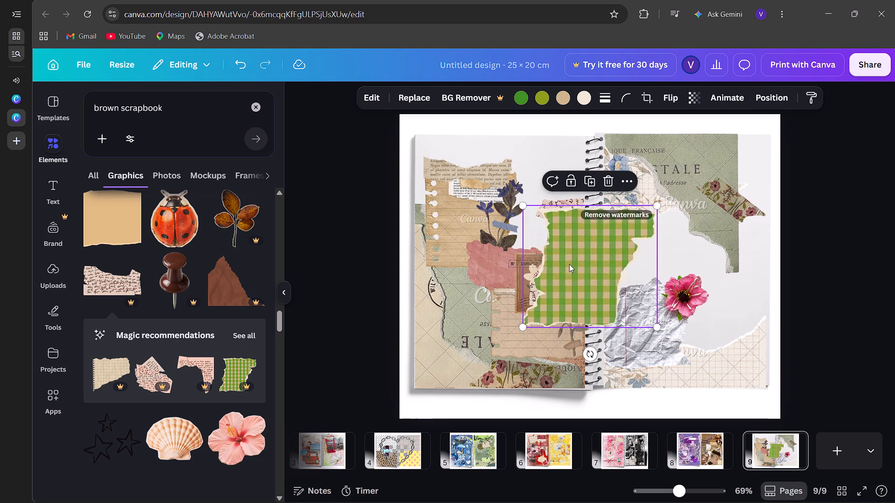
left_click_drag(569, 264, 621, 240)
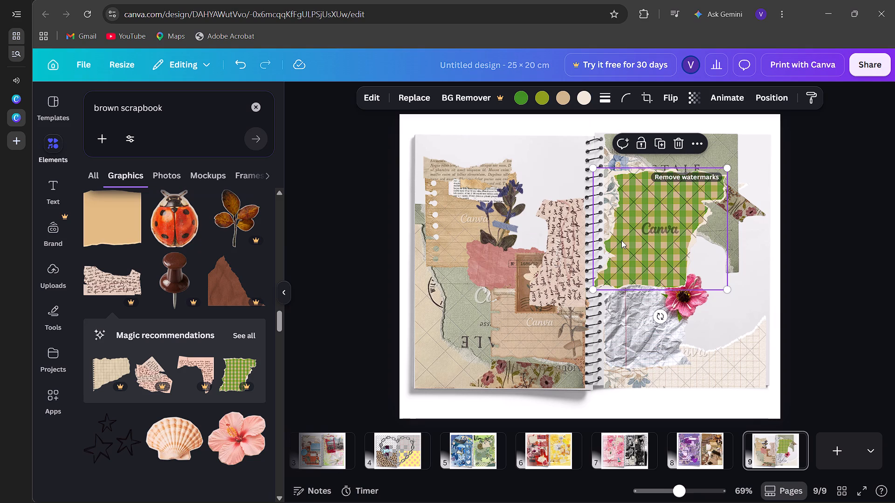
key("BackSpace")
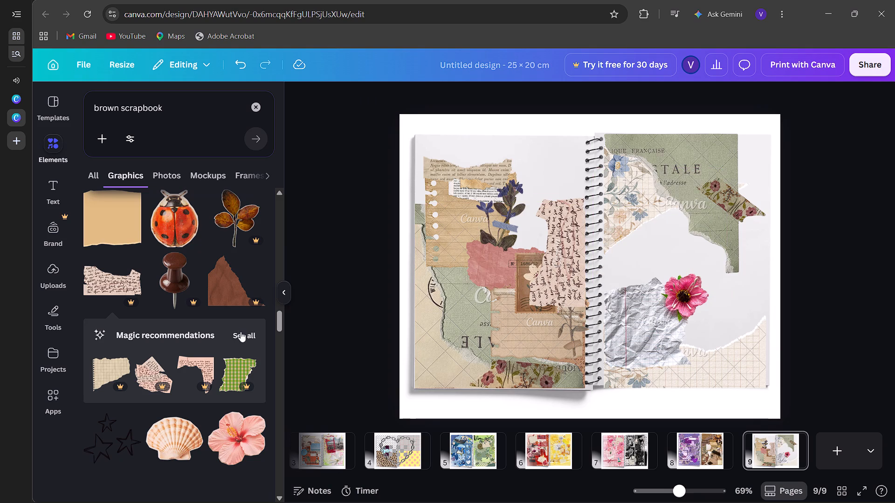
Add the blue gingham notebook paper, shrink it and place it over the lower part of the crumpled white paper on the right sheet.
left_click(241, 332)
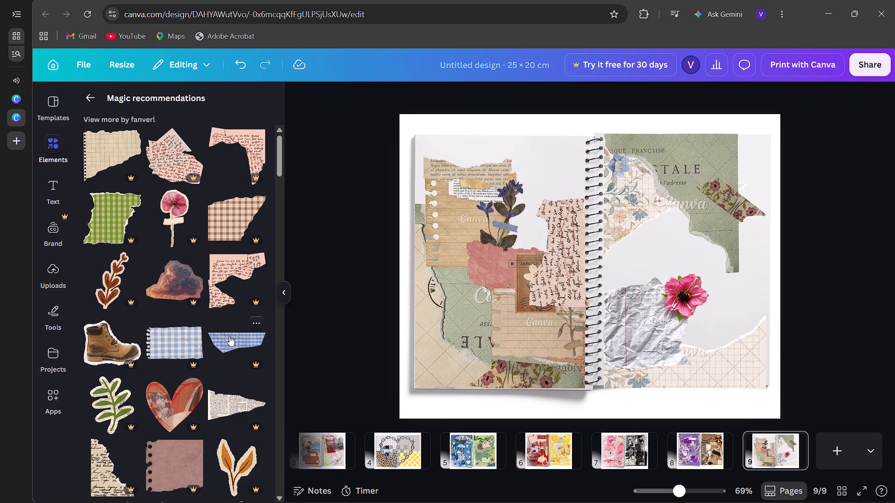
left_click(191, 336)
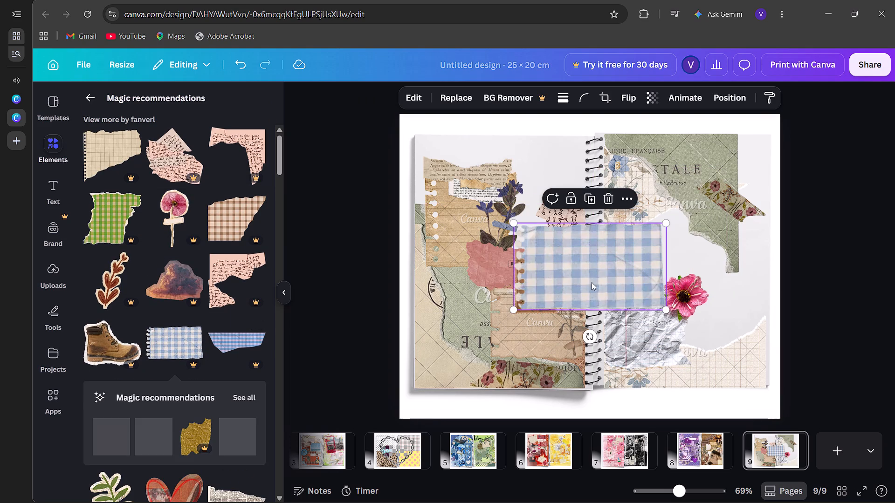
left_click_drag(588, 278, 660, 262)
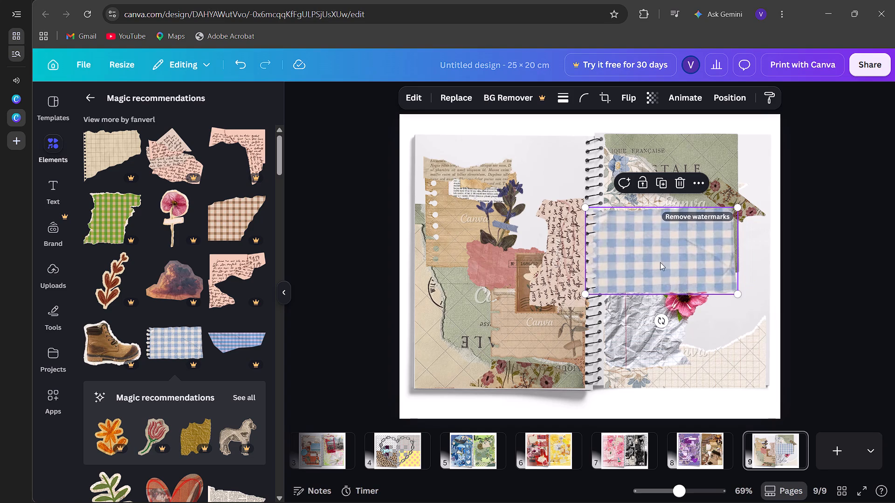
left_click_drag(585, 290, 659, 242)
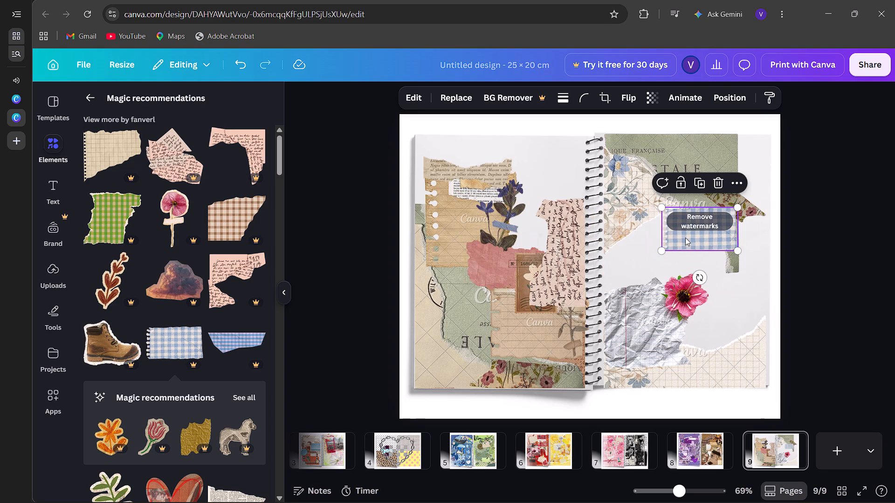
left_click_drag(686, 237, 642, 349)
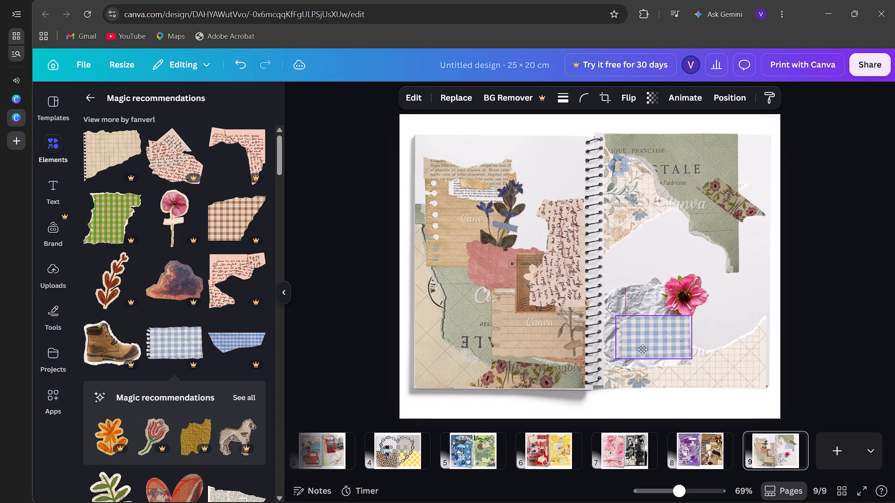
left_click_drag(642, 349, 657, 351)
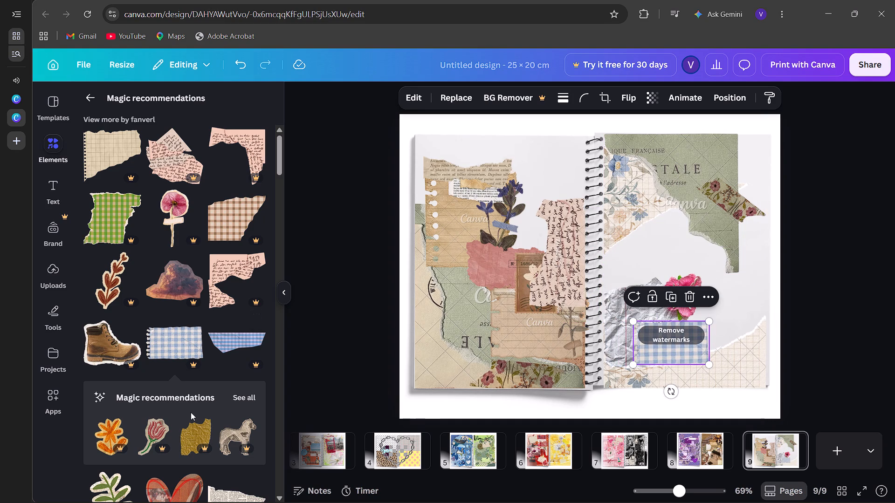
Add the beige vintage paper with a torn edge and place it in the left sheet's upper outer corner.
scroll(191, 412, "down", 4)
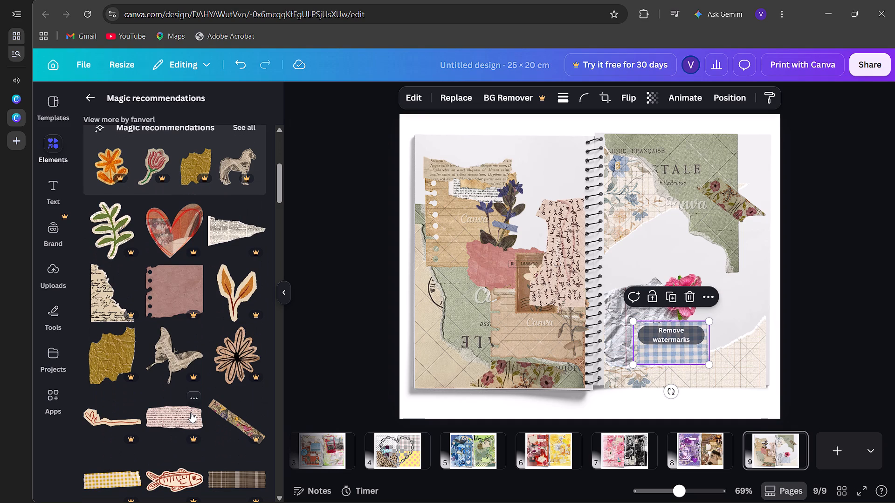
scroll(191, 412, "down", 3)
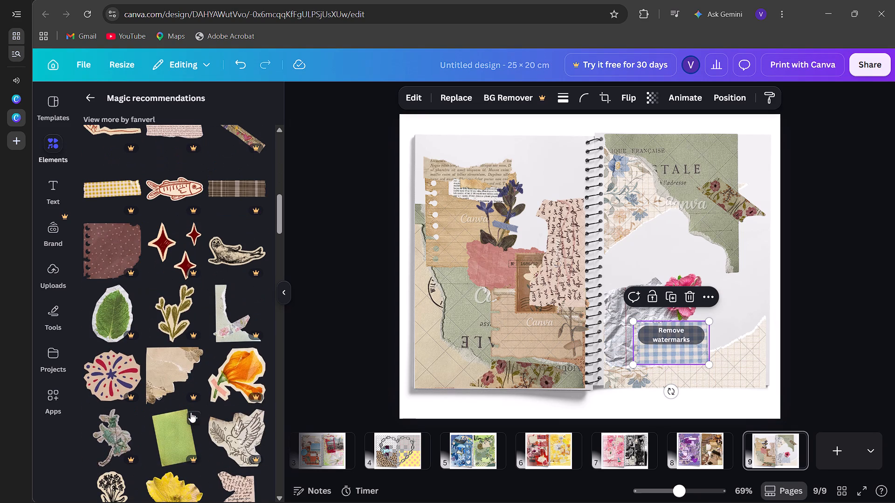
left_click(180, 389)
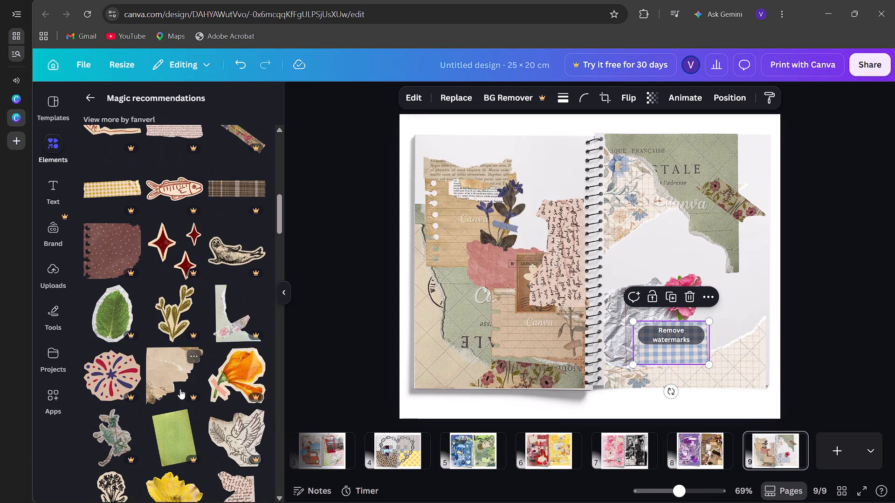
left_click_drag(560, 256, 454, 148)
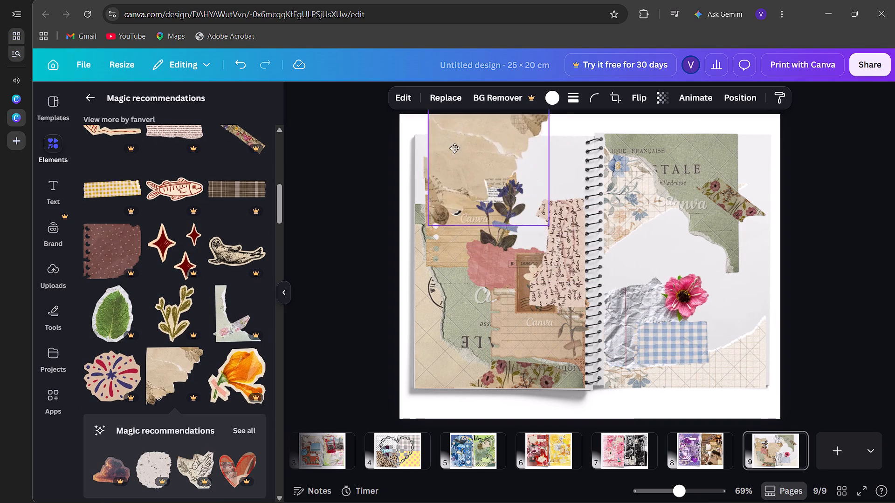
left_click_drag(454, 148, 447, 189)
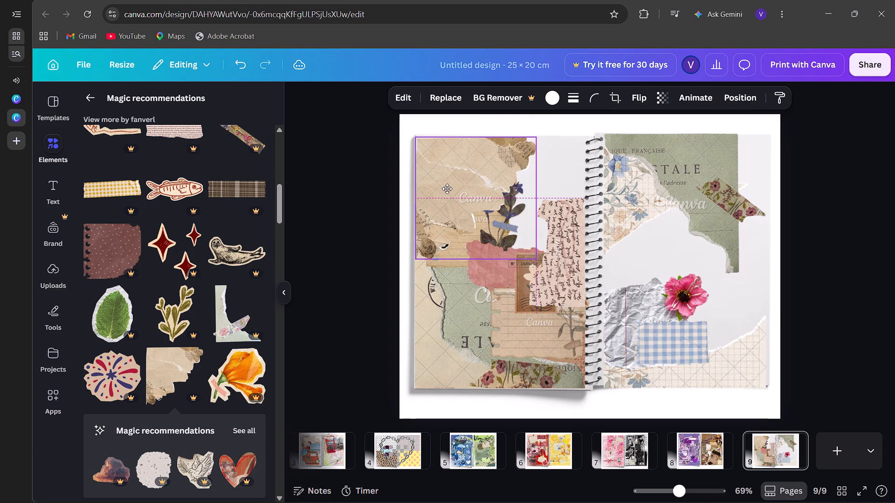
left_click_drag(447, 189, 447, 185)
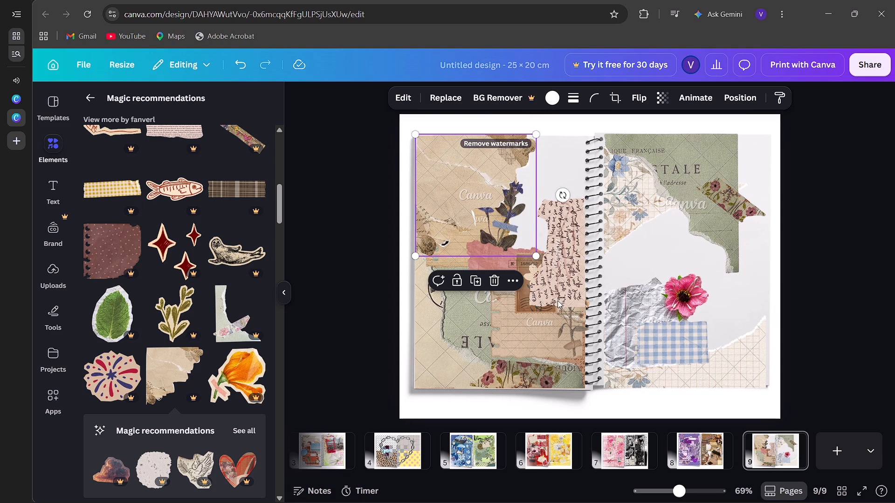
Send the torn pink handwritten paper on the left sheet to the back, and bring it forward one level.
left_click(549, 290)
left_click(720, 99)
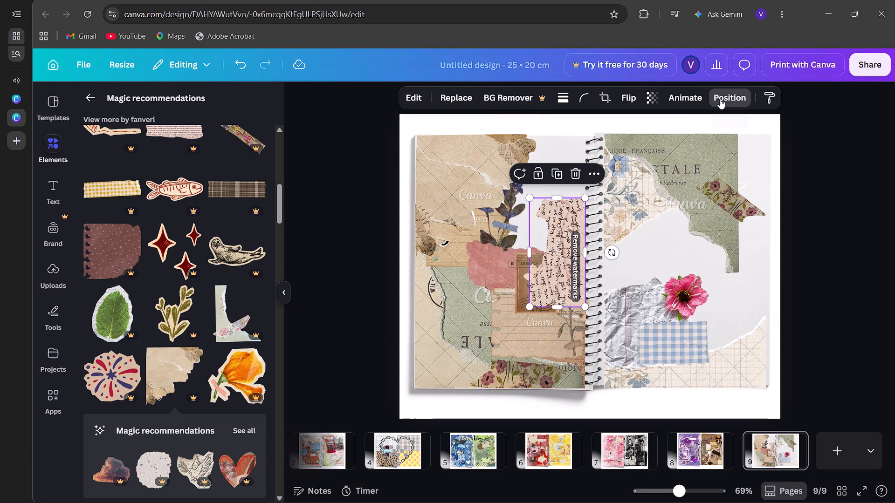
left_click(196, 191)
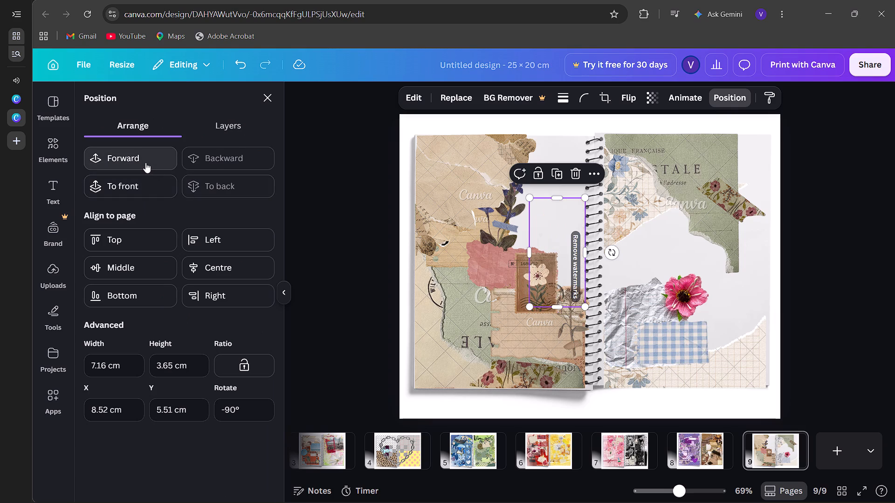
left_click(145, 163)
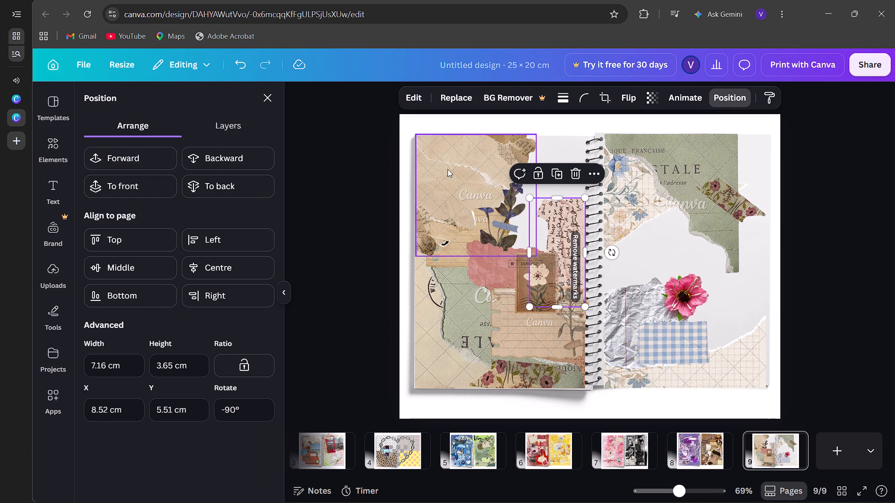
Layer the beige torn paper behind the printed book-text scrap but above the lined notebook paper on the left sheet.
left_click(453, 177)
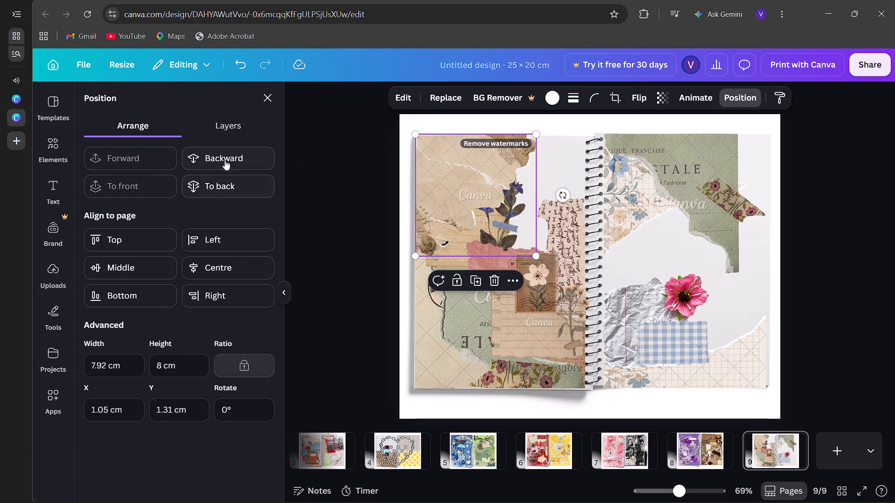
left_click(227, 157)
left_click(227, 157)
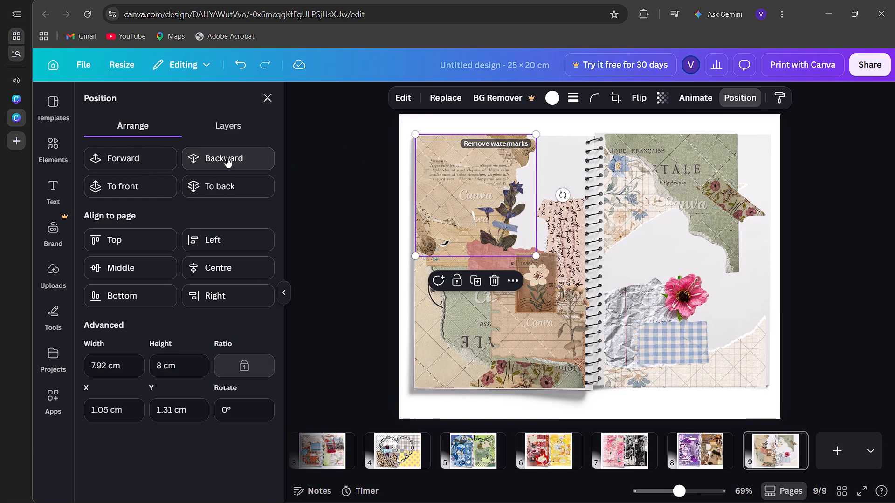
left_click(227, 157)
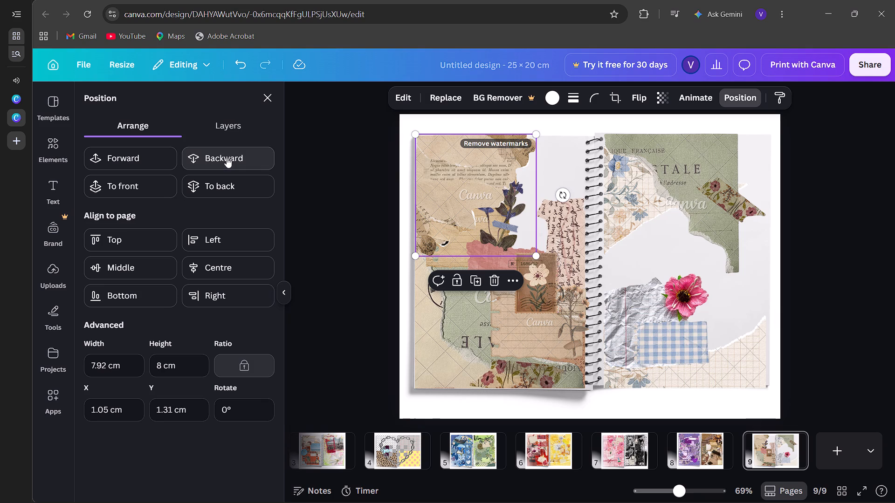
left_click(227, 157)
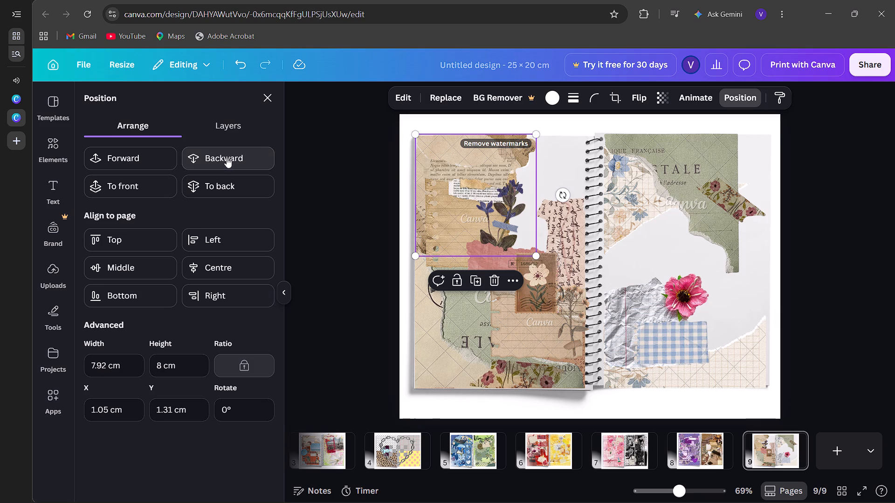
left_click(135, 156)
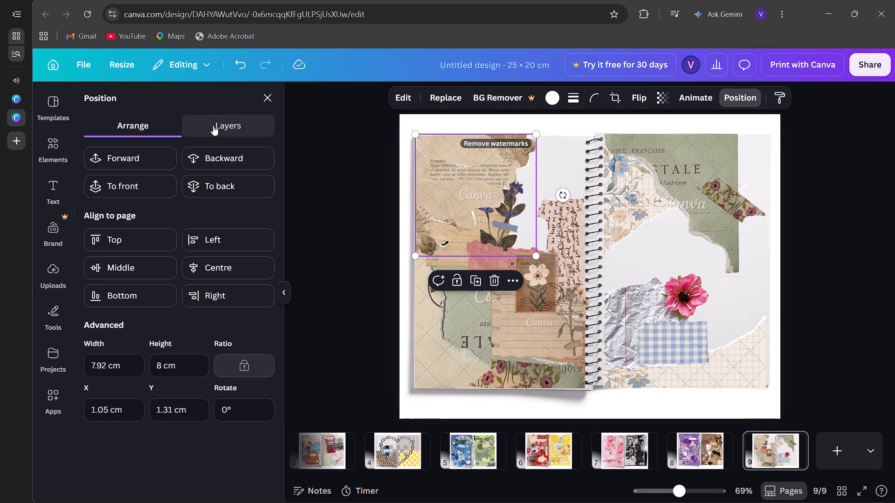
left_click(275, 93)
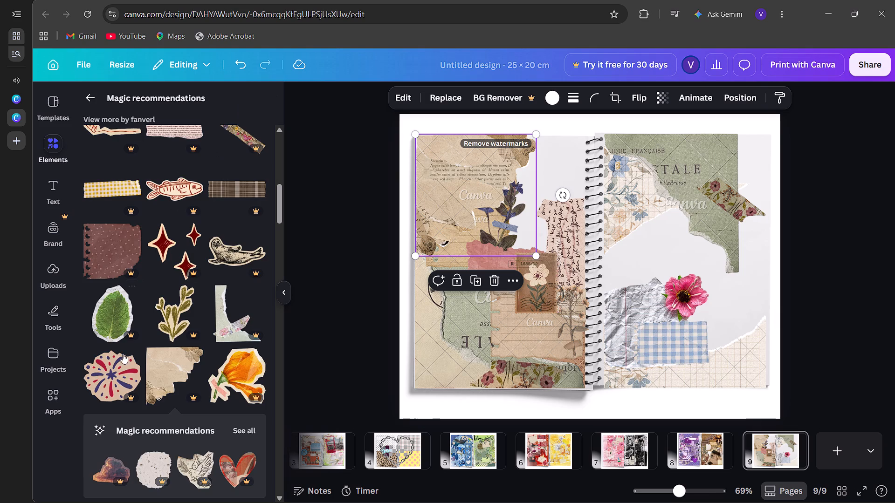
Add the yellow daffodil-like flower, shrink it and place it in the left sheet's lower outer corner.
scroll(119, 373, "down", 3)
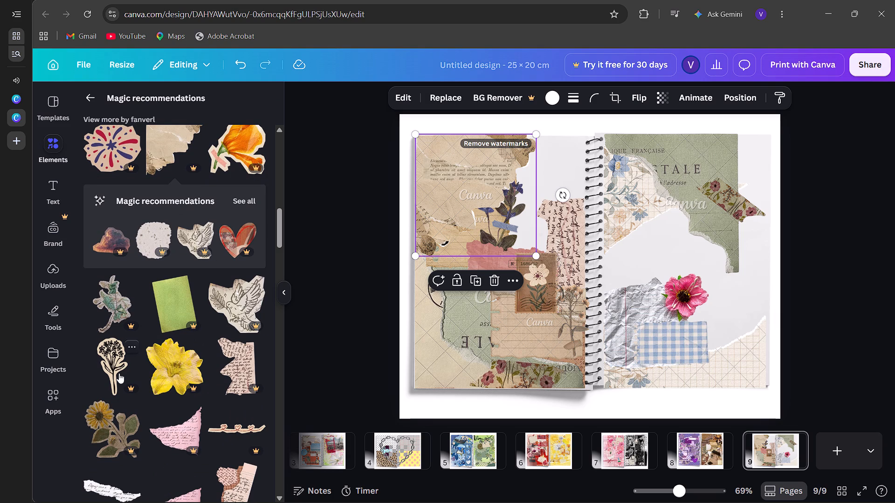
scroll(119, 373, "down", 1)
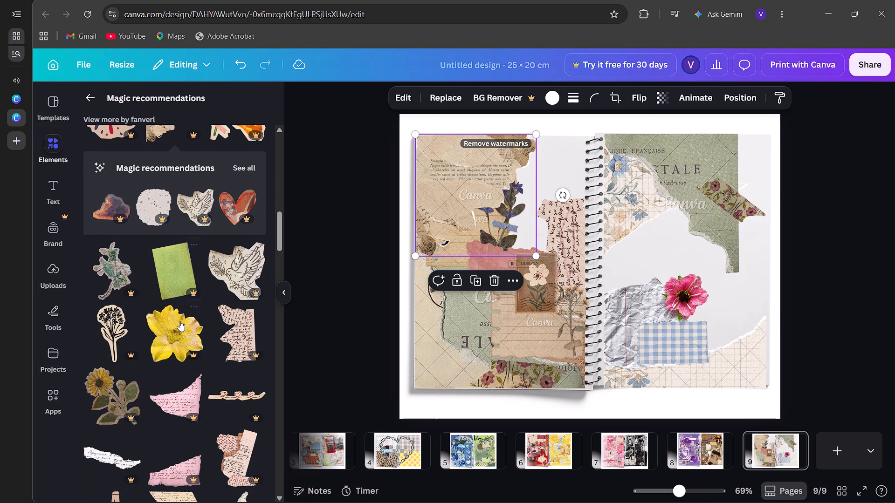
left_click(180, 327)
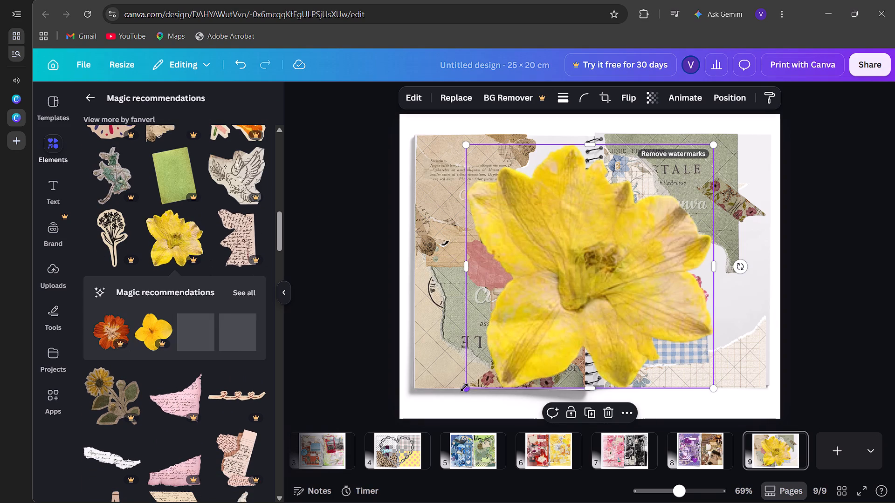
left_click_drag(464, 387, 612, 203)
left_click_drag(648, 197, 438, 358)
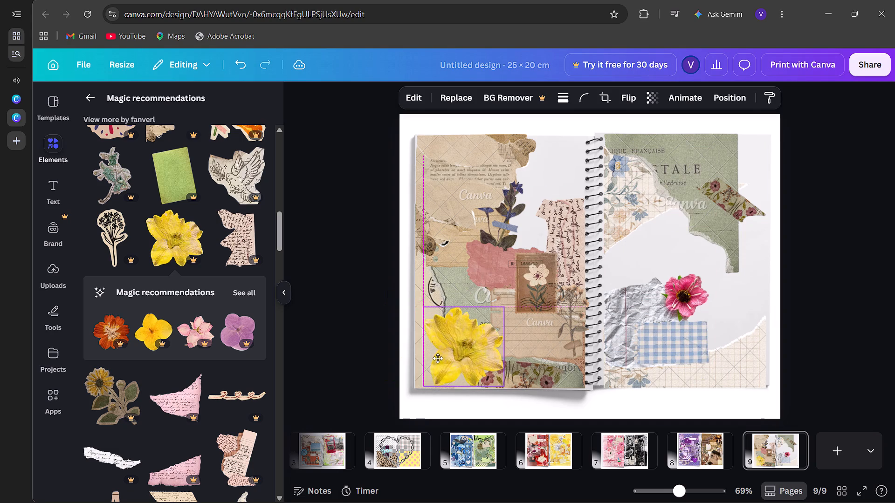
left_click_drag(438, 358, 437, 354)
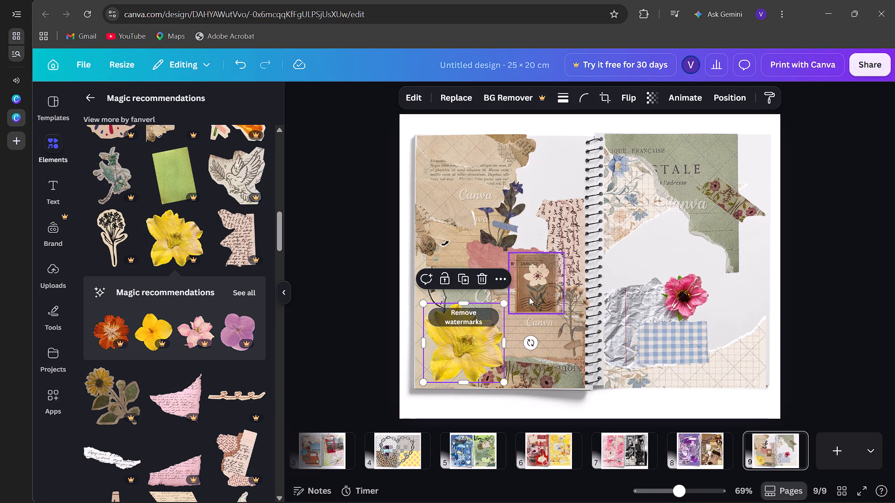
Delete the brown postage stamp with the white flower from the left sheet.
left_click(529, 291)
key("BackSpace")
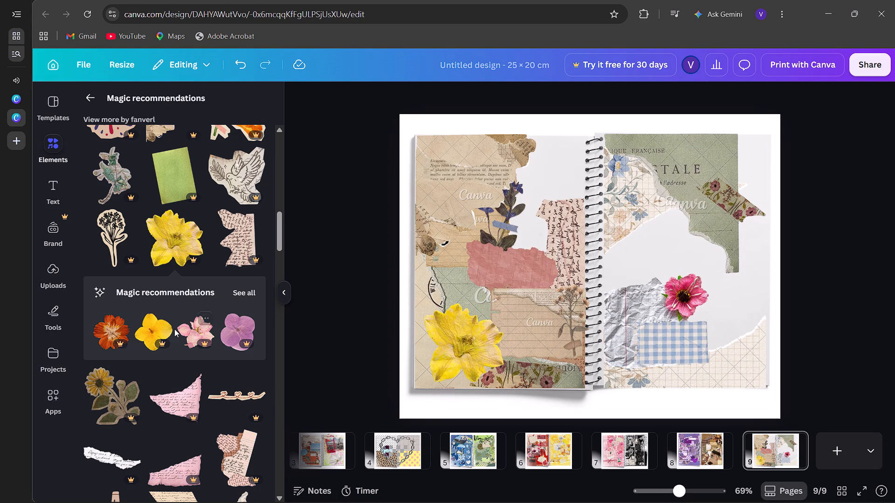
Add the triangular torn pink handwritten paper, shrink it and place it at the right sheet's upper outer edge, overlapping the green postal paper.
scroll(174, 329, "down", 3)
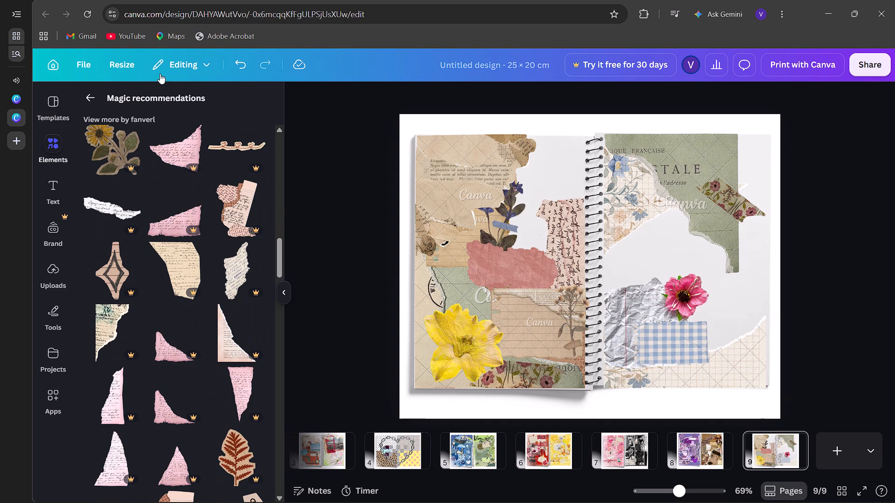
left_click(161, 143)
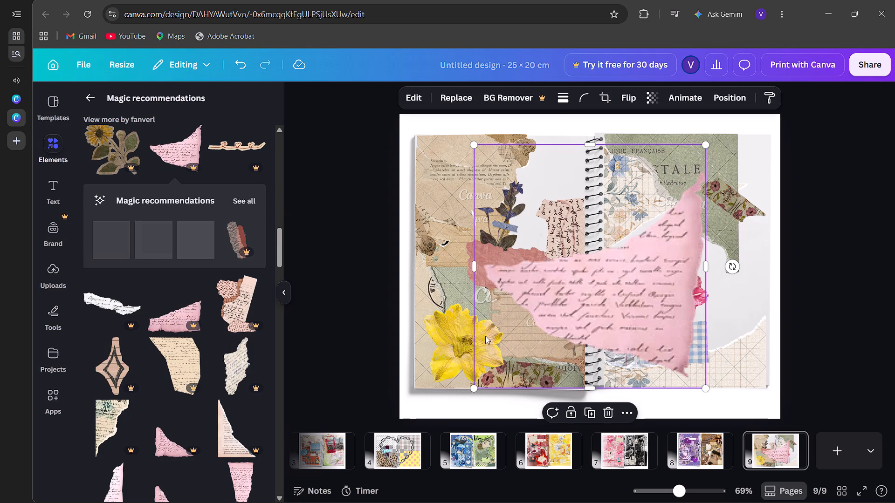
left_click_drag(472, 387, 510, 315)
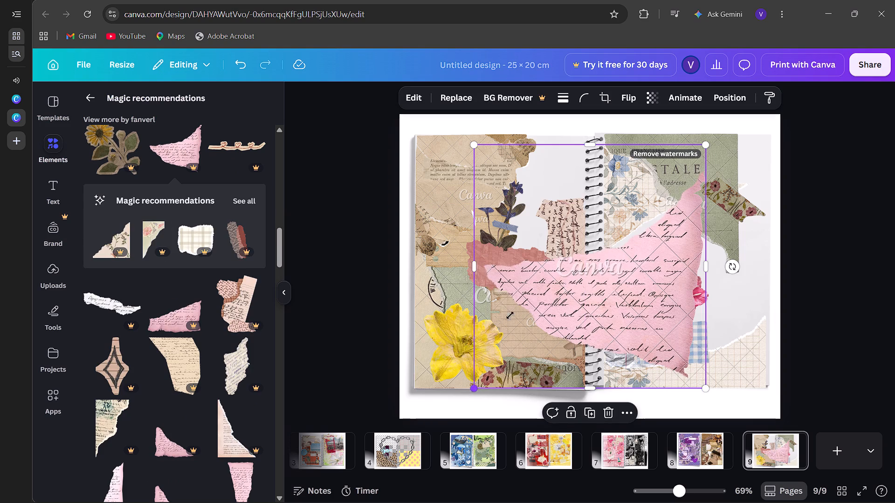
left_click_drag(510, 315, 574, 252)
left_click_drag(650, 212, 711, 278)
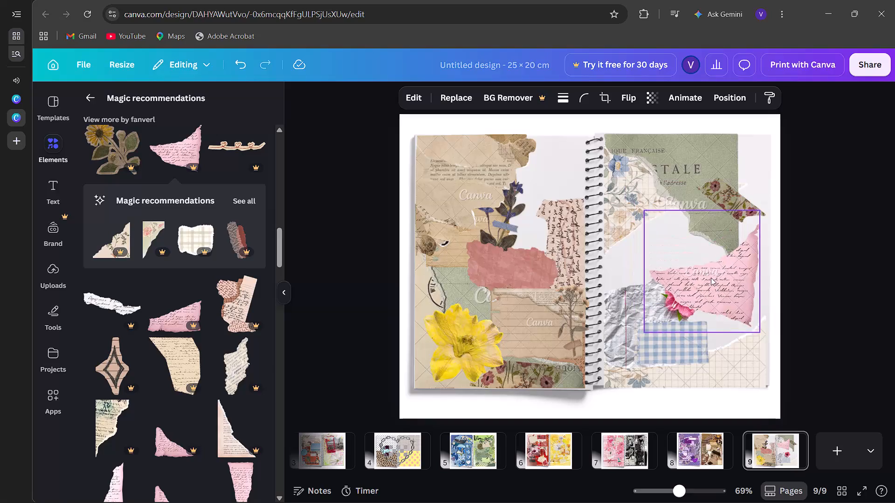
left_click_drag(711, 278, 716, 213)
Add the light blue torn paper, shrink it and place it beside the spiral on the right sheet, at the crumpled paper's upper edge.
scroll(180, 435, "down", 4)
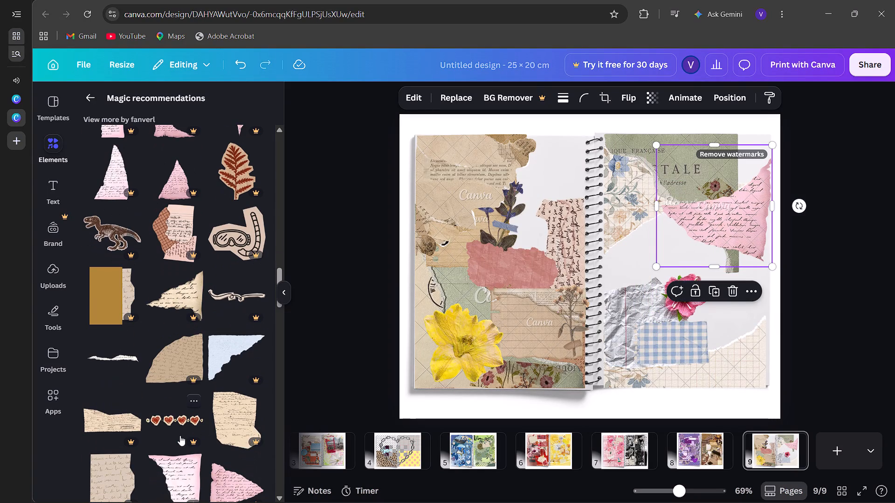
left_click(231, 341)
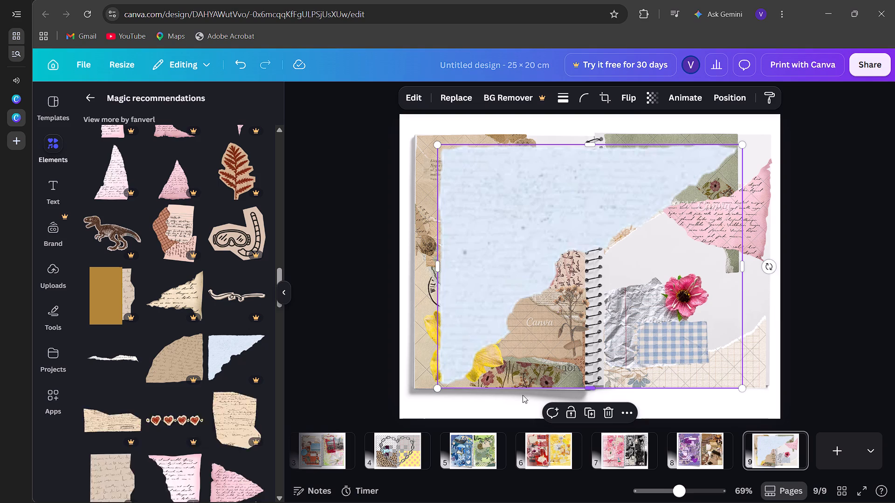
left_click_drag(438, 389, 596, 229)
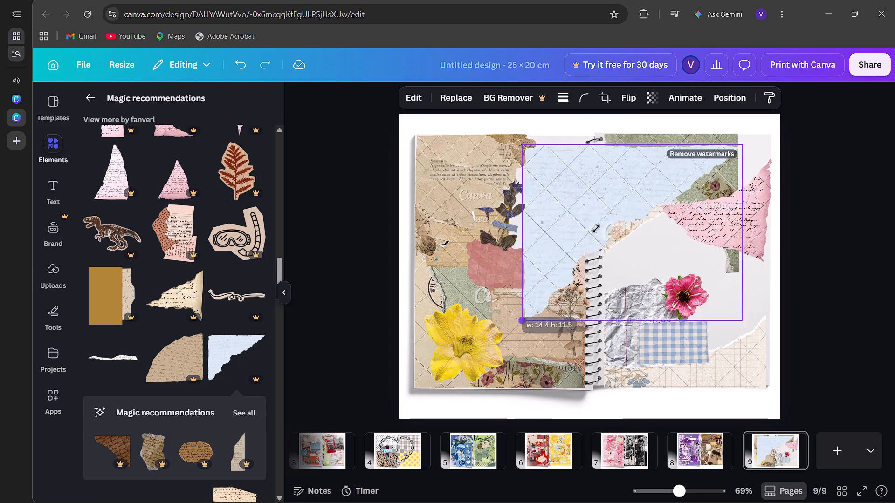
left_click_drag(596, 229, 633, 202)
left_click_drag(661, 185, 617, 291)
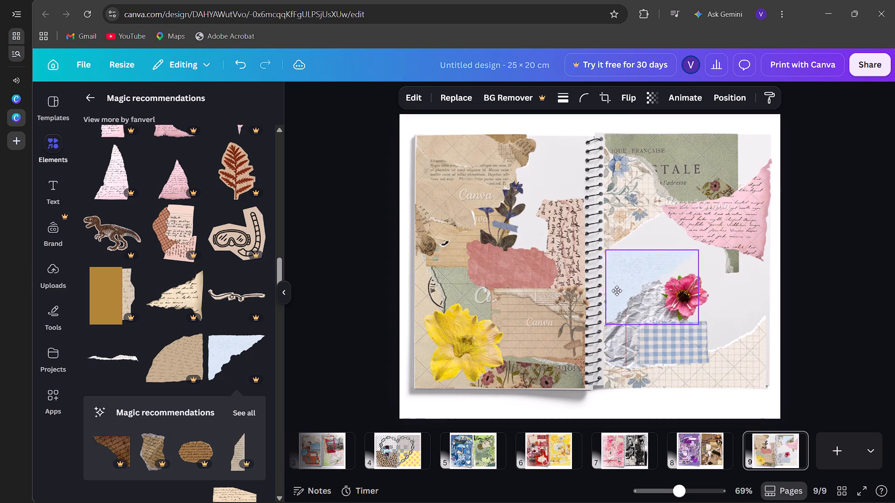
left_click_drag(617, 291, 613, 299)
Add the strip of four red hearts, shrink it and place it on the left sheet's upper part, above the blue flowers and reaching the spiral.
scroll(178, 391, "down", 2)
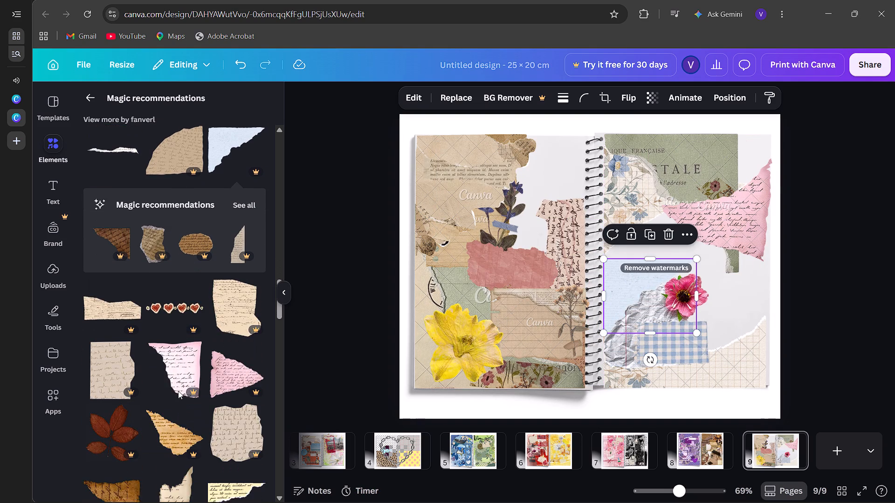
scroll(178, 391, "down", 2)
left_click(166, 228)
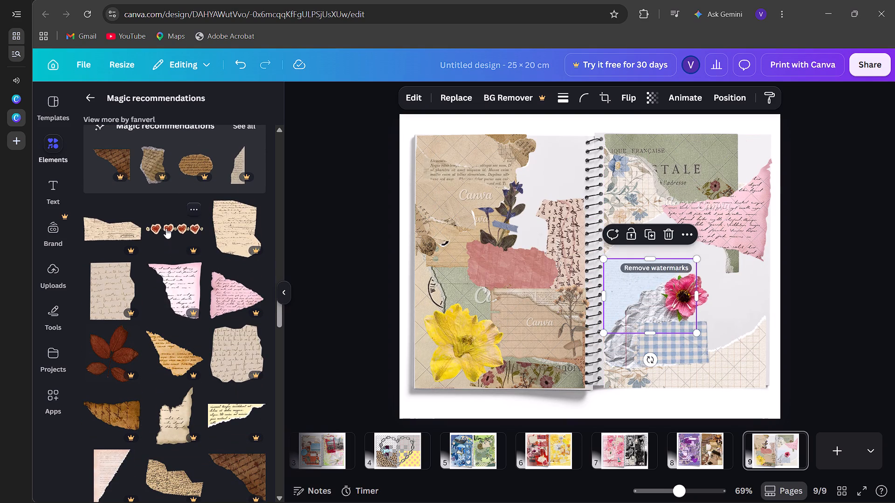
left_click_drag(532, 273, 613, 195)
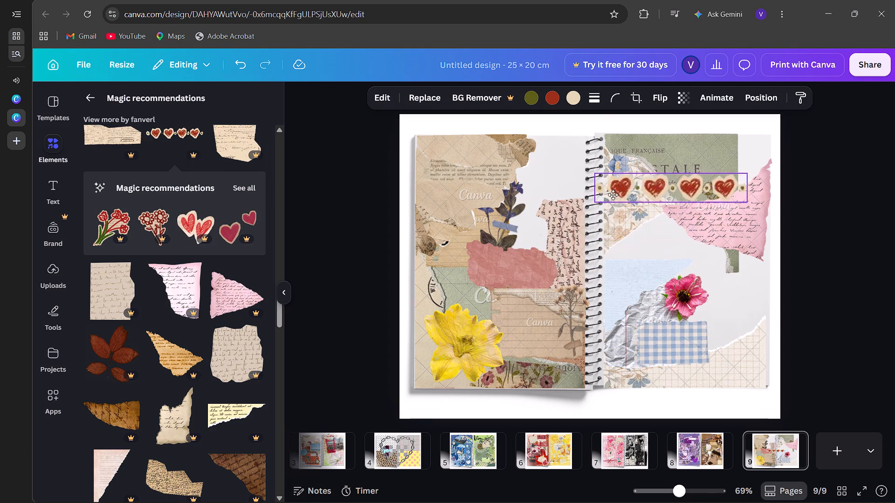
left_click_drag(613, 195, 445, 235)
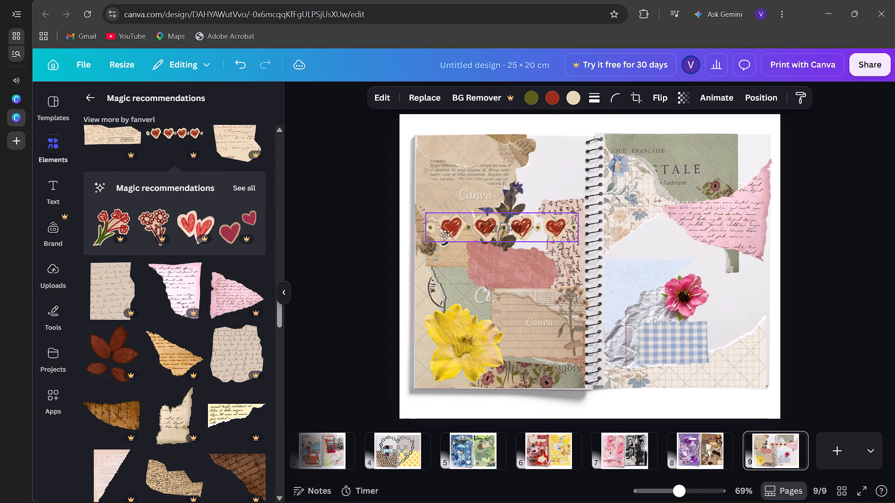
left_click_drag(445, 235, 454, 188)
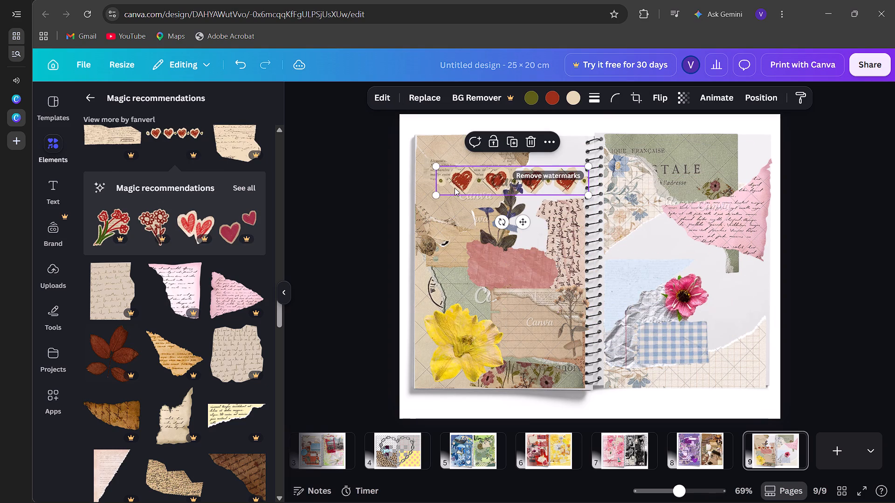
left_click_drag(439, 197, 503, 182)
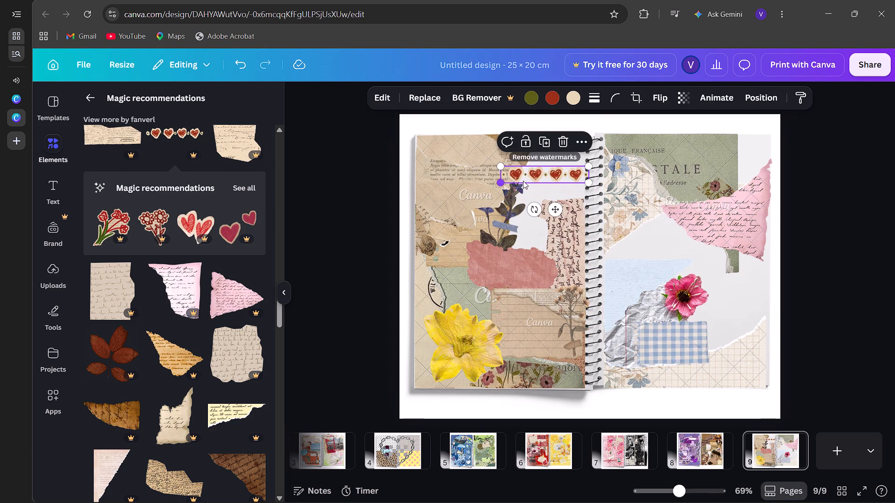
Move the heart strip down the left sheet so it overlaps the upper outer part of the torn pink paper below the blue flowers.
left_click_drag(538, 179, 478, 226)
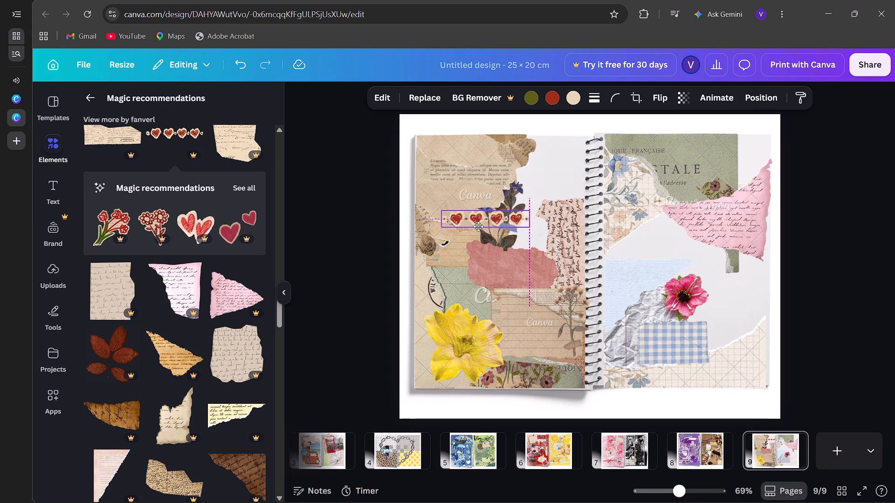
left_click_drag(478, 226, 477, 265)
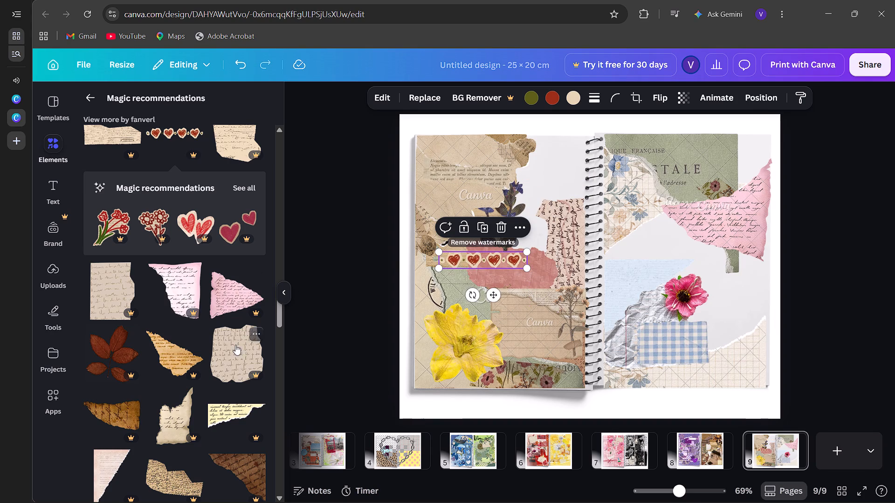
Recolour the strip's red hearts, trying neon pink and deep pink before settling on muted lilac.
left_click(549, 94)
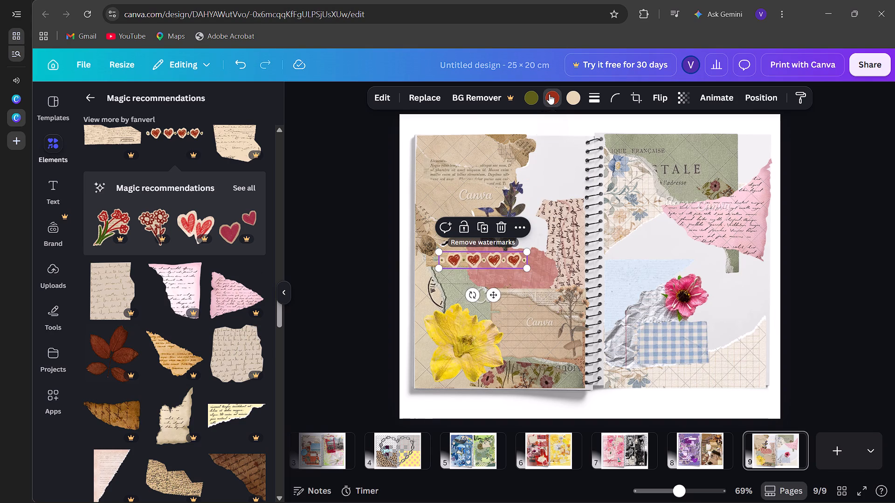
left_click(152, 239)
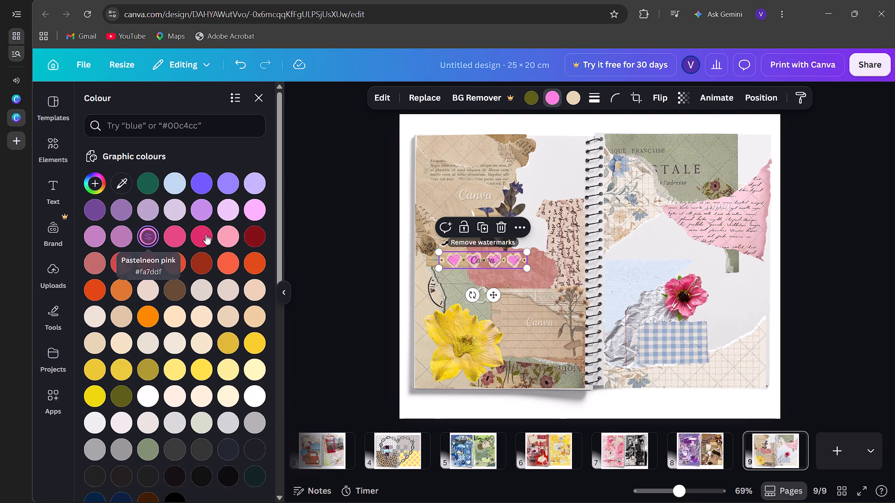
left_click(194, 232)
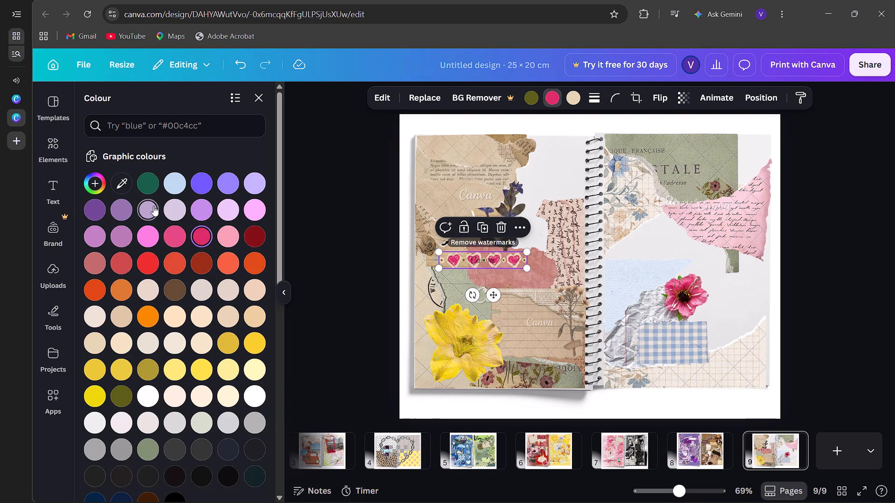
left_click(153, 206)
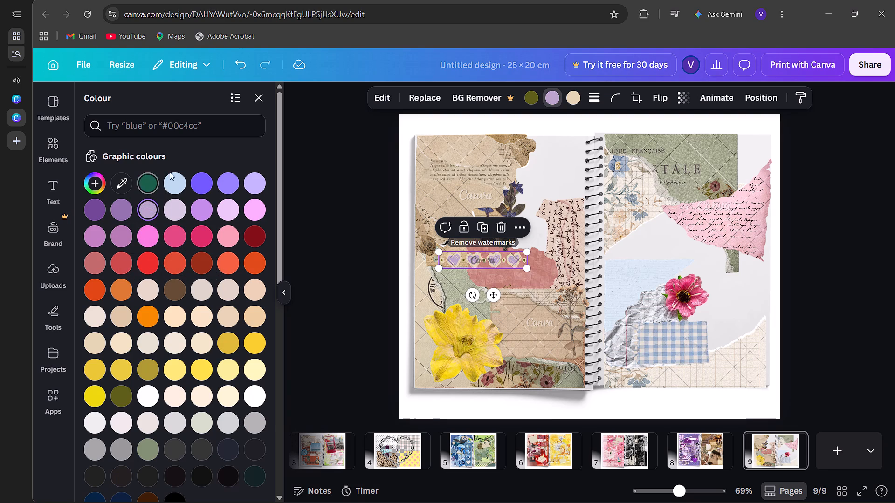
left_click(266, 97)
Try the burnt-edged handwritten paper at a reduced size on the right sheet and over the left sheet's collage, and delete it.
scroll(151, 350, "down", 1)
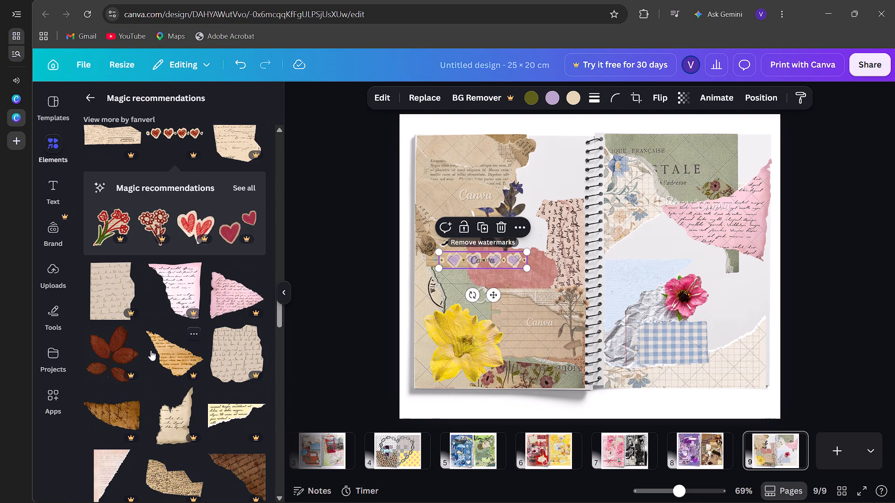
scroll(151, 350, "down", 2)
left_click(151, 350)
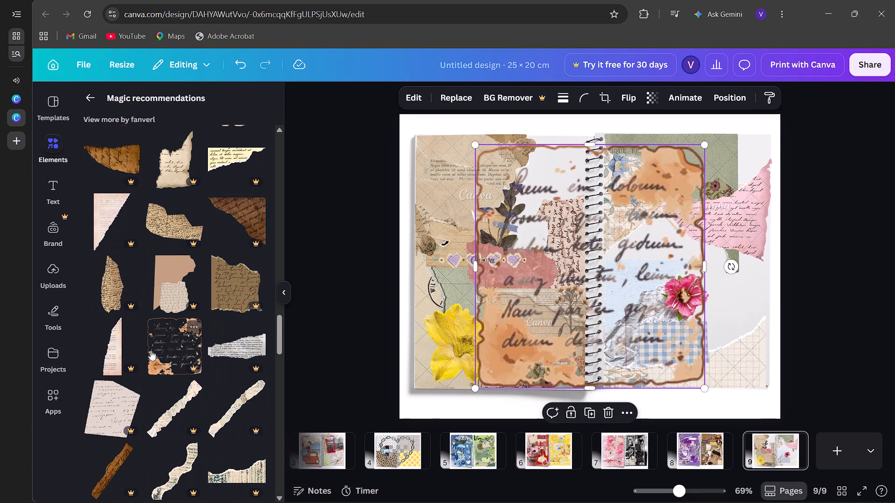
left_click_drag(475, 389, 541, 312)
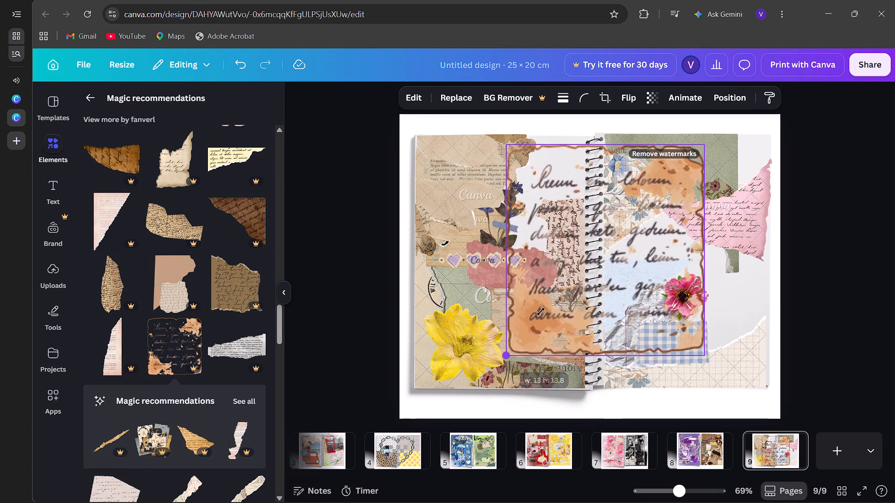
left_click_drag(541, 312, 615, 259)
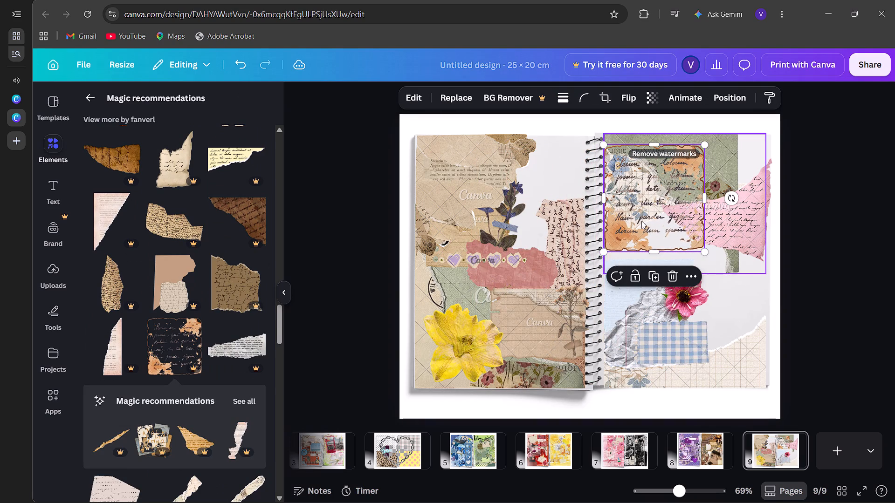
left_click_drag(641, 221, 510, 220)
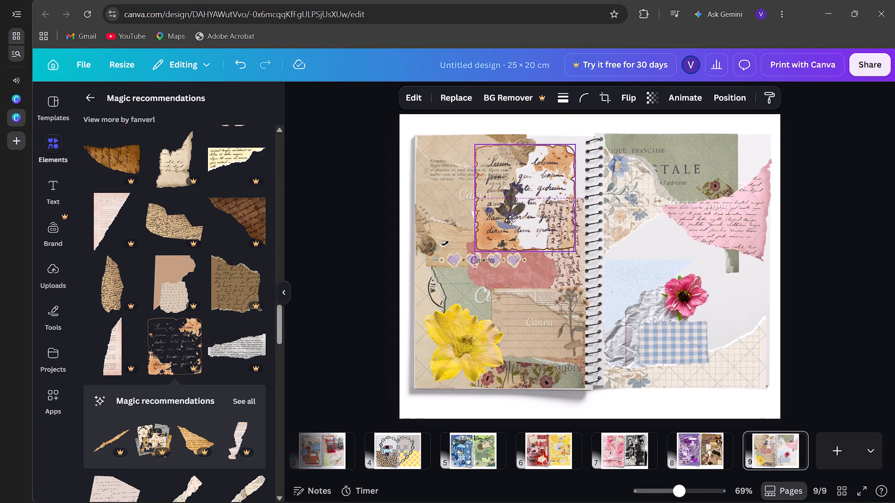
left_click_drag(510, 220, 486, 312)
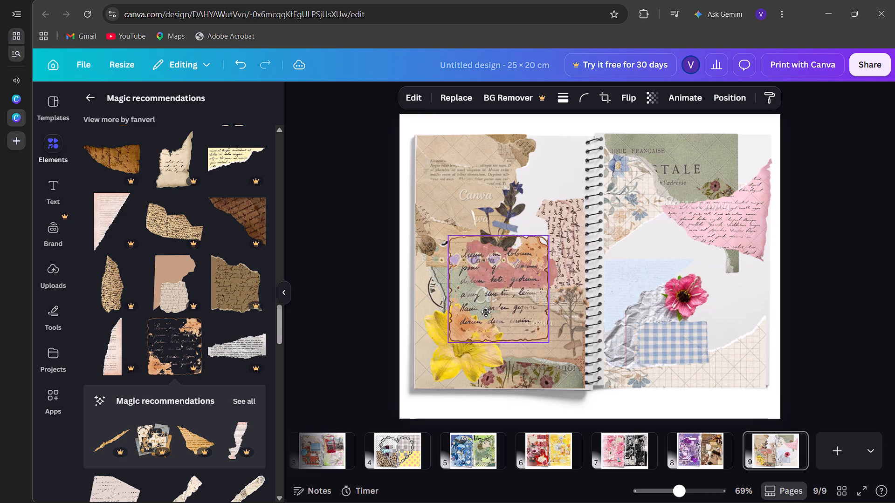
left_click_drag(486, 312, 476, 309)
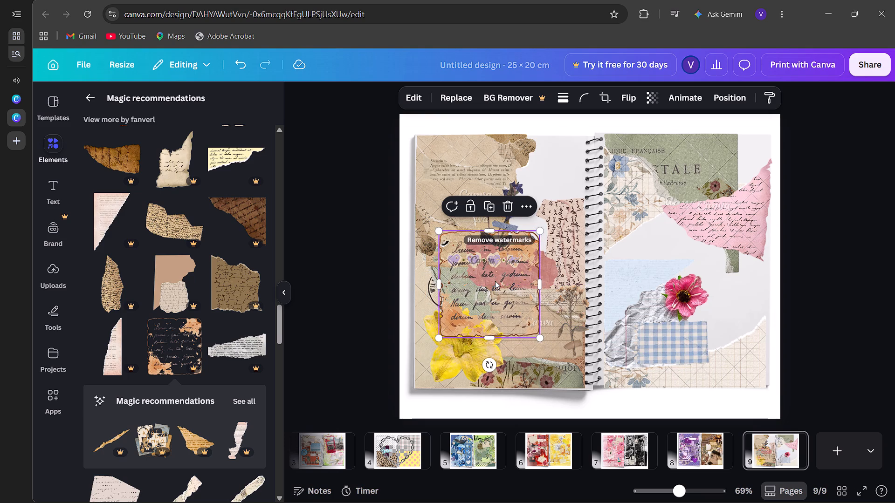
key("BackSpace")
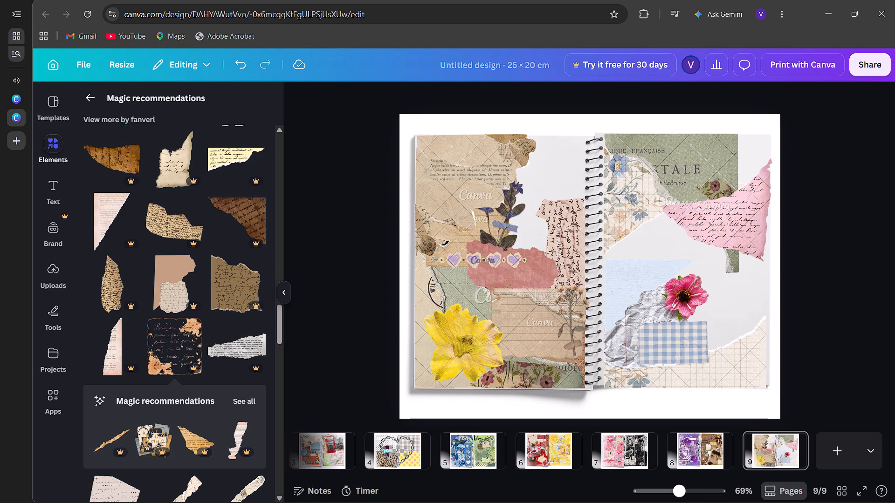